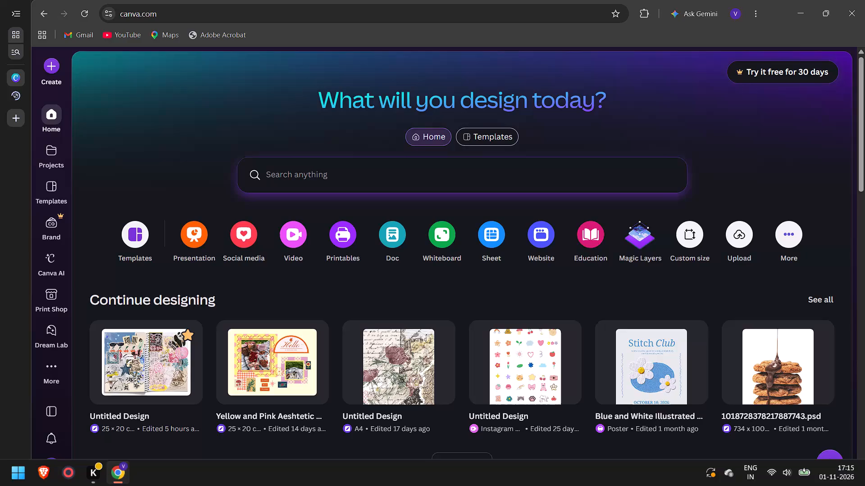
Open the recent untitled 25 × 20 cm design with the scrapbook spread and star sticker.
click(139, 376)
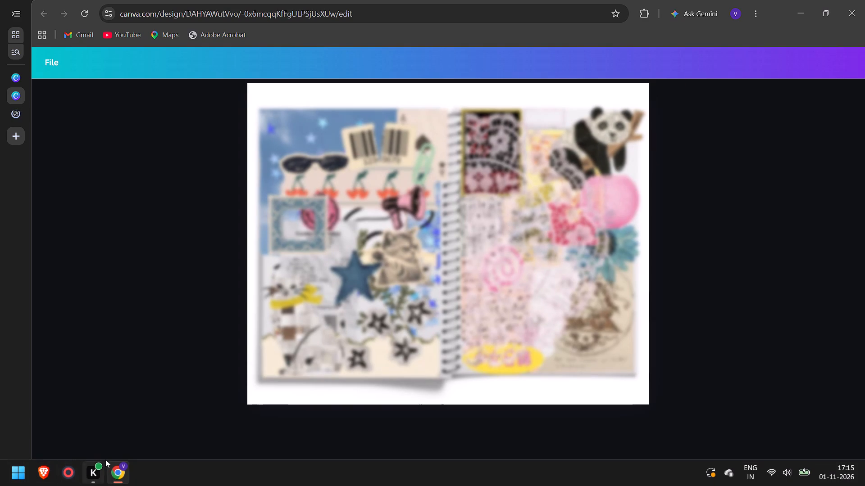
Switch to Spotify and go from the account profile page to its home page.
click(23, 108)
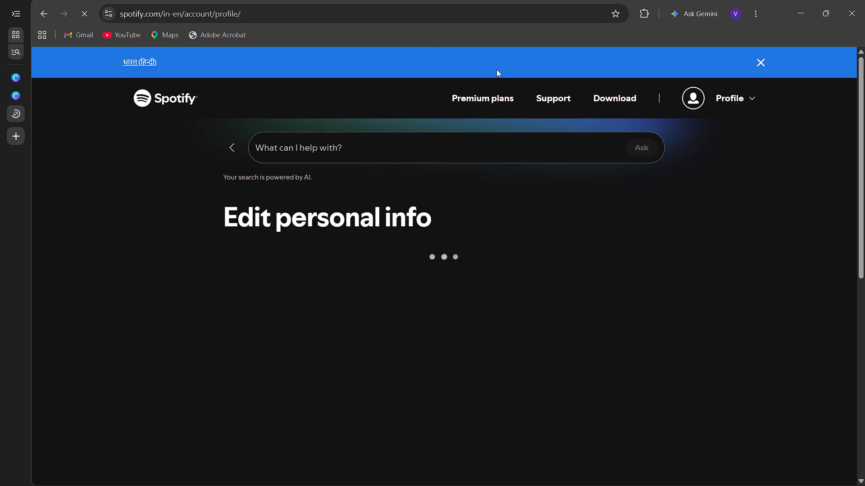
click(167, 91)
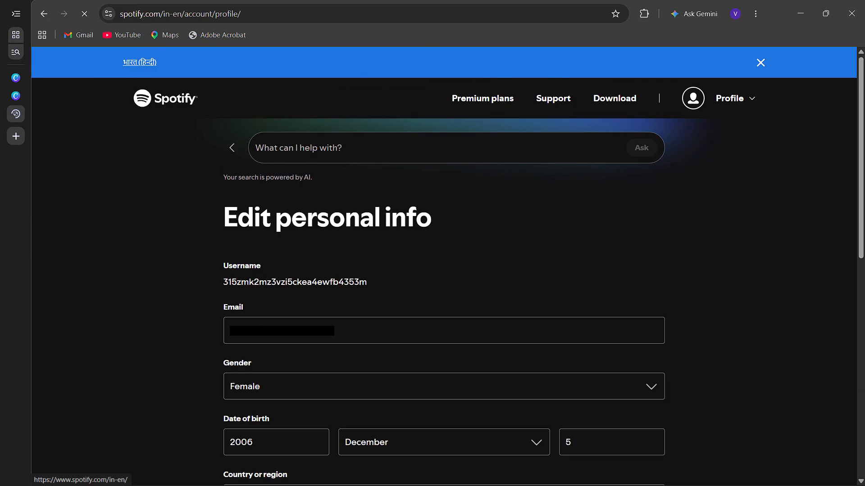
Return to the Canva scrapbook design and delete its last page, page 14.
click(32, 95)
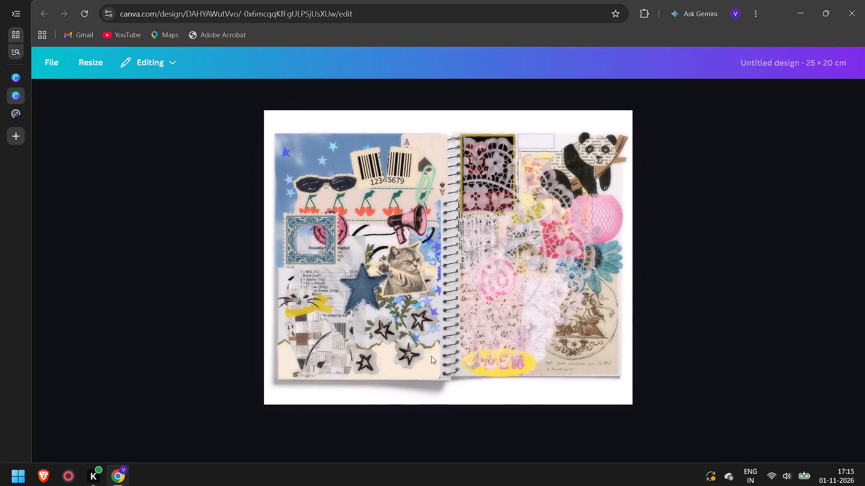
click(228, 311)
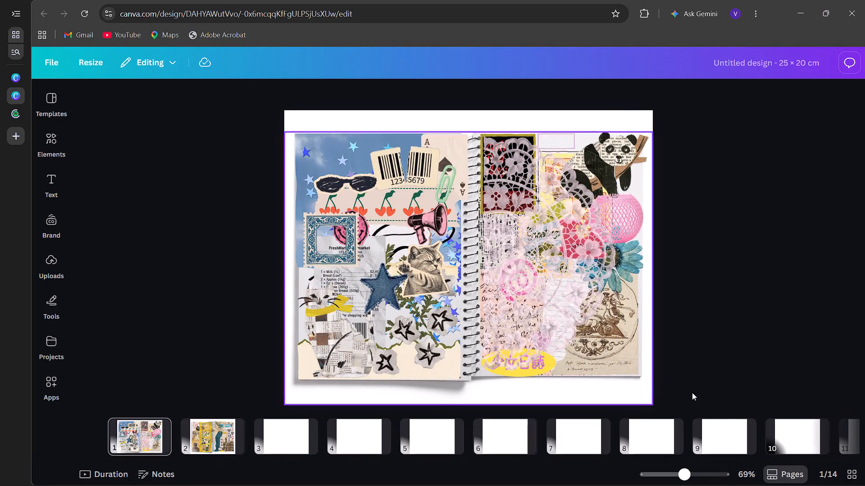
scroll(761, 407, left, 2)
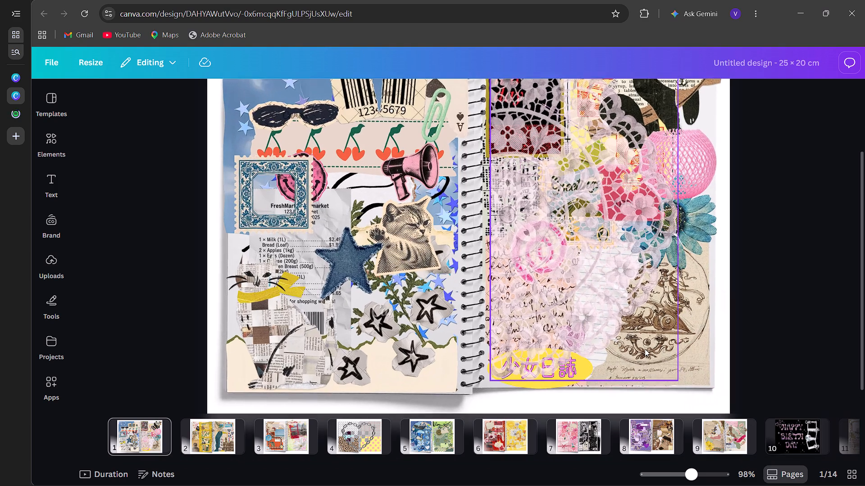
click(645, 349)
scroll(645, 349, right, 1)
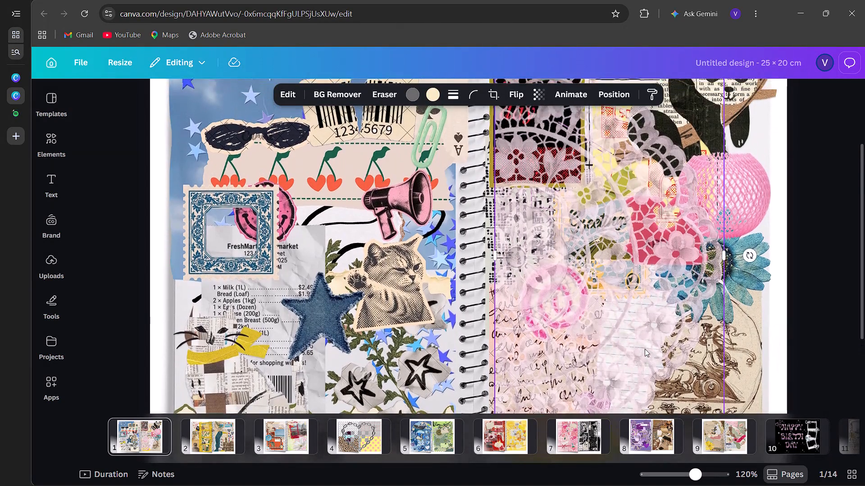
scroll(645, 349, right, 1)
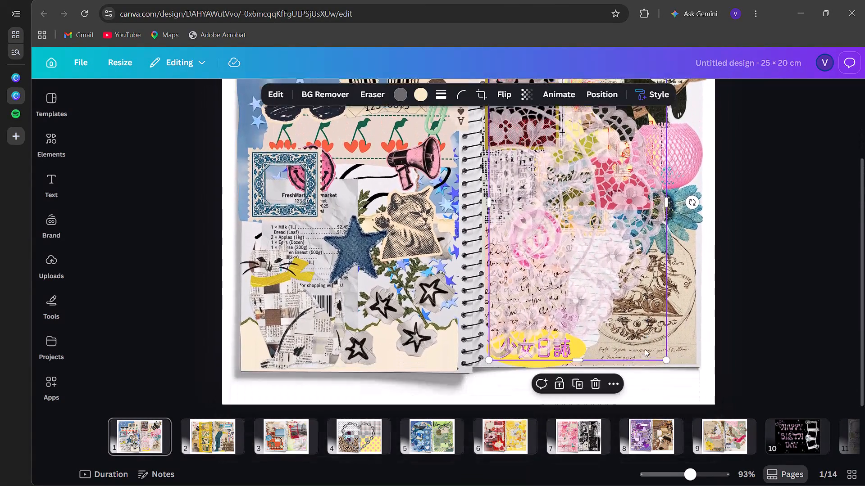
scroll(789, 431, left, 6)
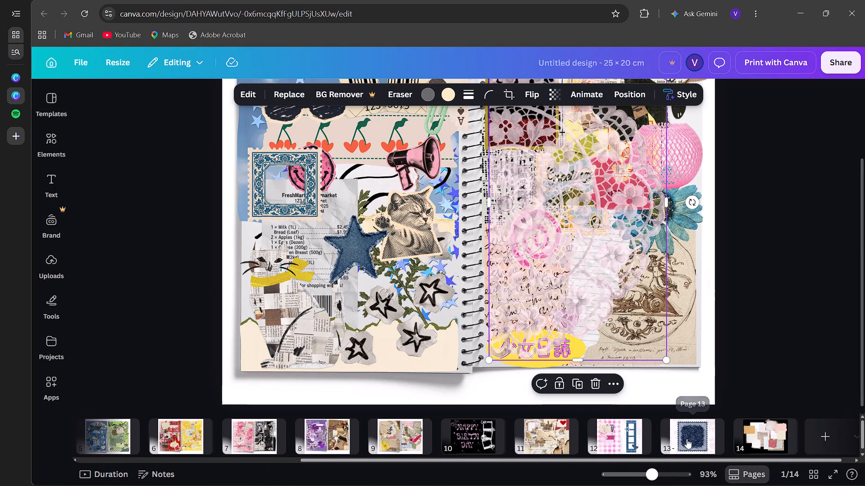
click(771, 429)
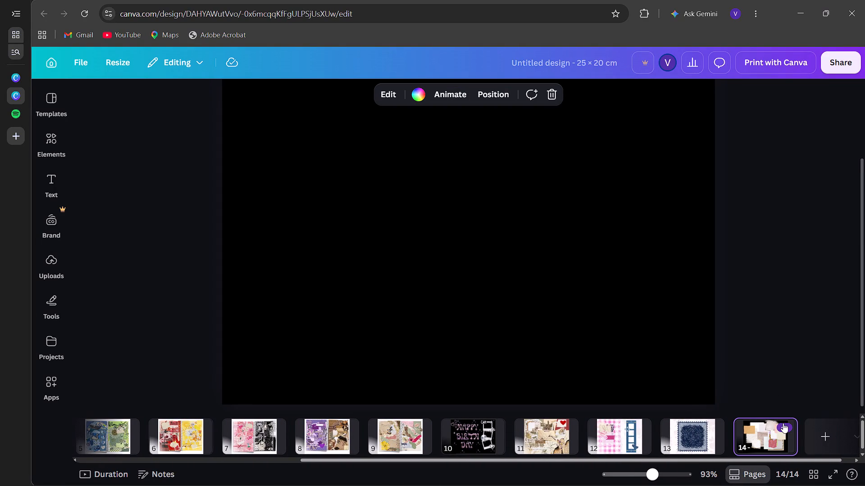
click(783, 423)
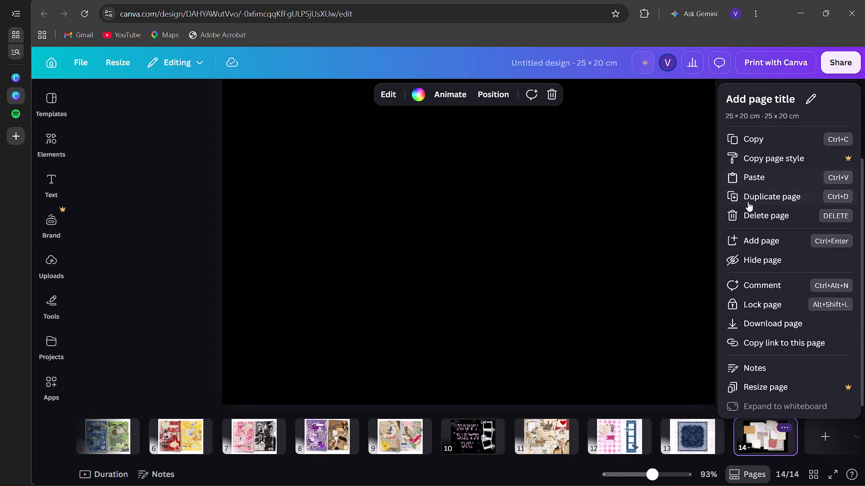
click(772, 213)
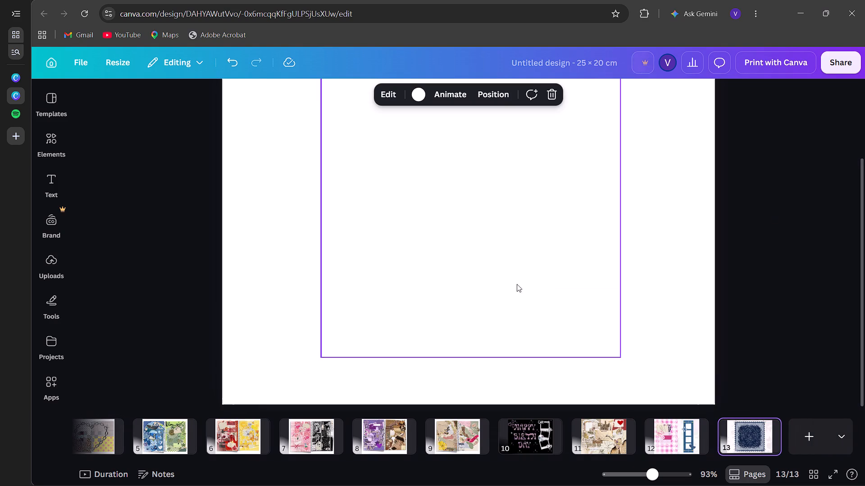
Add a new blank page after page 13, the one with the denim patch.
click(513, 278)
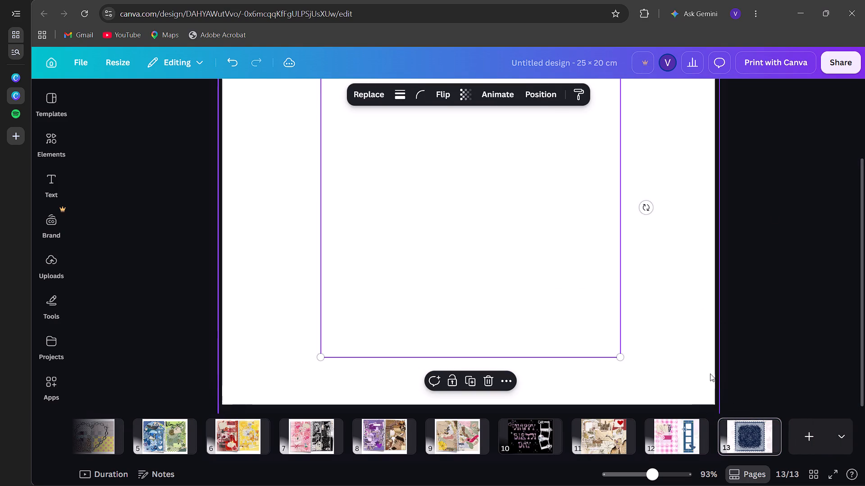
click(792, 443)
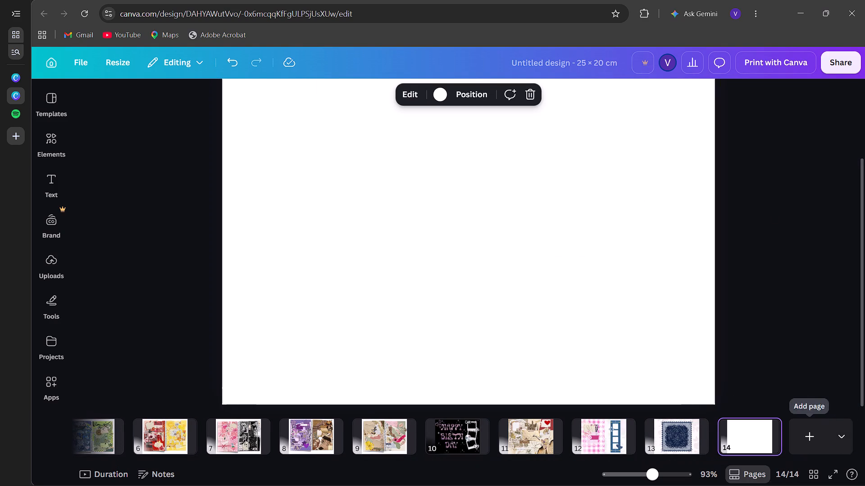
Switch to Spotify, rewind the track "Copines" by Aya Nakamura to 0:00 and play it.
click(41, 108)
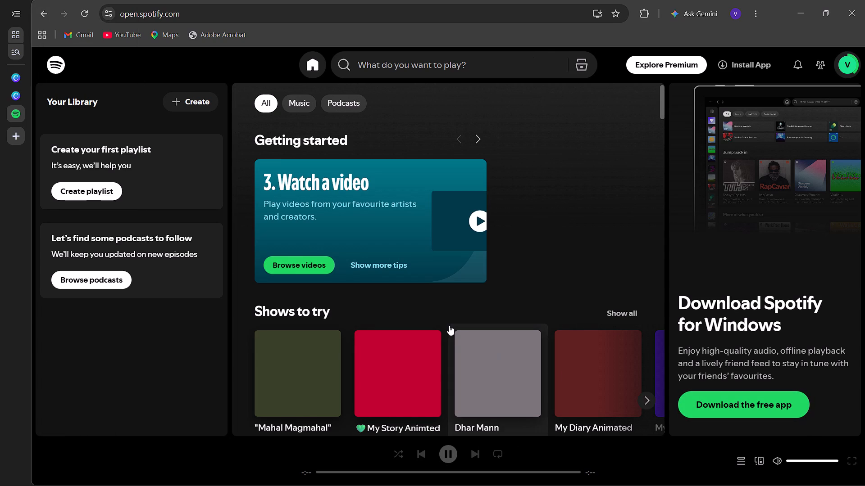
click(559, 137)
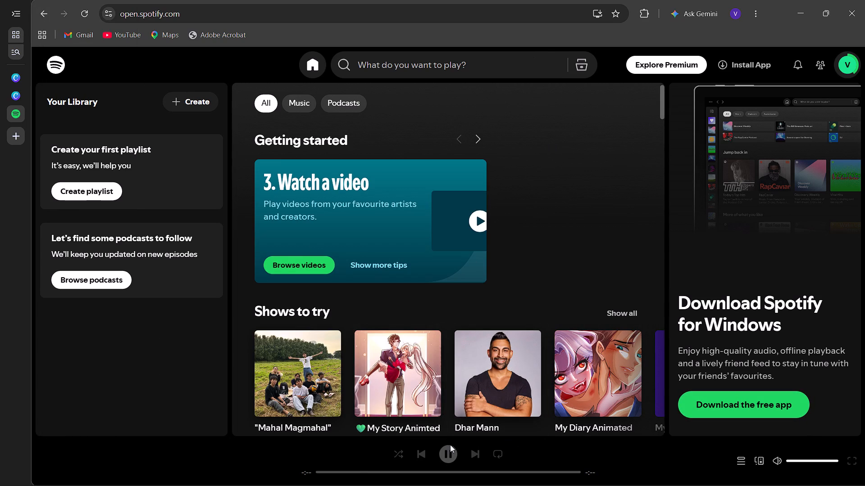
click(450, 445)
click(450, 454)
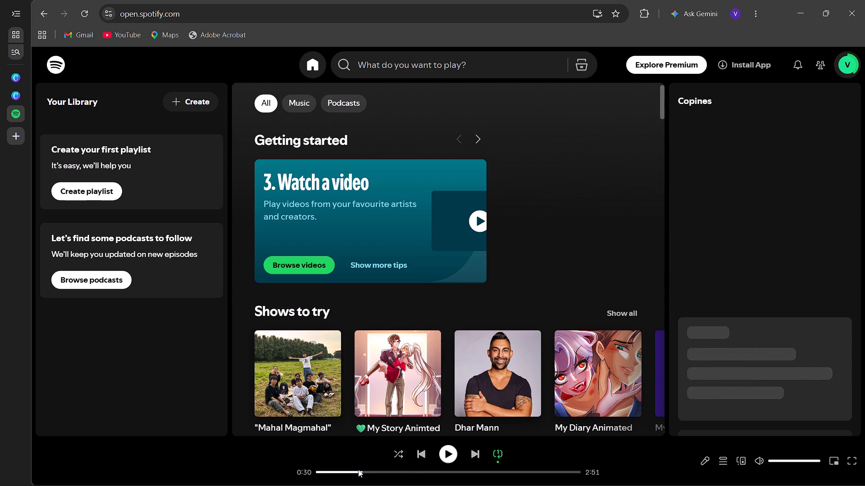
drag(357, 472, 286, 481)
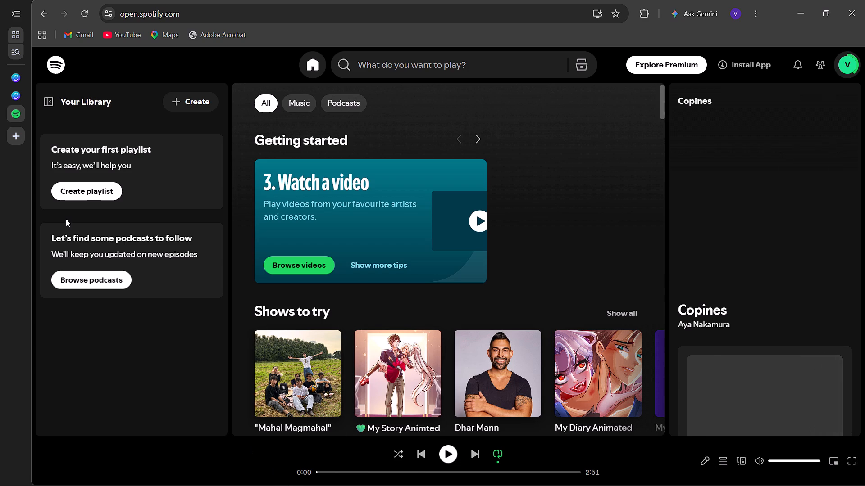
click(66, 219)
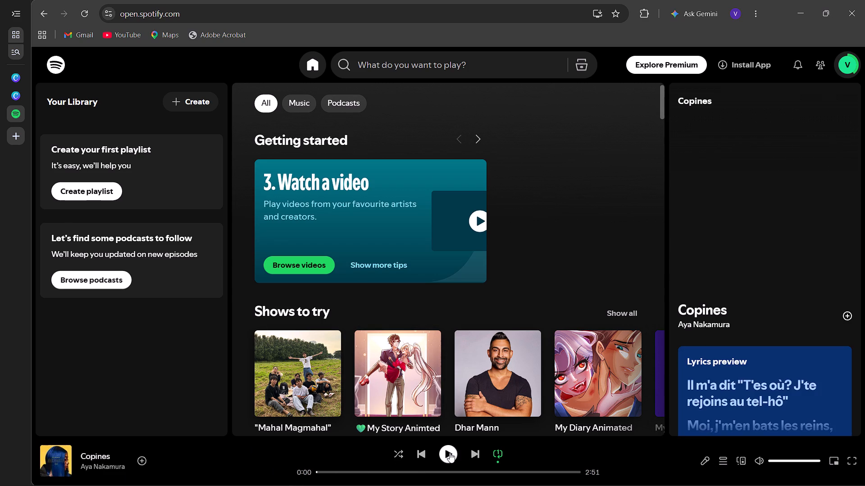
click(449, 453)
scroll(471, 281, down, 1)
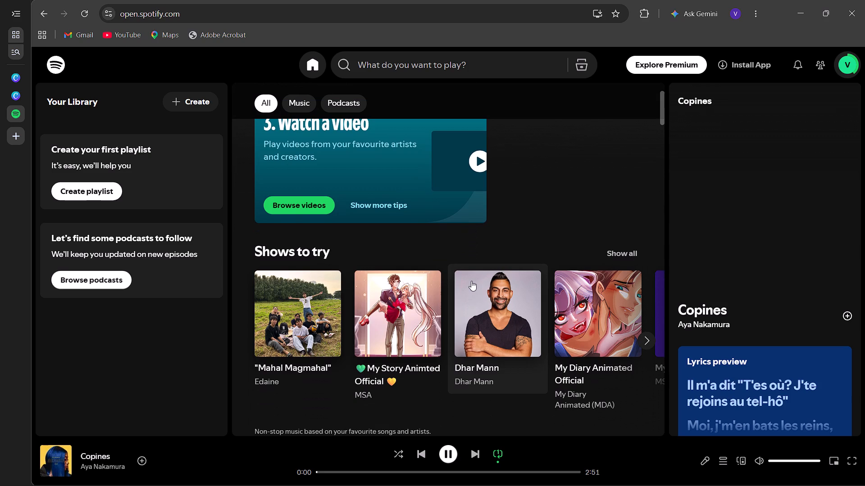
scroll(471, 281, down, 2)
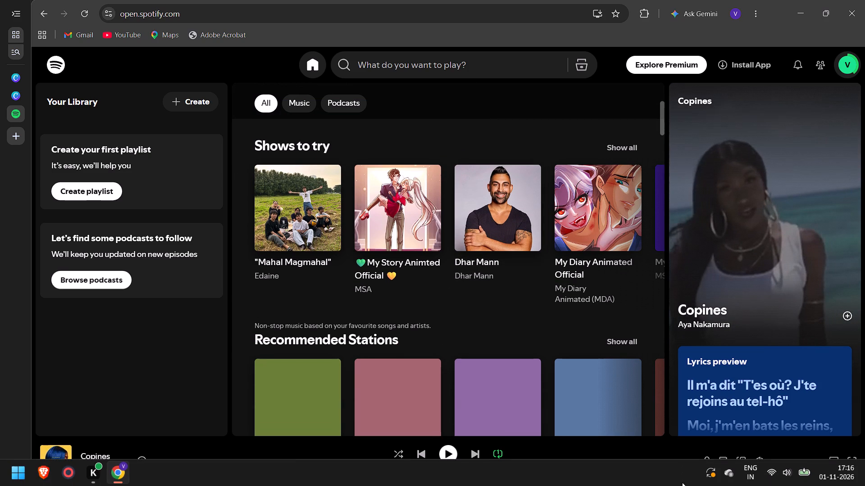
Lower the Windows system volume slightly.
click(780, 476)
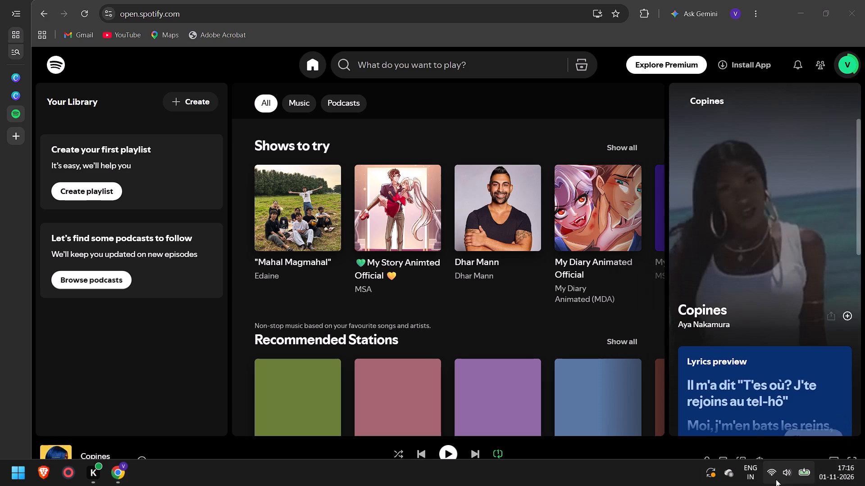
click(792, 477)
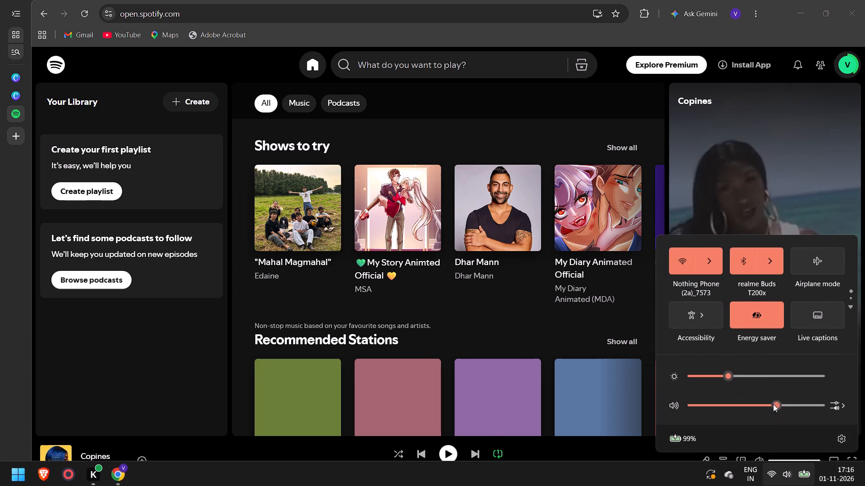
click(763, 406)
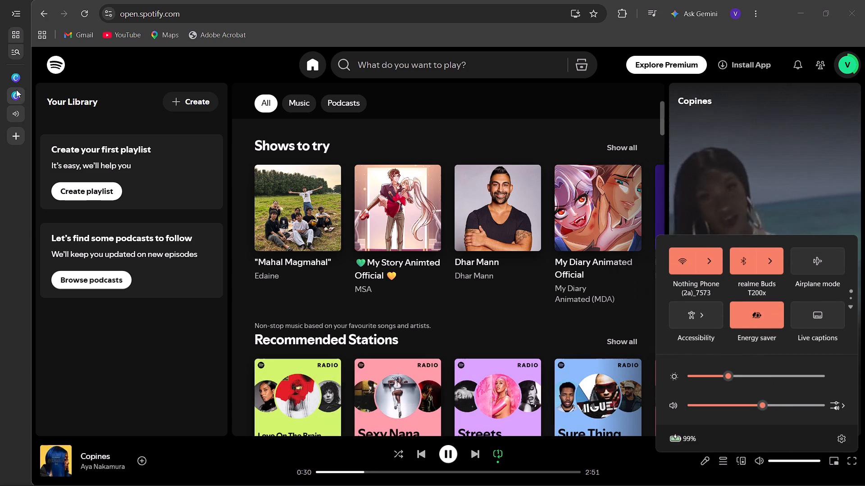
Return to the Canva design, search the elements for "sky" and show all graphics results.
click(17, 90)
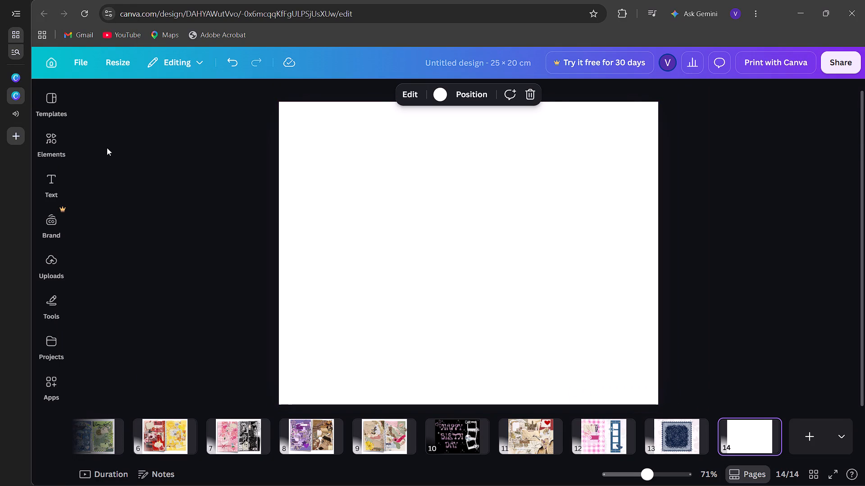
click(46, 140)
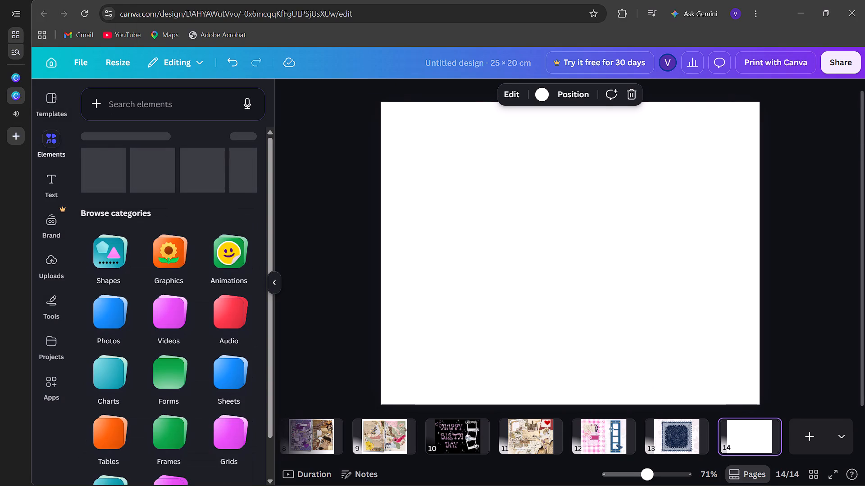
click(146, 108)
text(sky)
key(Return)
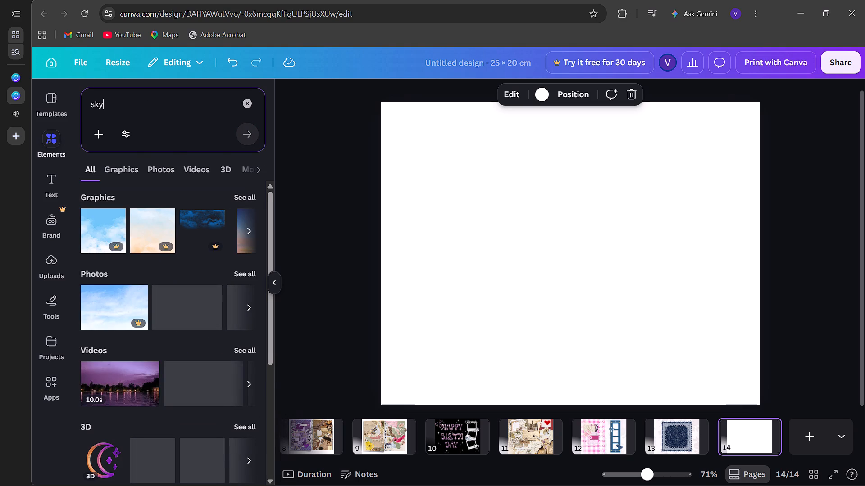
click(238, 192)
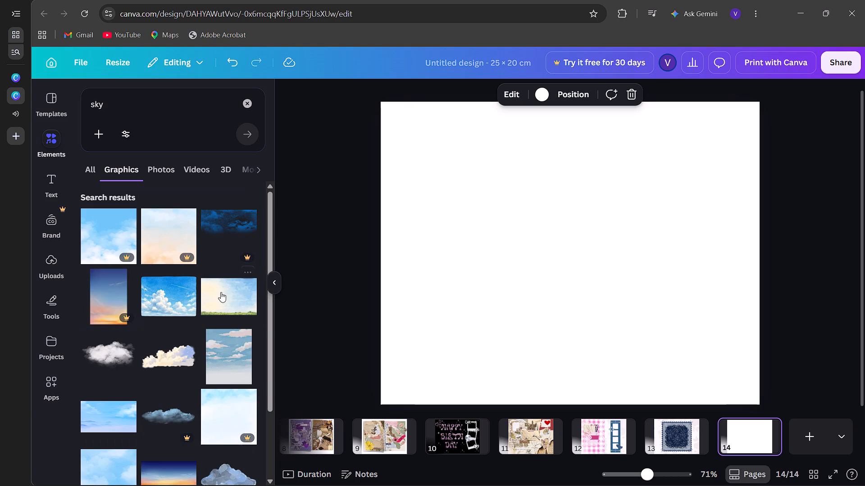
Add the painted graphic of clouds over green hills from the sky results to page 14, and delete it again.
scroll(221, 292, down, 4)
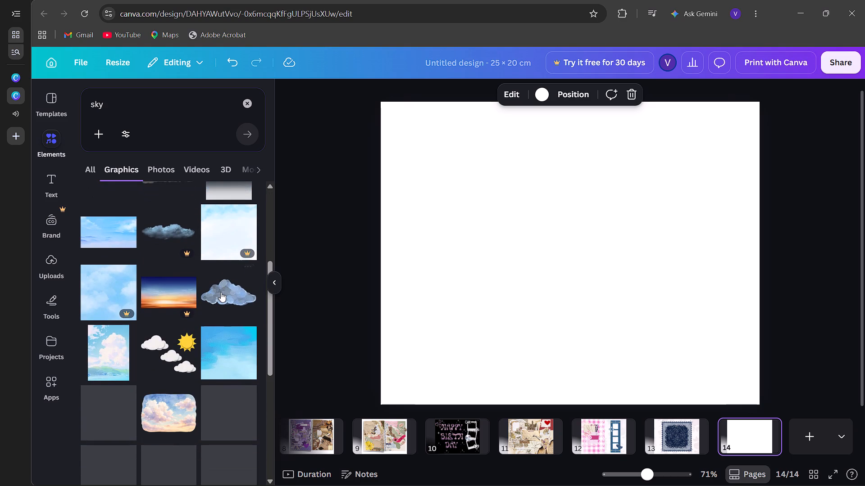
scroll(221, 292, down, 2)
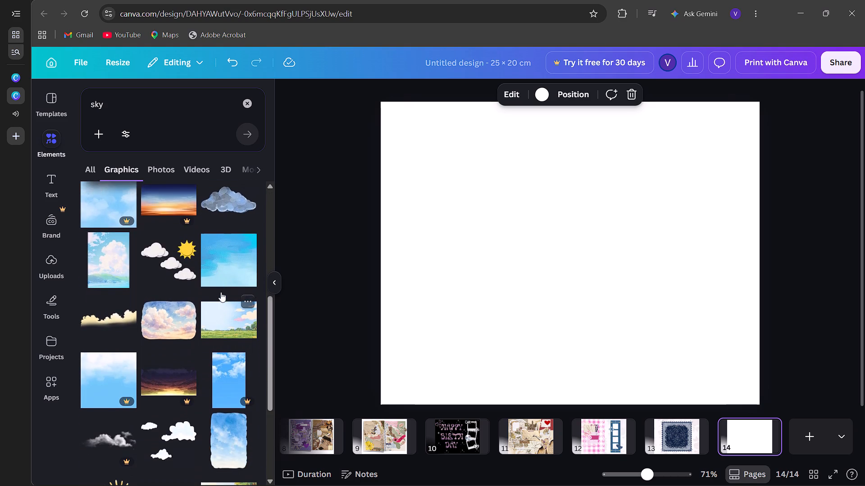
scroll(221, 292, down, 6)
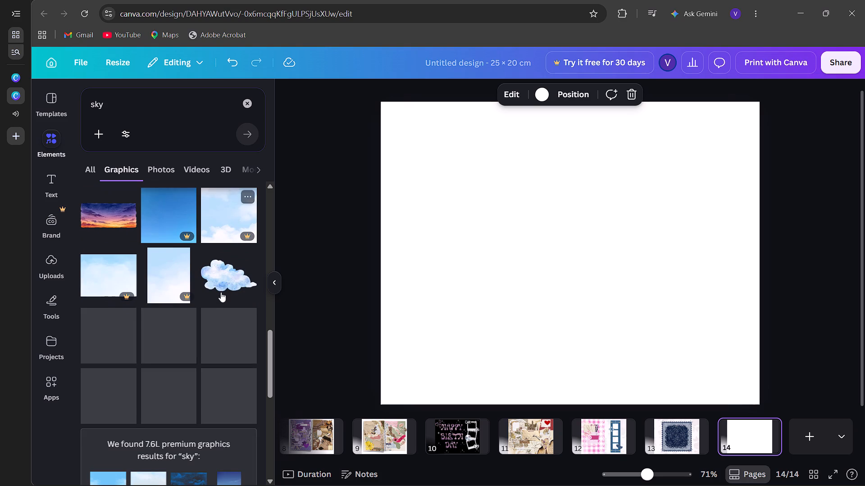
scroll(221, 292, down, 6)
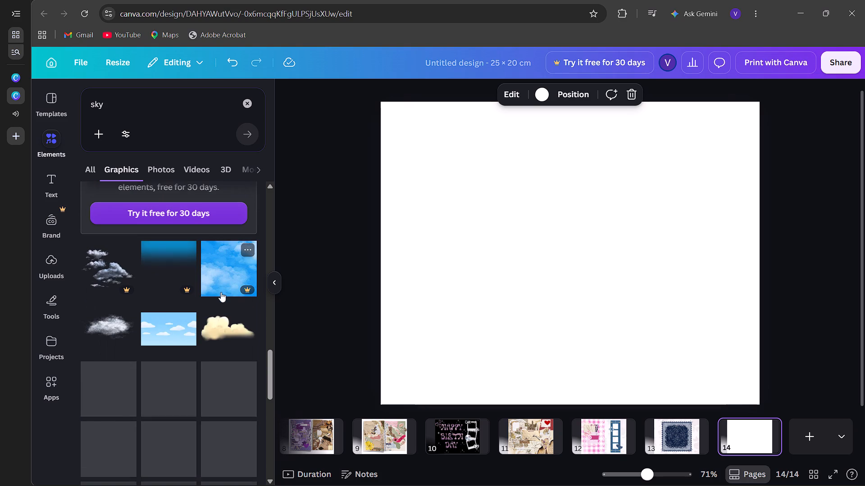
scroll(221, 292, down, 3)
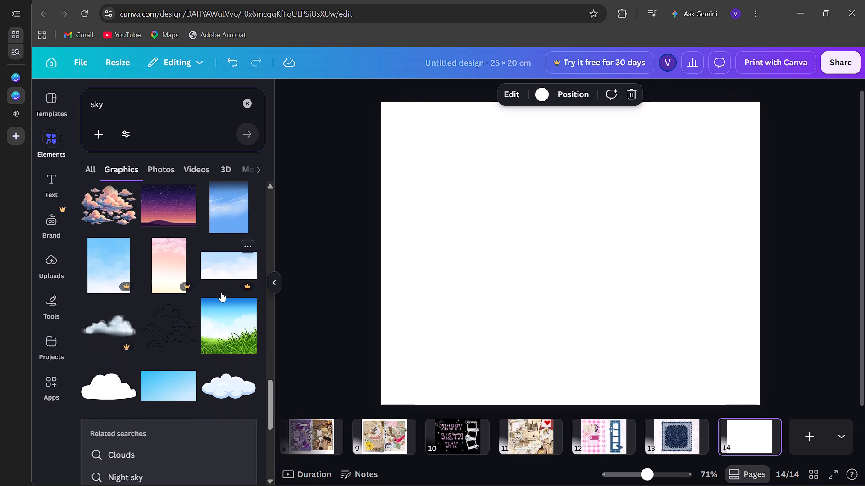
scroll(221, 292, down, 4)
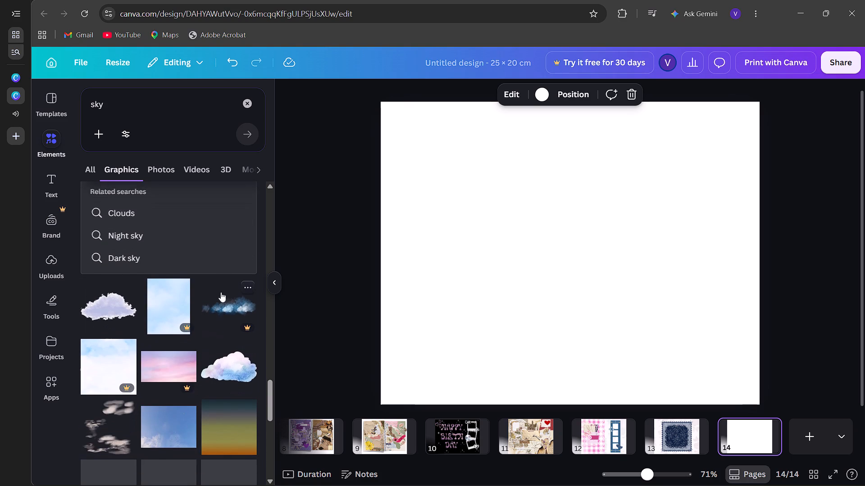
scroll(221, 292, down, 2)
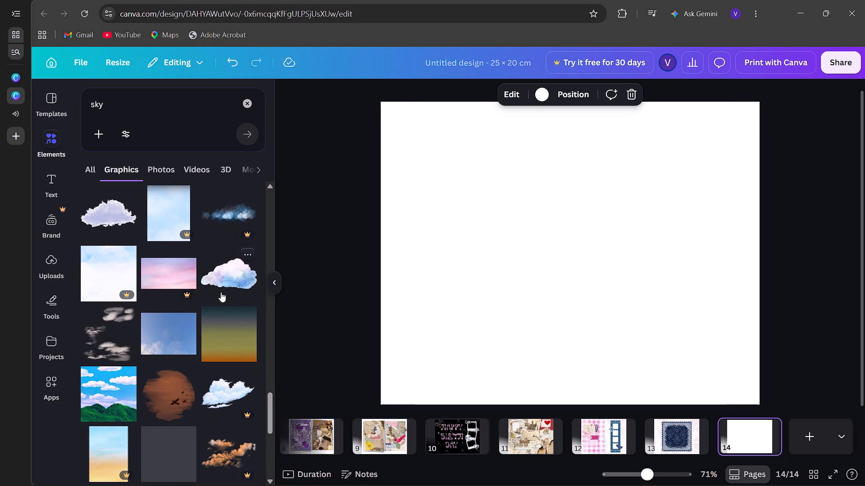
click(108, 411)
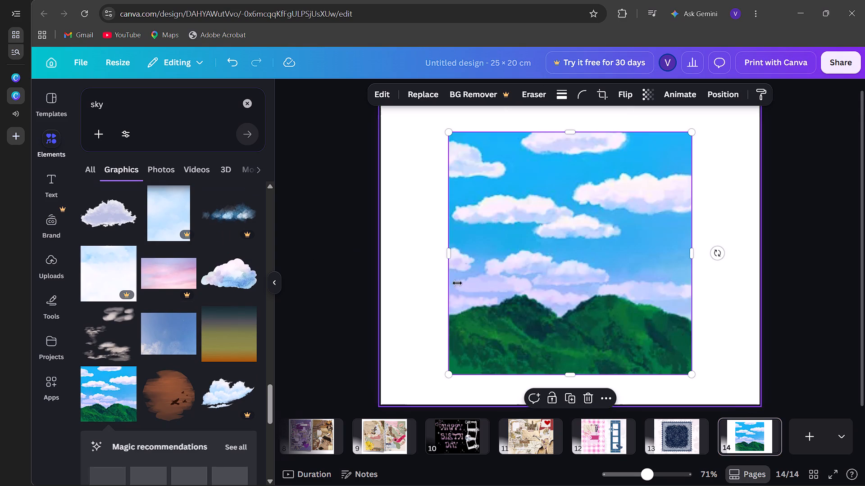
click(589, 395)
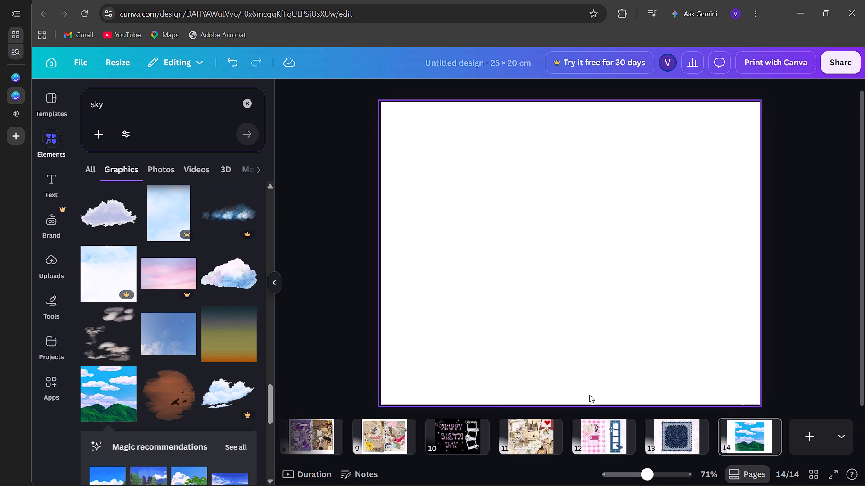
From all magic recommendations, add the muted blue sky with pinkish clouds and place it in the page's upper-left corner.
click(240, 450)
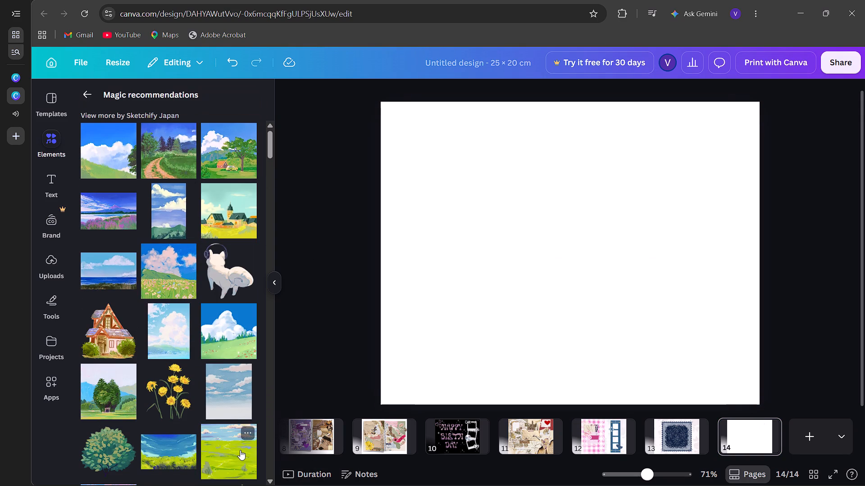
click(240, 385)
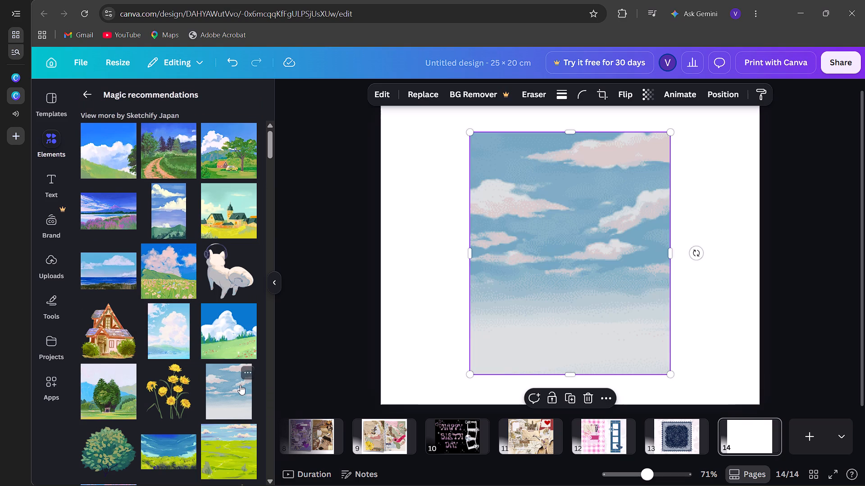
drag(556, 254, 472, 228)
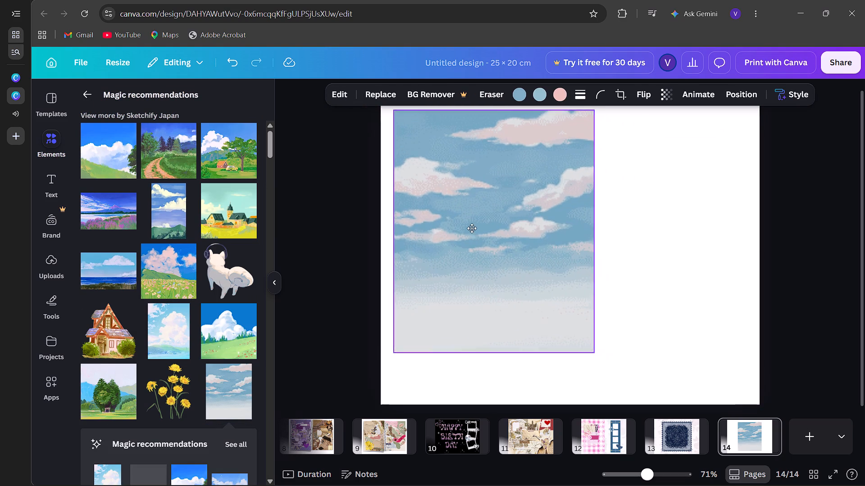
drag(472, 228, 467, 228)
Recolour the sky graphic's first blue, trying purple and brighter pinks before choosing the dusty pink from the heart's photo colours.
click(514, 90)
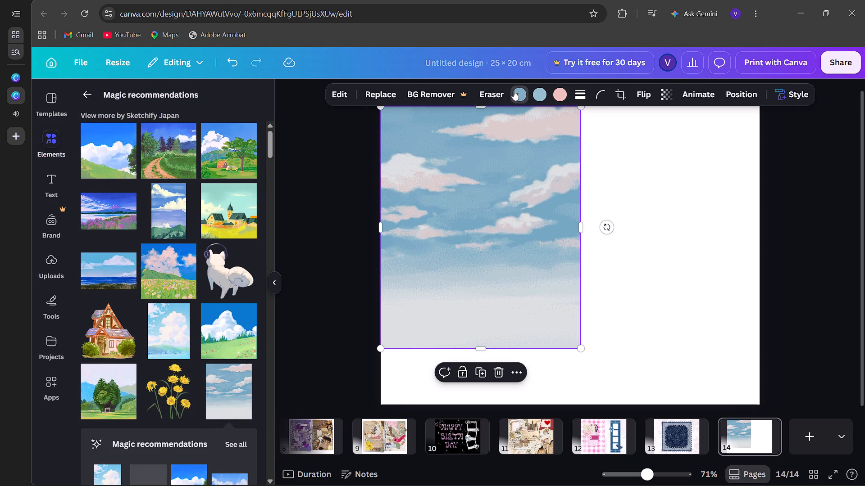
click(219, 172)
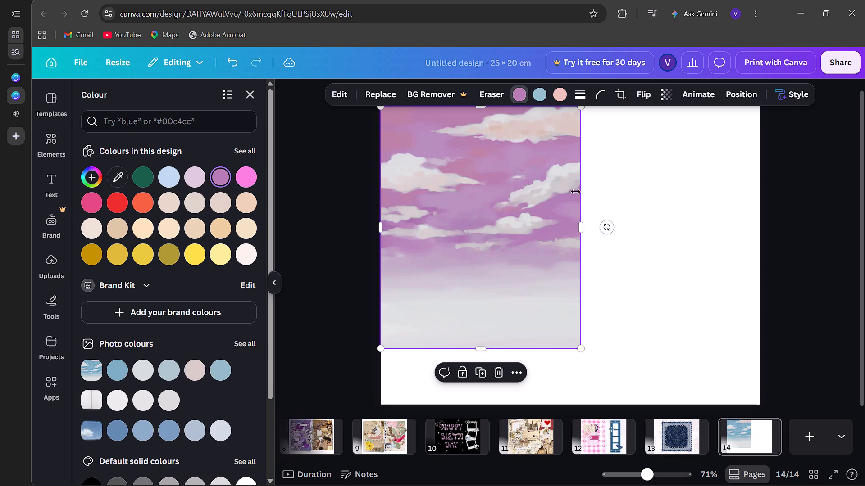
click(246, 178)
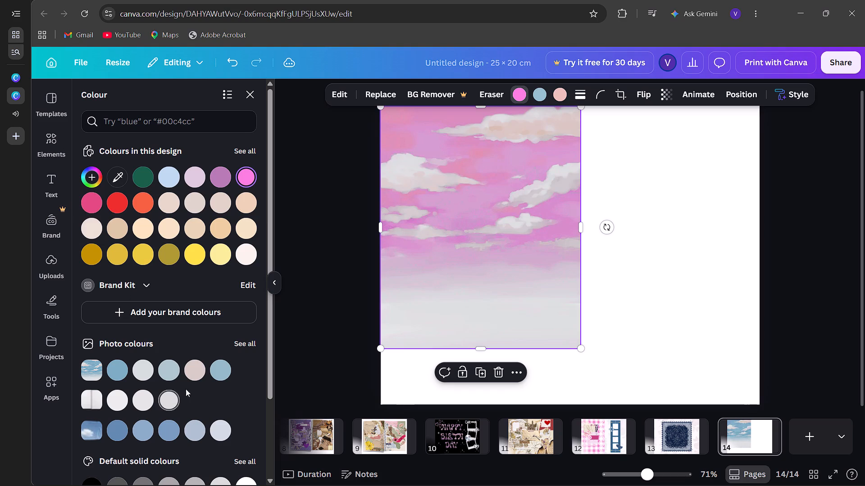
click(248, 339)
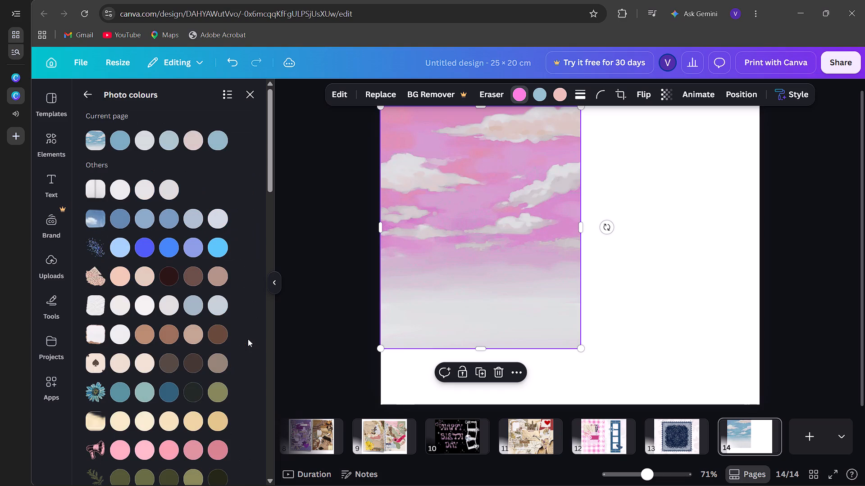
scroll(216, 321, down, 4)
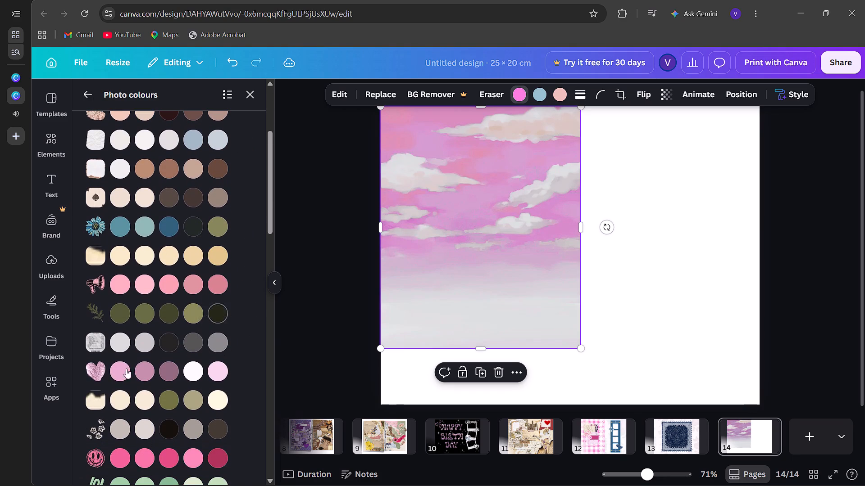
click(120, 372)
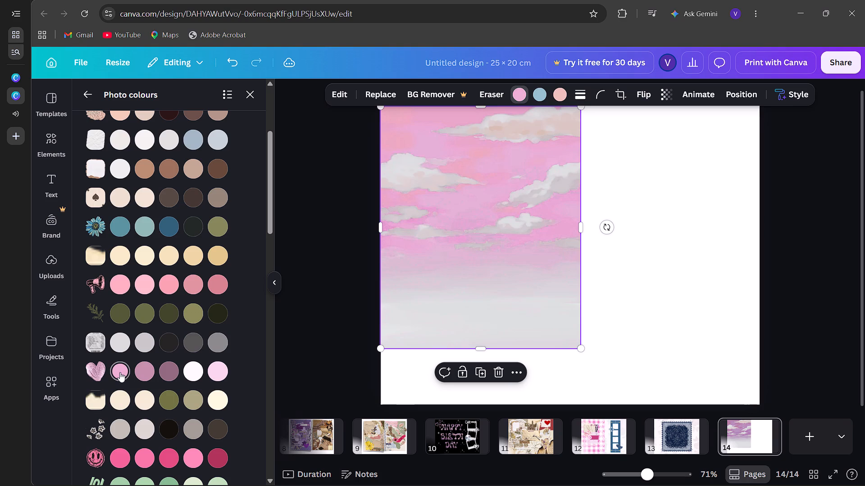
click(149, 366)
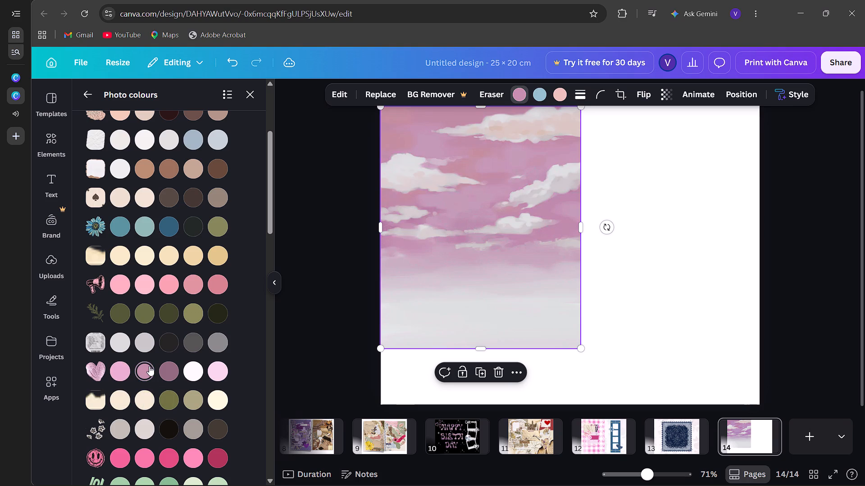
Enlarge and stretch the pink sky graphic so it covers the entire page as a background.
drag(584, 229, 652, 223)
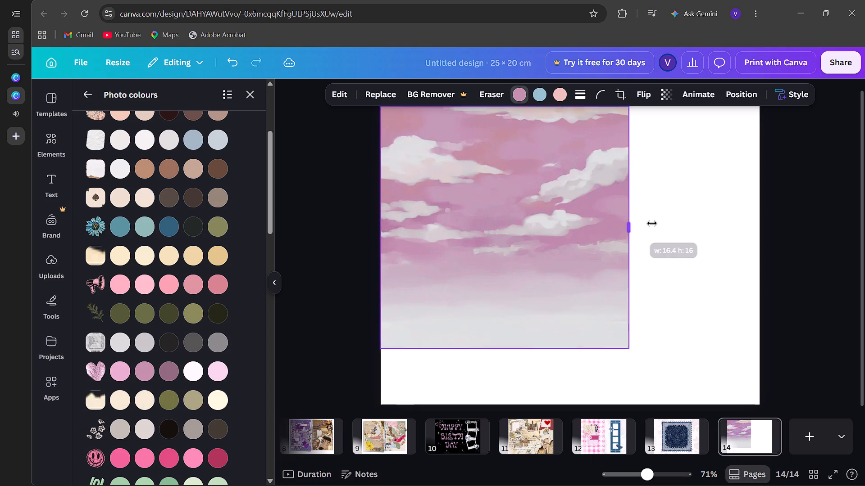
drag(652, 223, 573, 287)
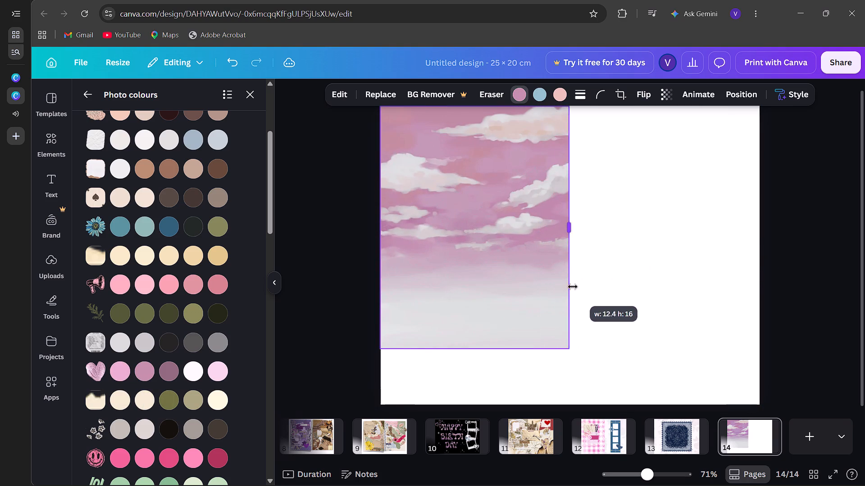
drag(573, 287, 583, 291)
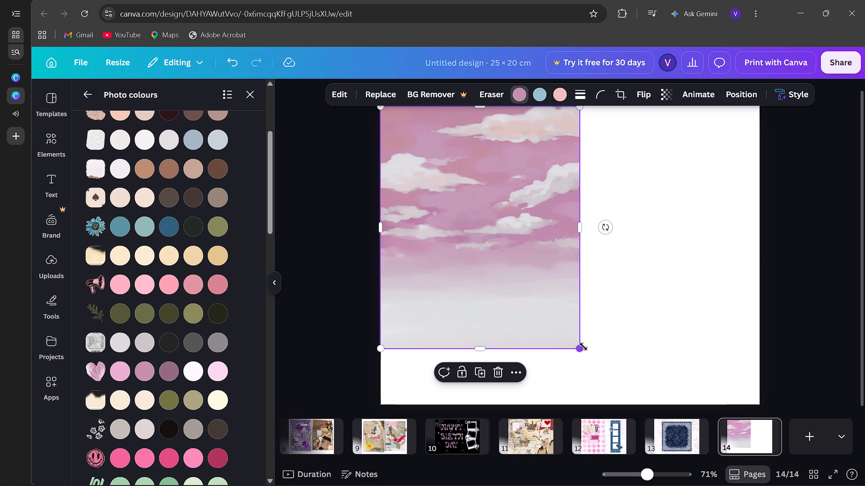
drag(583, 346, 718, 455)
drag(562, 345, 592, 344)
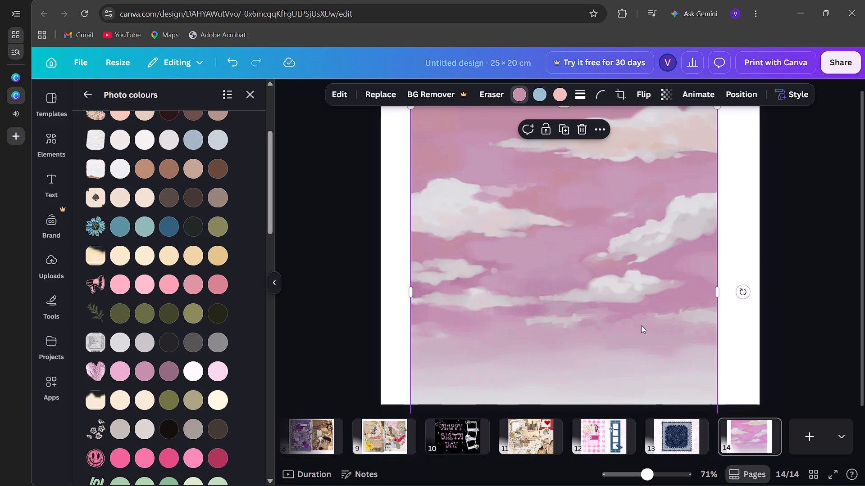
drag(714, 292, 765, 295)
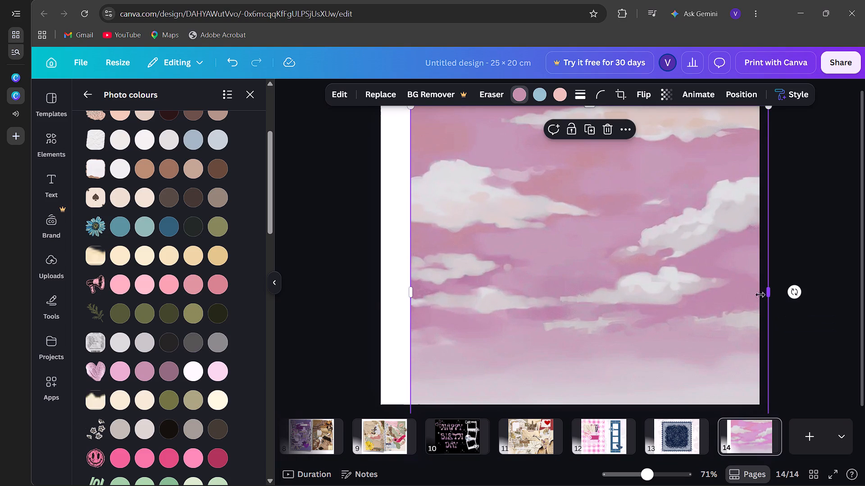
drag(410, 293, 373, 301)
Recolour the sky graphic's second colour, trying purple and light grey before choosing the medium blue from its own photo colours.
click(525, 94)
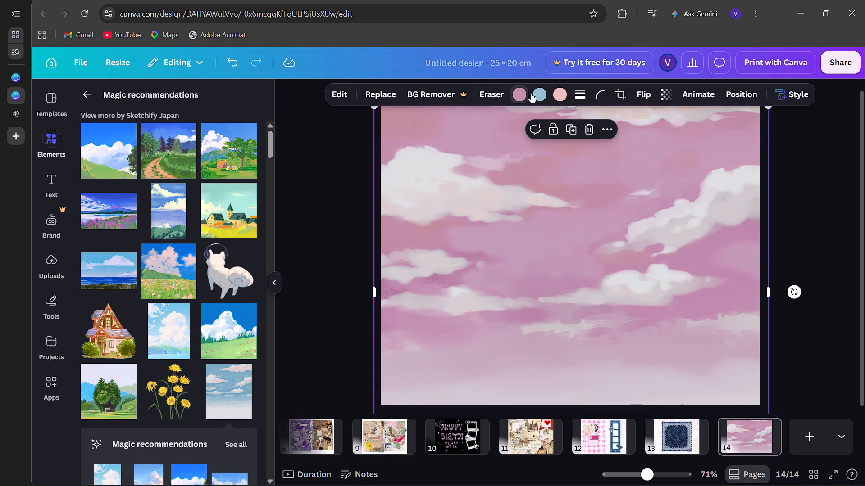
click(538, 94)
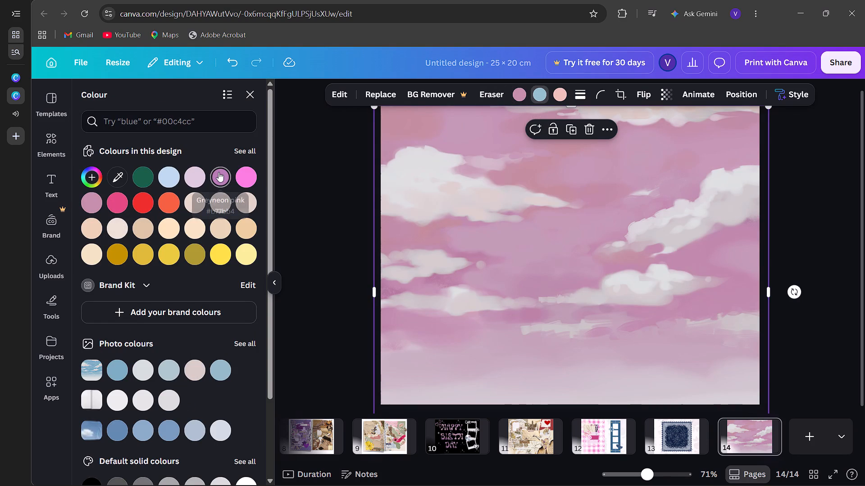
click(219, 172)
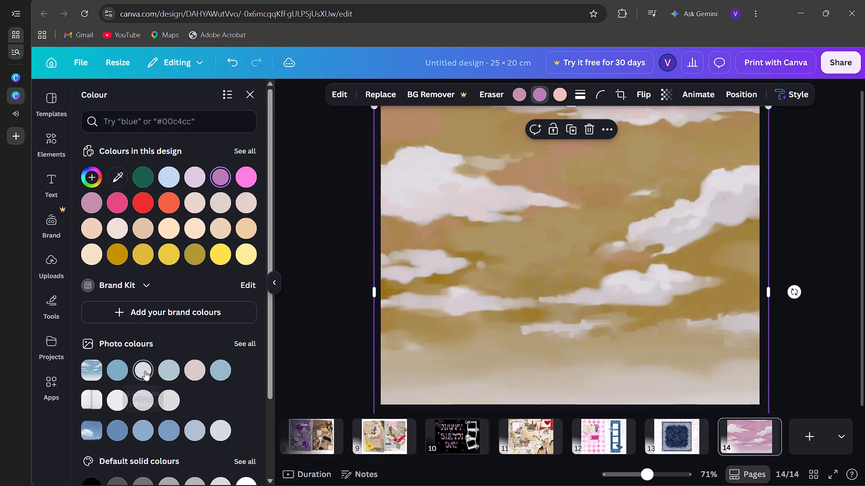
click(145, 371)
click(124, 372)
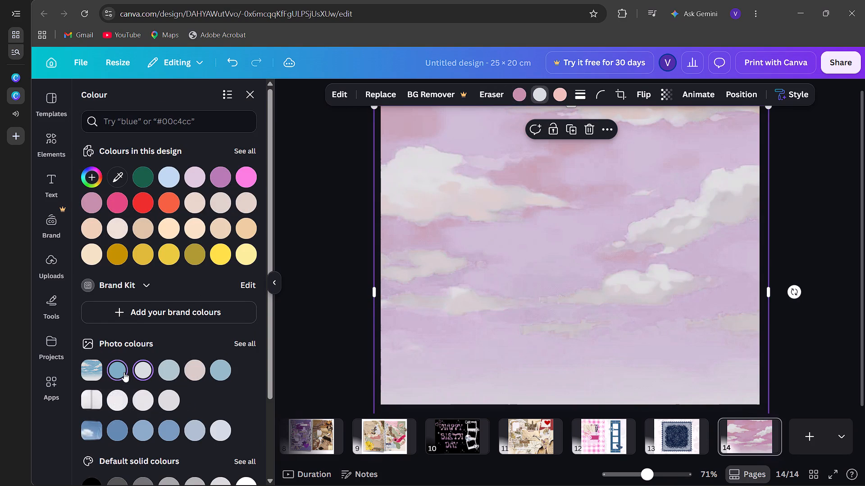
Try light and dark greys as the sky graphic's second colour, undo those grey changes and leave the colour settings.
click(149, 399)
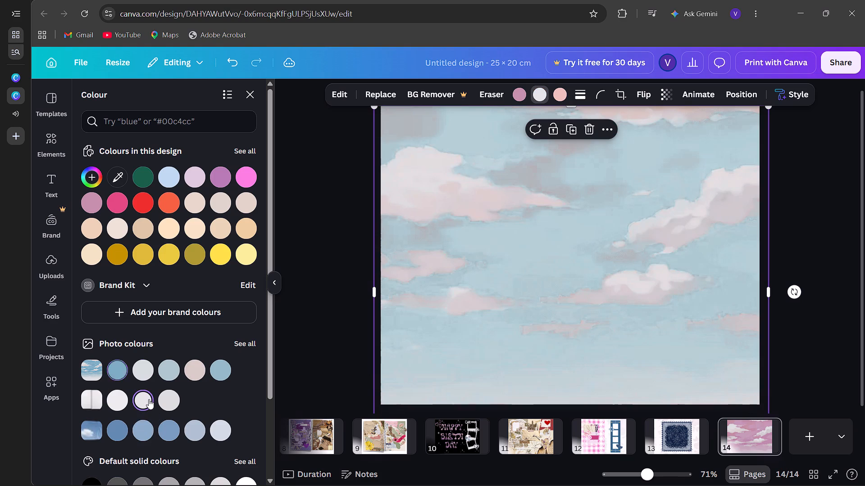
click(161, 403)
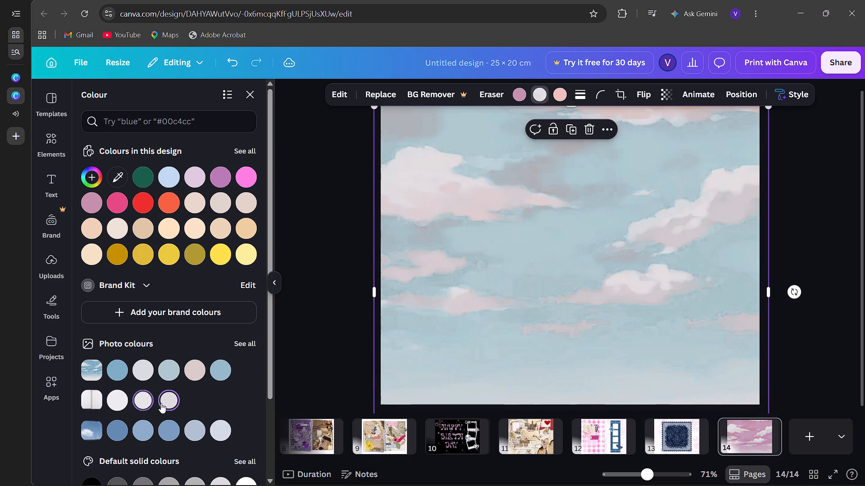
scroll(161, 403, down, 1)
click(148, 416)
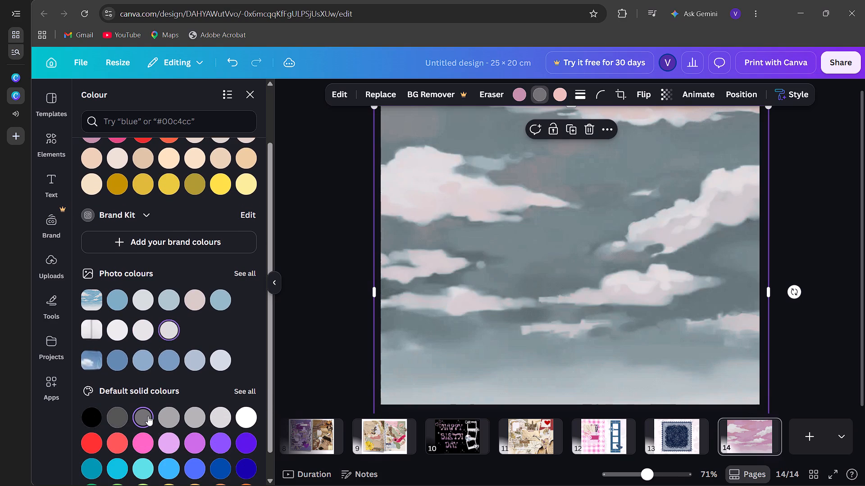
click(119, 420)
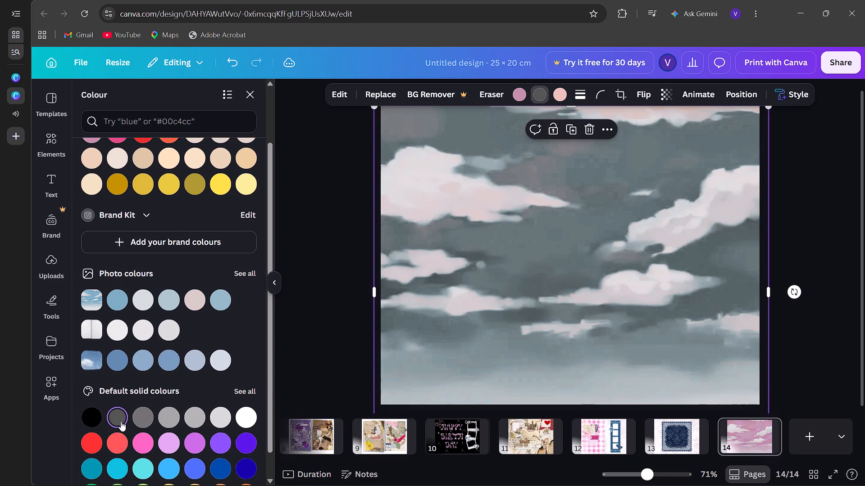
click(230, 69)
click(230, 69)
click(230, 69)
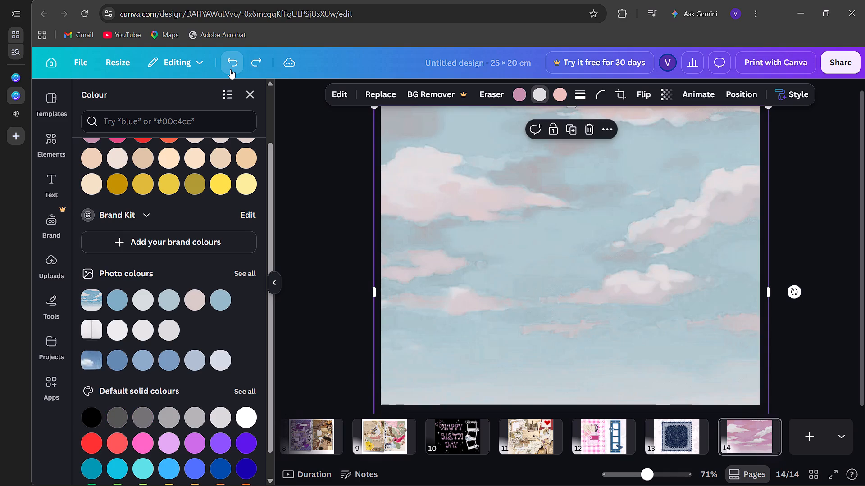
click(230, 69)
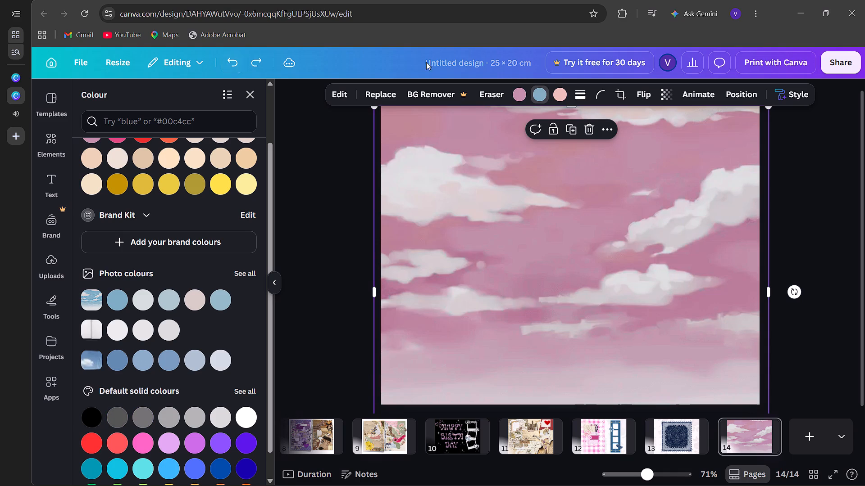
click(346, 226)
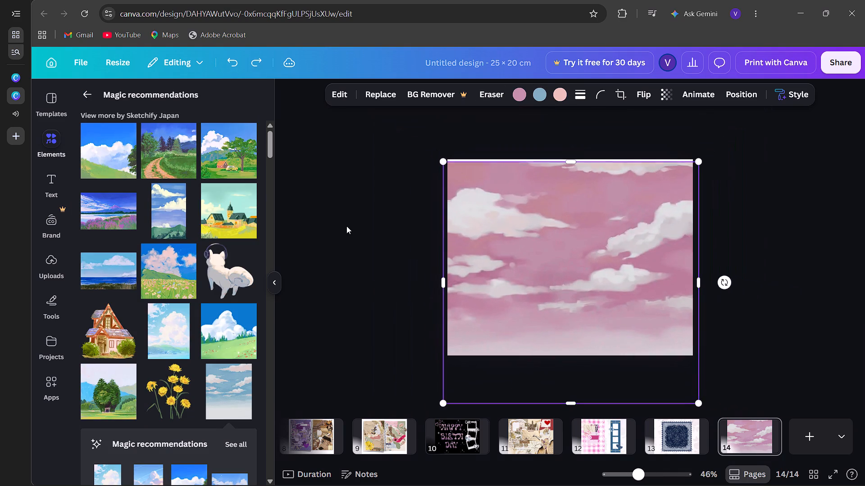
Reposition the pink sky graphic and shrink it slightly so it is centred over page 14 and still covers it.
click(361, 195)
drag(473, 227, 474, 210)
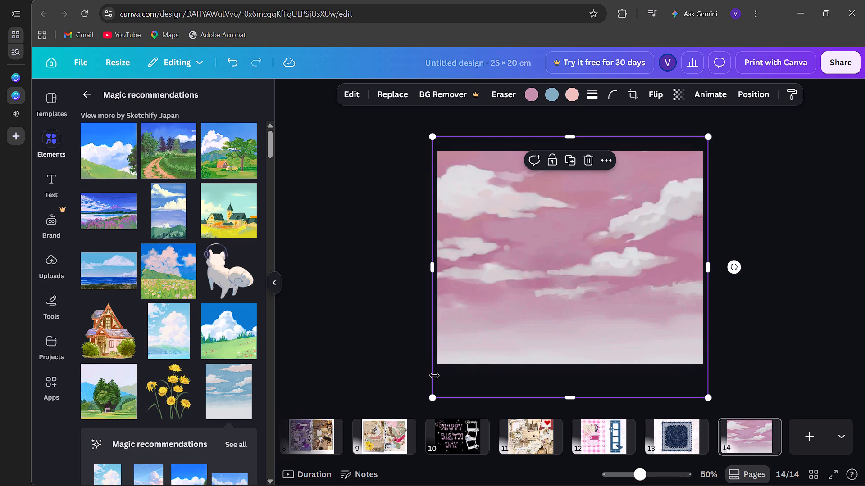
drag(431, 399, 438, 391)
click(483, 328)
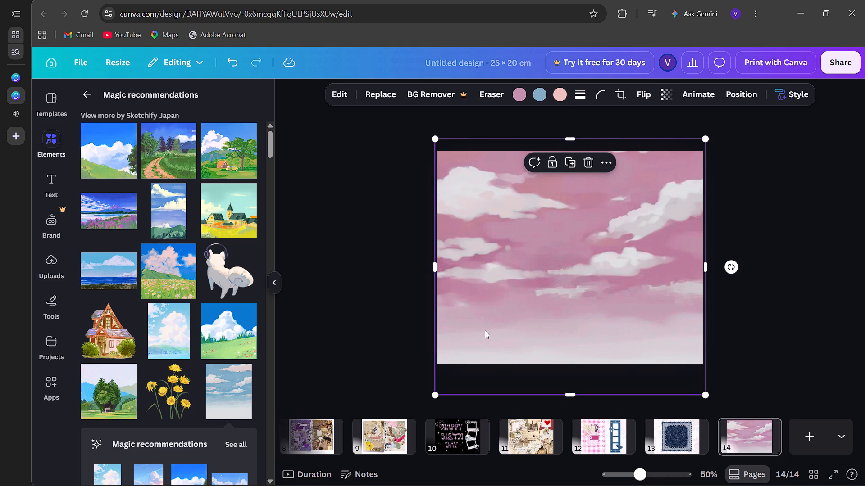
Look through the sky graphic's Magic recommendations for an alternative background graphic.
scroll(101, 287, down, 4)
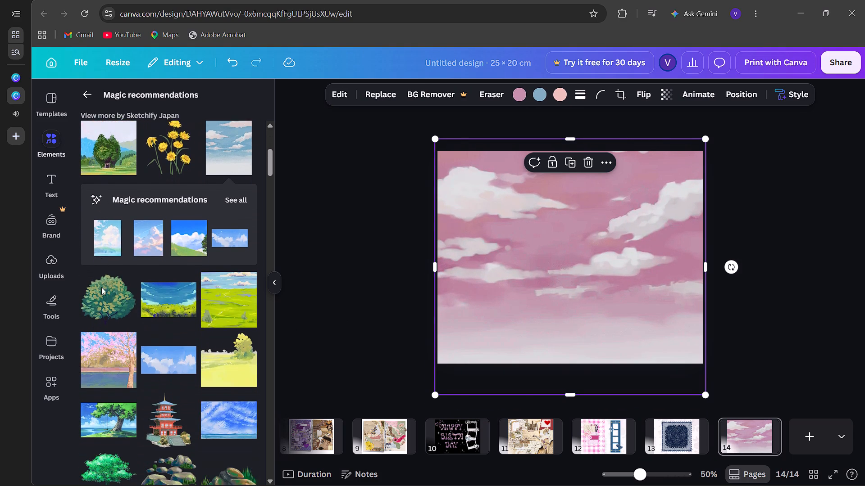
scroll(101, 287, down, 3)
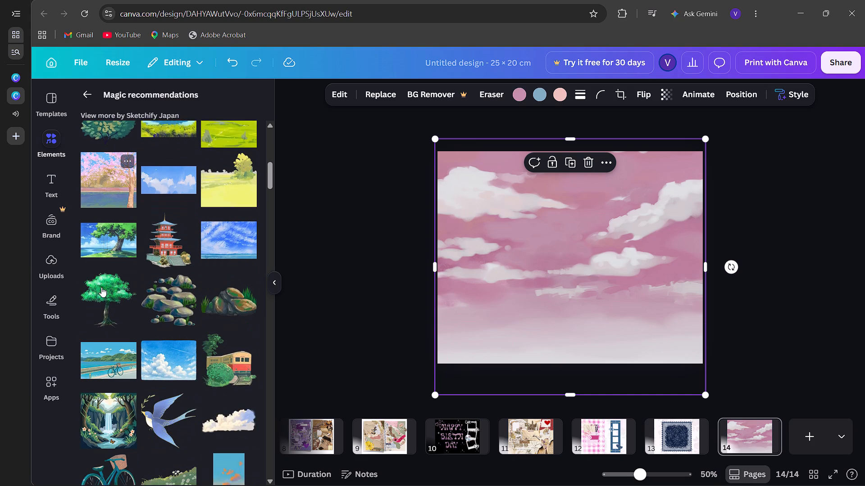
scroll(101, 287, down, 6)
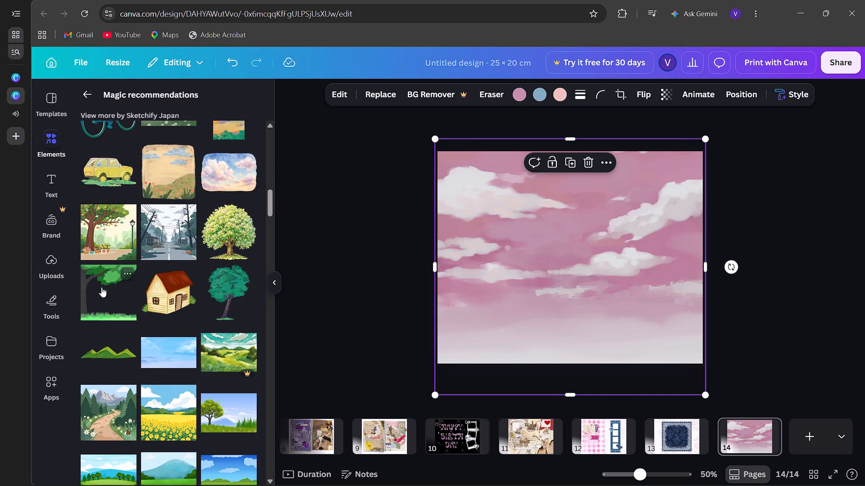
scroll(101, 287, down, 1)
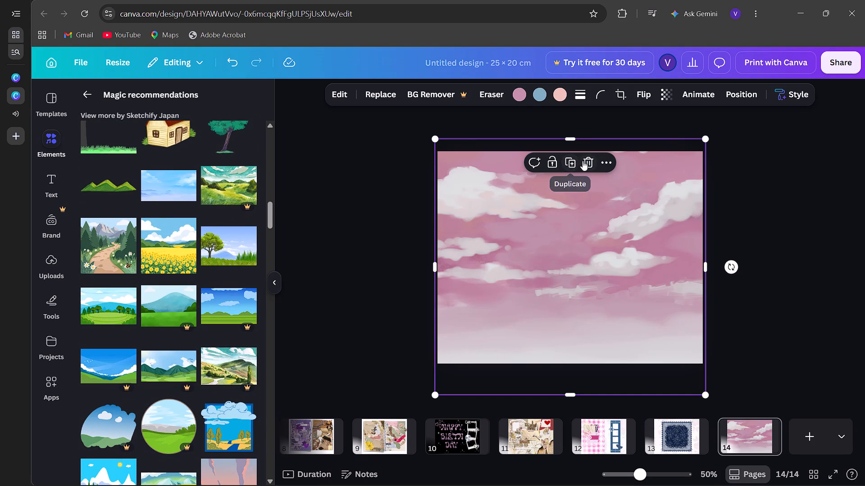
Delete the pink sky graphic from page 14.
click(583, 161)
Return to the "sky" search results and look through the graphics for another background.
scroll(196, 301, up, 20)
scroll(196, 301, up, 1)
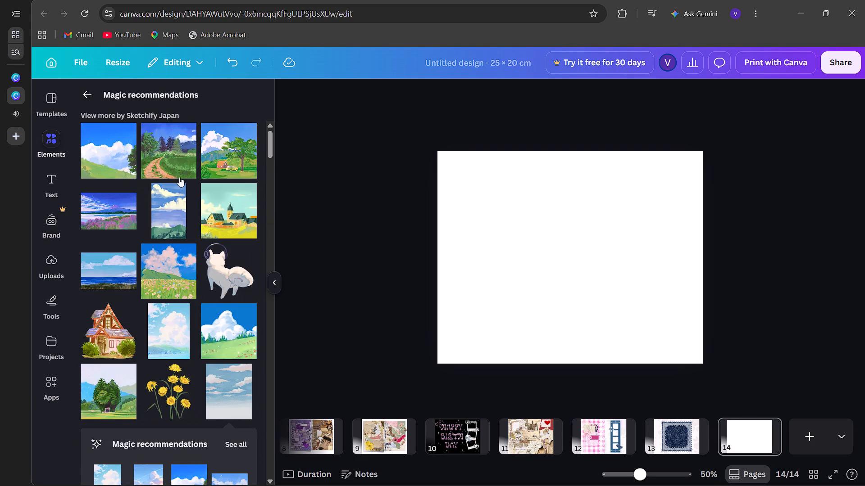
click(85, 94)
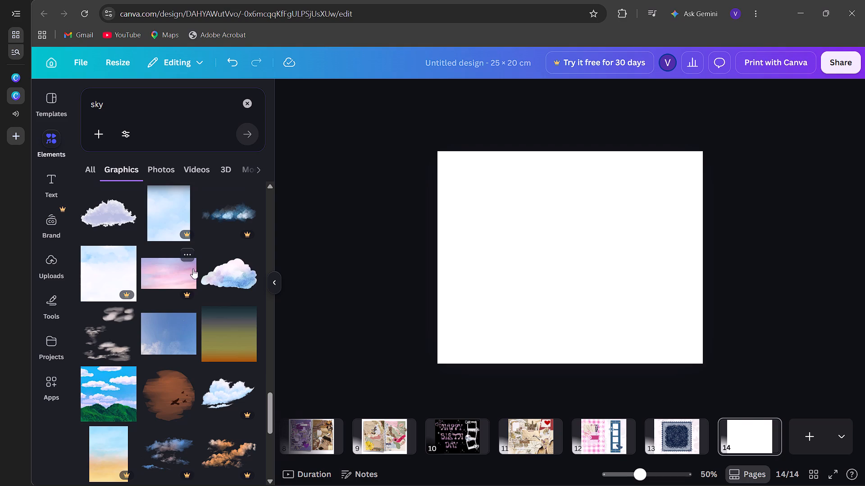
scroll(181, 338, down, 4)
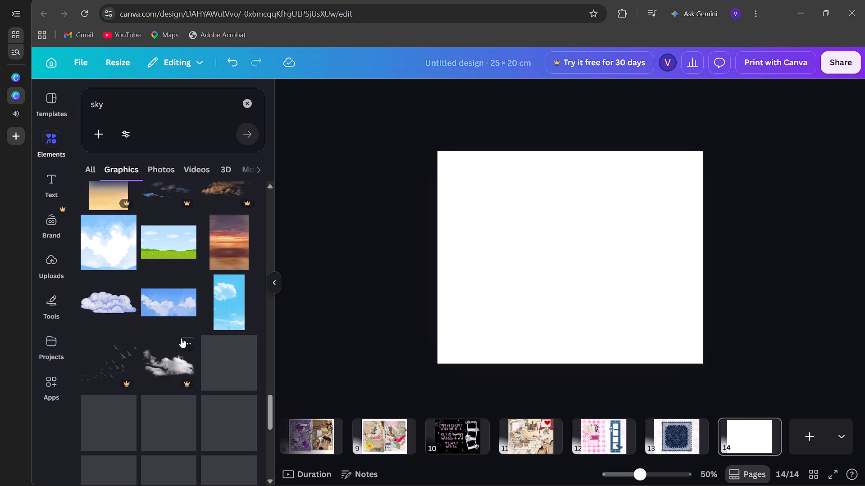
scroll(181, 338, up, 6)
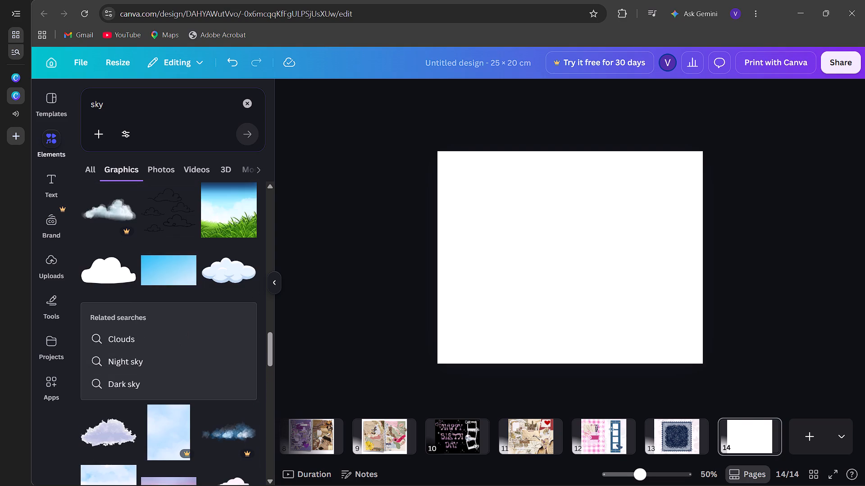
Replace the element search with "goth" and look through the resulting graphics.
click(141, 106)
key(BackSpace)
key(BackSpace)
key(BackSpace)
key(BackSpace)
key(BackSpace)
key(BackSpace)
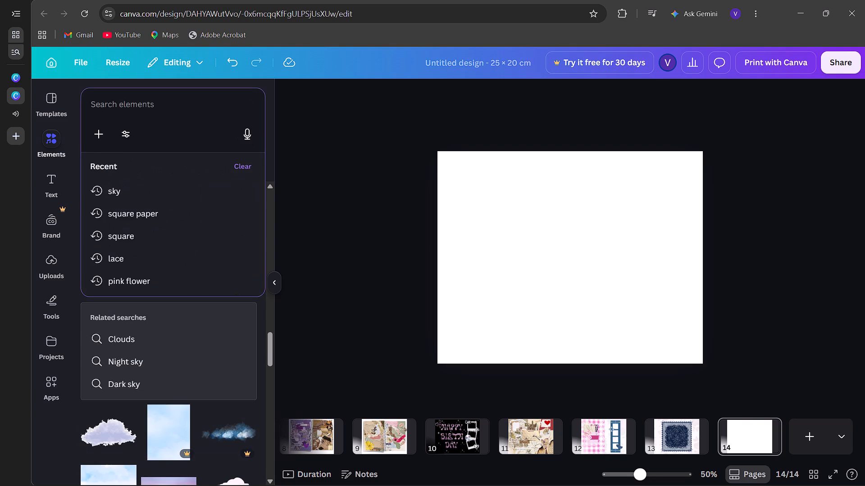
text(goth)
key(Return)
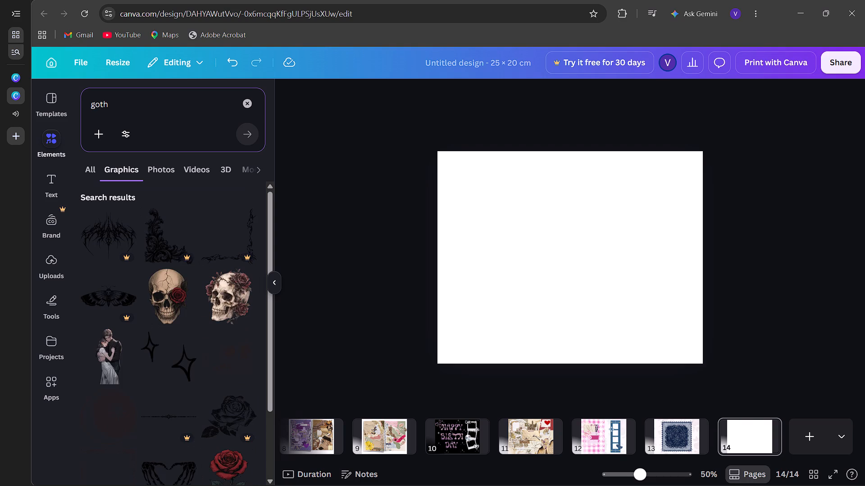
scroll(226, 353, down, 5)
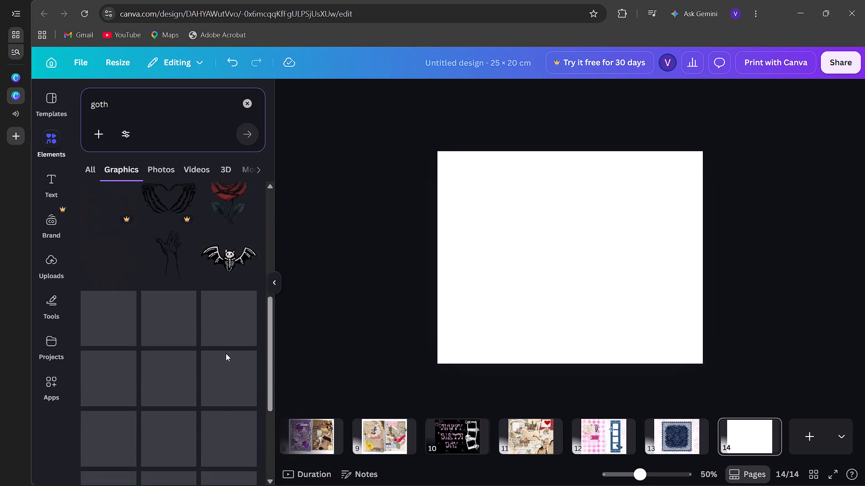
Extend the element search to the suggested term "gothic background".
click(119, 111)
key(space)
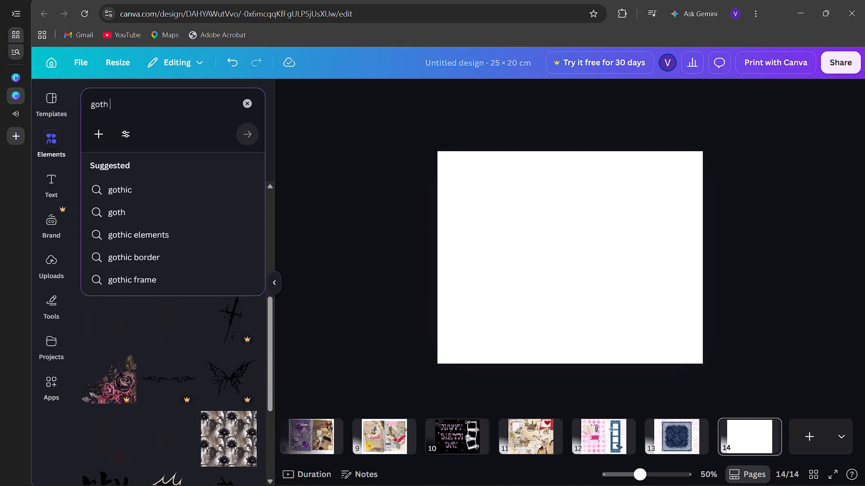
key(b)
text(ackgr)
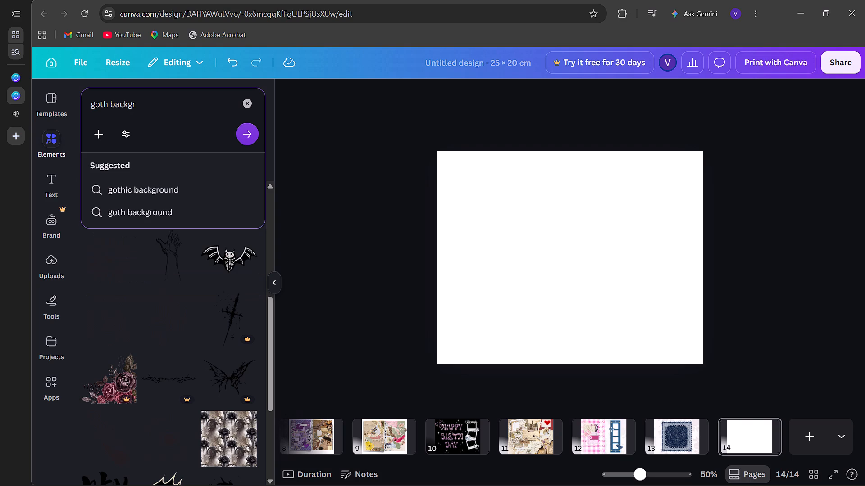
click(144, 179)
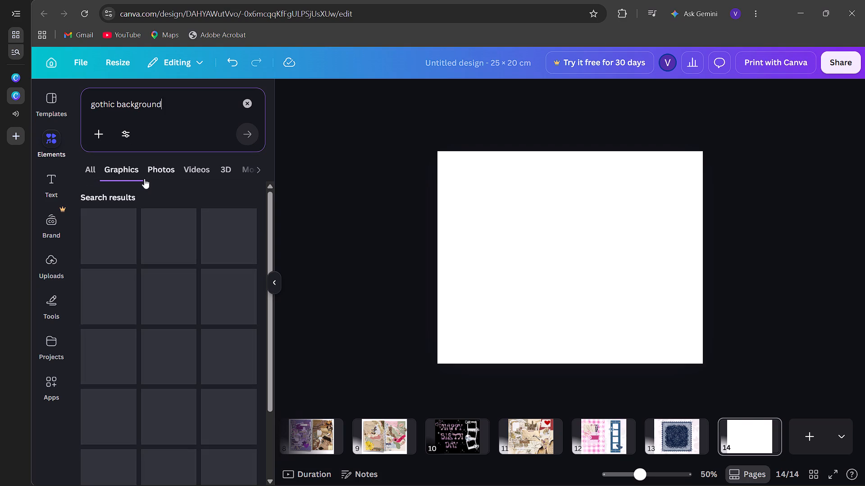
Adjust the computer's sound volume in the system quick settings and return to the design.
click(792, 463)
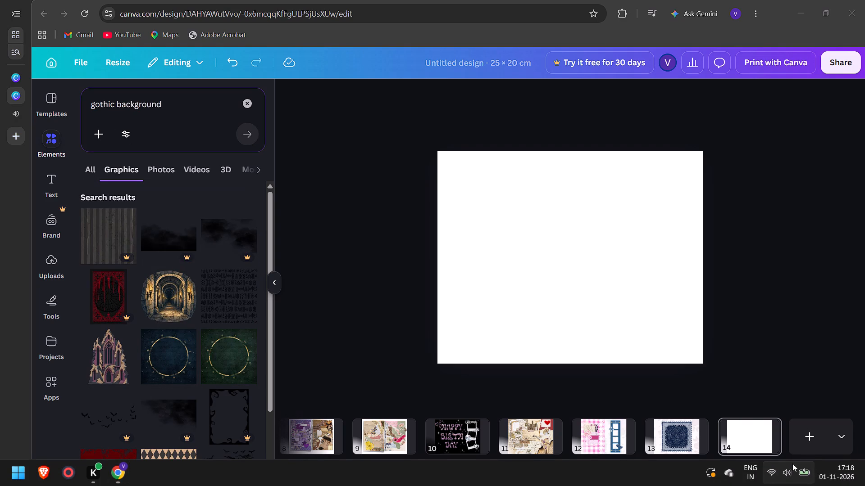
click(796, 408)
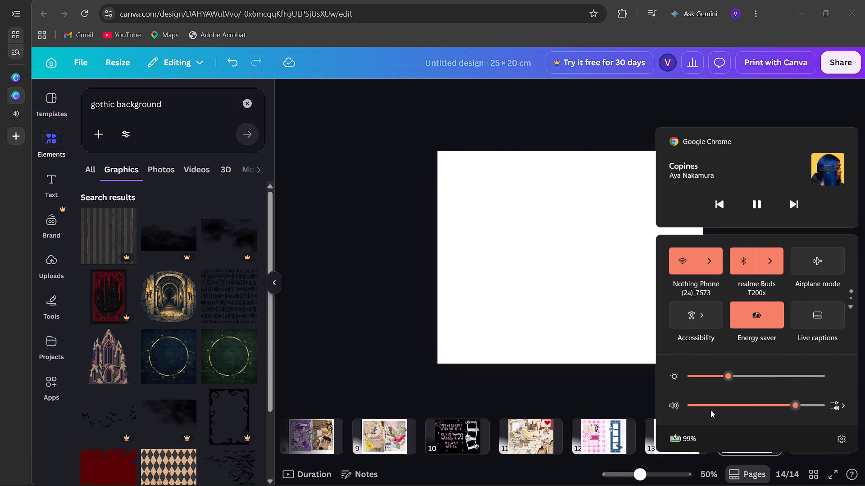
click(329, 287)
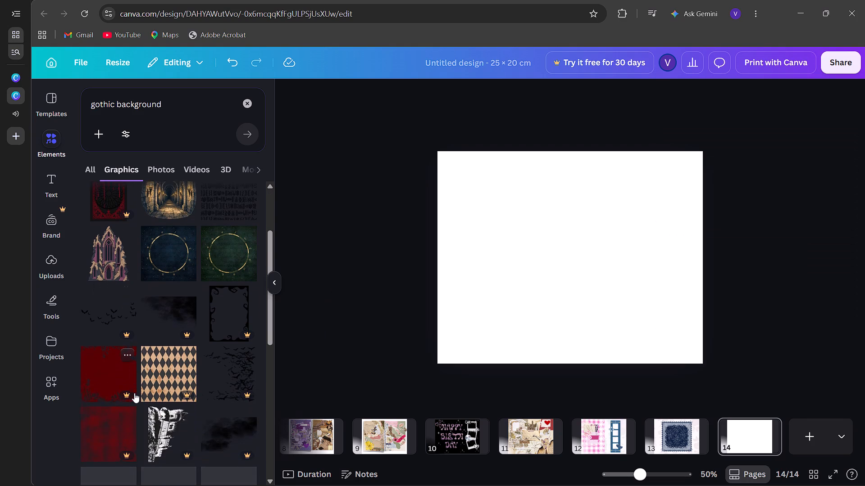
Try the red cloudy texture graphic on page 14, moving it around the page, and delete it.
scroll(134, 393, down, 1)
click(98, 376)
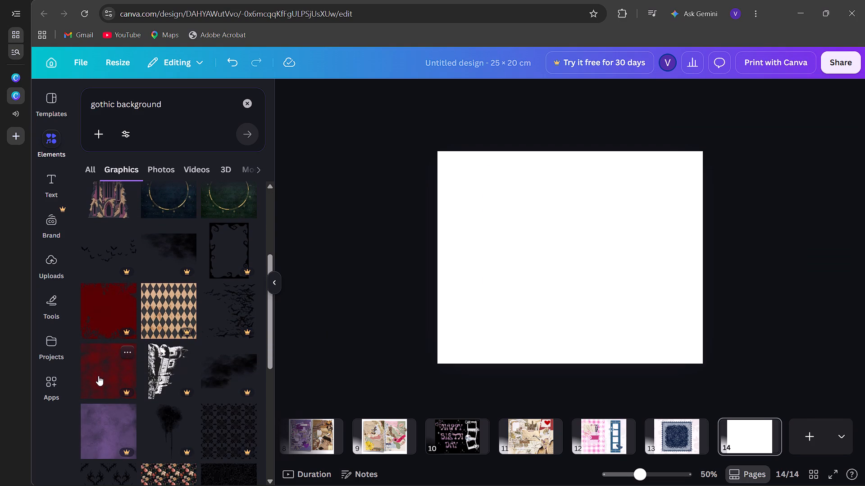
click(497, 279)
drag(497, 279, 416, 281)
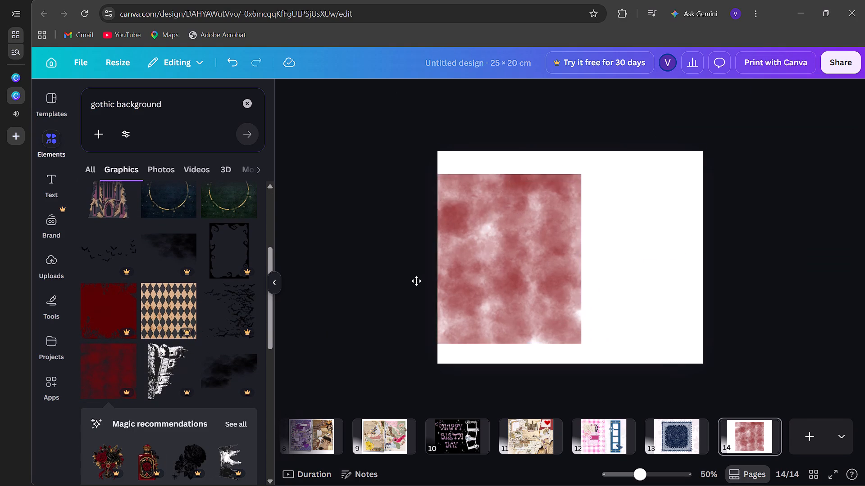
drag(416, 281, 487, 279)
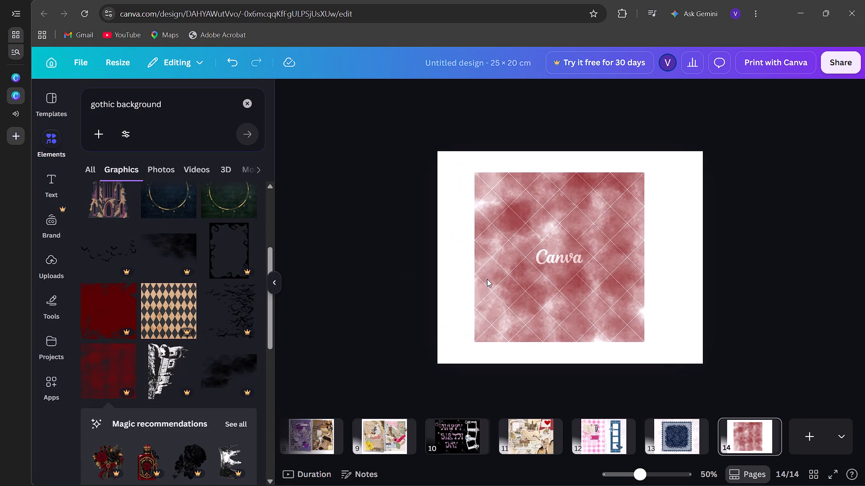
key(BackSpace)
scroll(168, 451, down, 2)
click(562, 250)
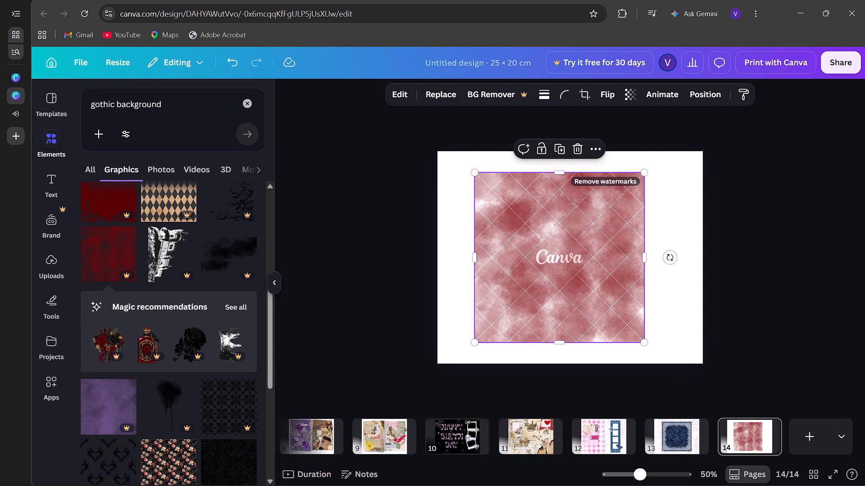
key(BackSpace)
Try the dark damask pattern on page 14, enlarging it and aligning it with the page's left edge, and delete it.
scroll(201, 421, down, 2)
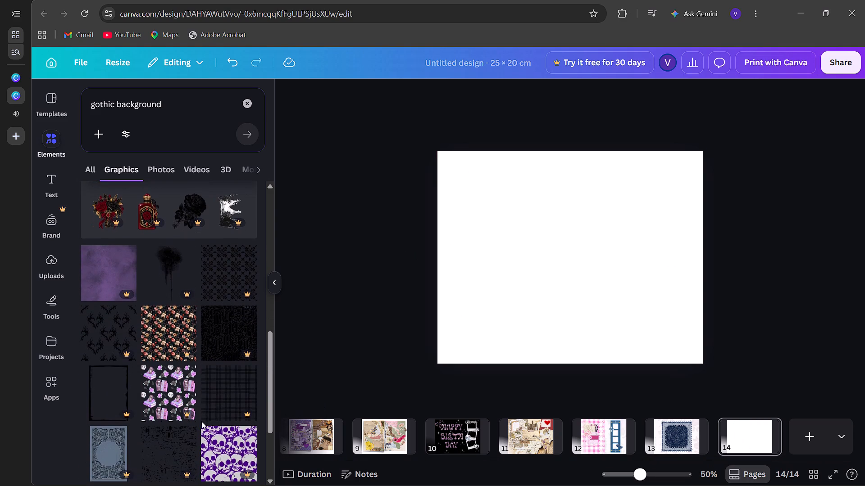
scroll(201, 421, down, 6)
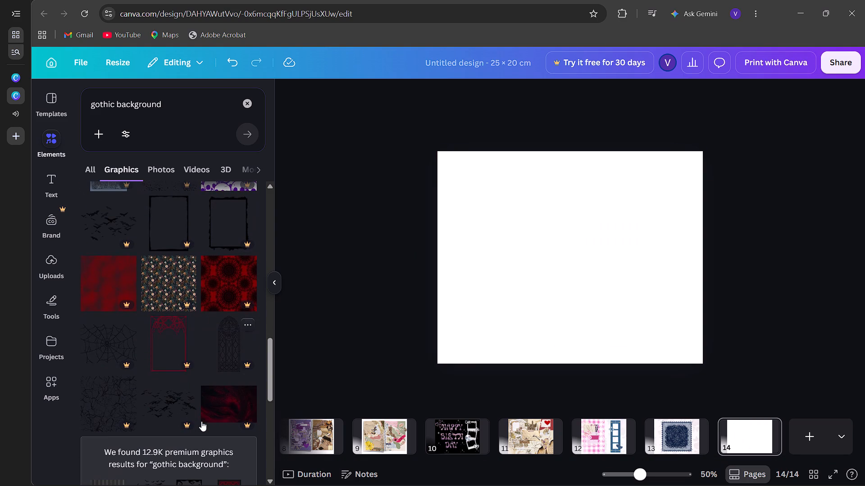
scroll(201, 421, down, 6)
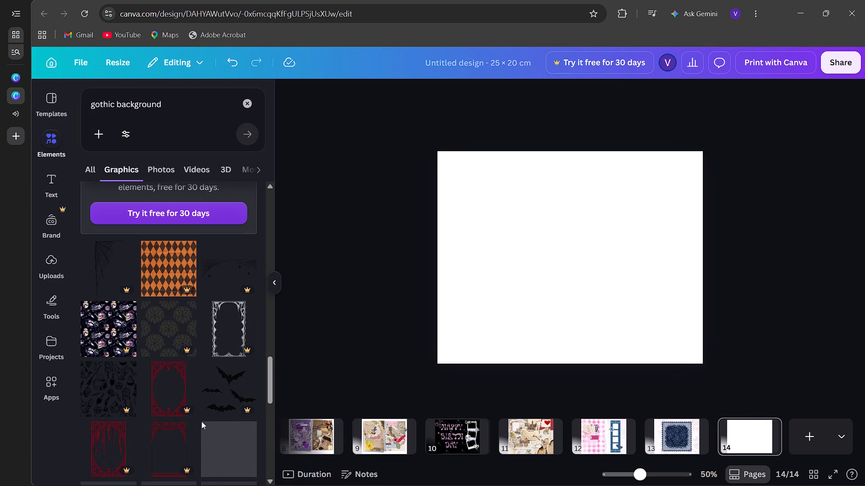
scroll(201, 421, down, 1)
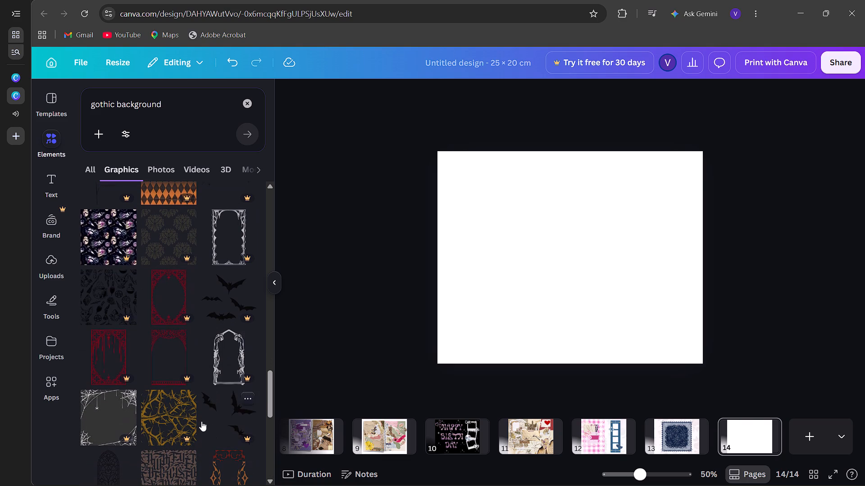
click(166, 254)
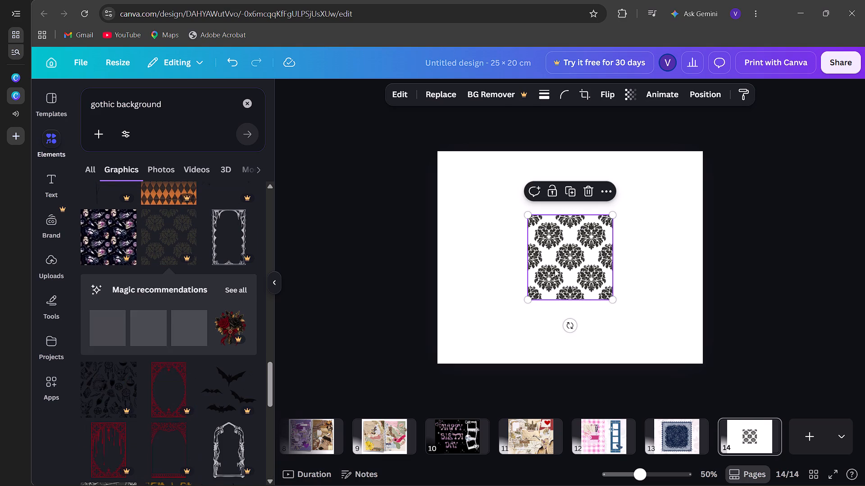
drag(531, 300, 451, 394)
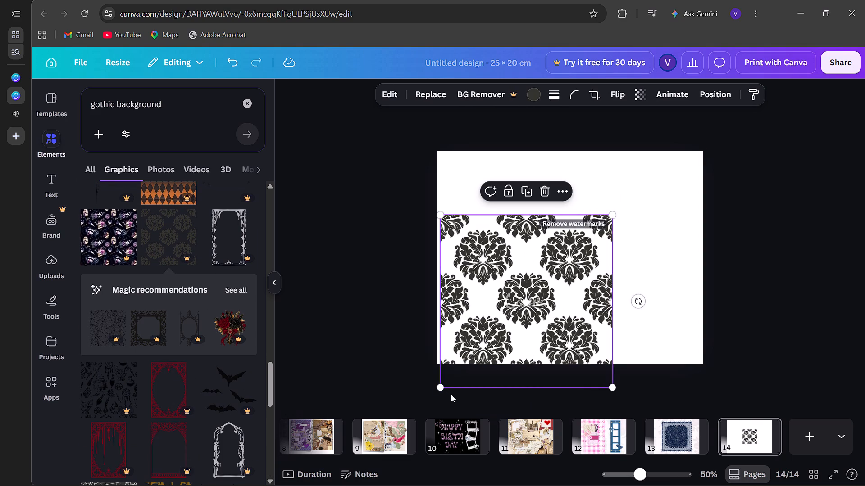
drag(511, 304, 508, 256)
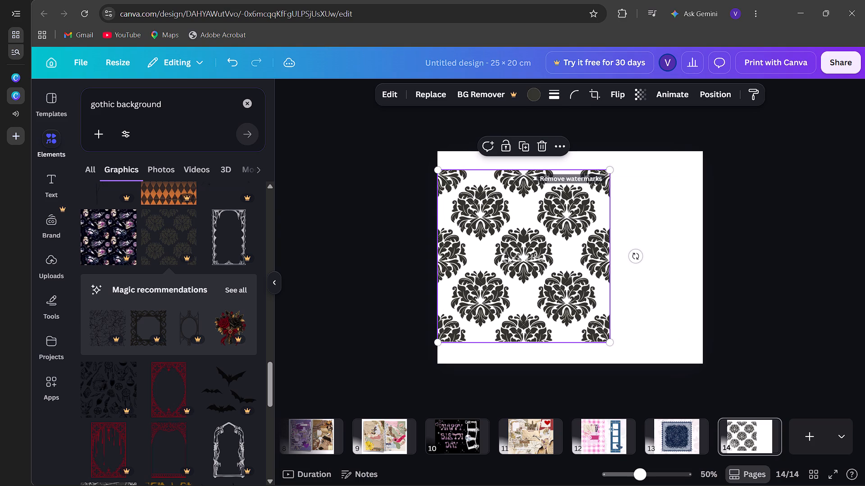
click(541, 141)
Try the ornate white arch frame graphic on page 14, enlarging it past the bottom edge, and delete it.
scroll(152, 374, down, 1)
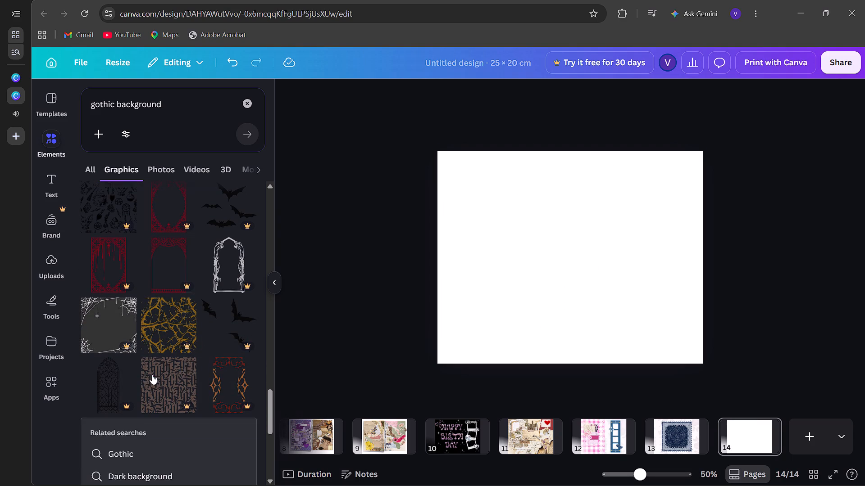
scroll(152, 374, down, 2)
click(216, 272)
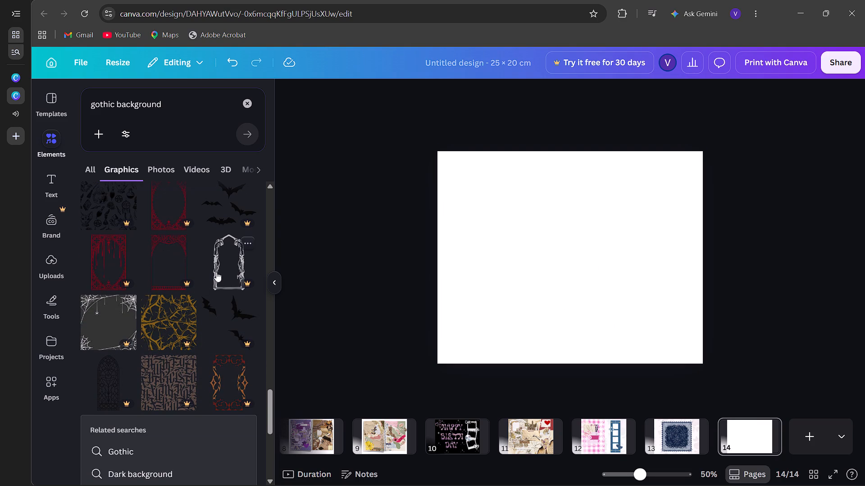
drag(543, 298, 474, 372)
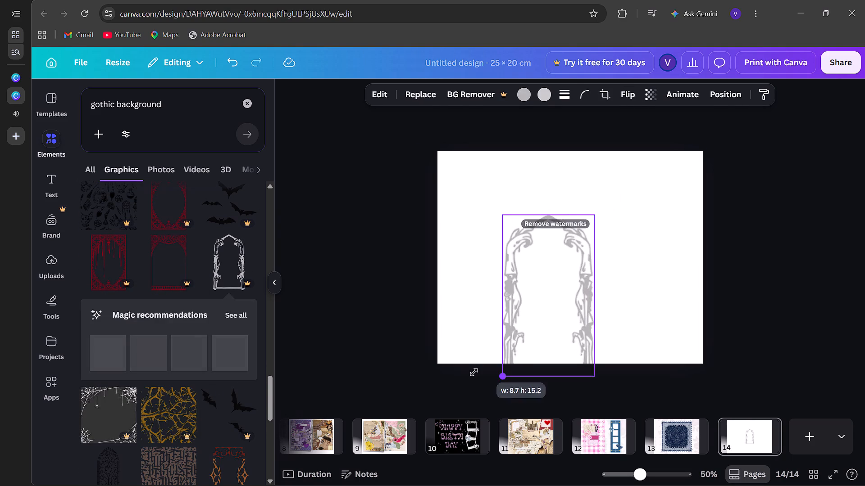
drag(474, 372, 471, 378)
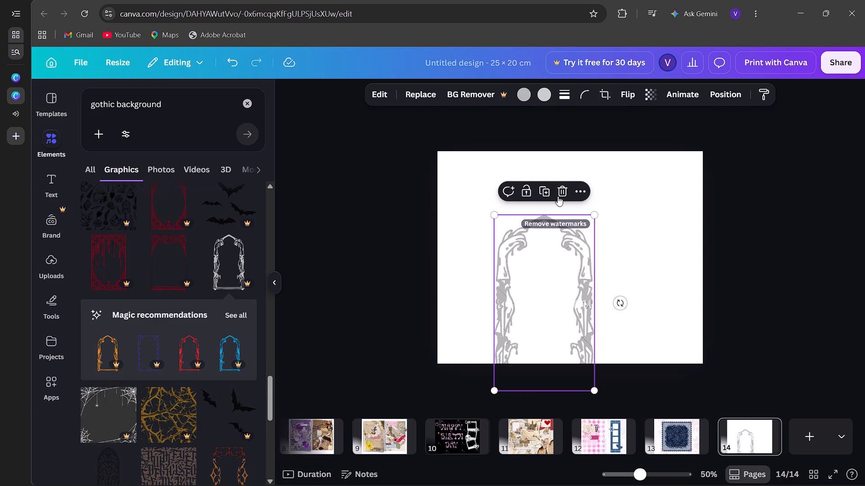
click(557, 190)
Add the golden thorn-branch pattern from the gothic background graphics to page 14 and recolour it near-black.
scroll(199, 426, down, 2)
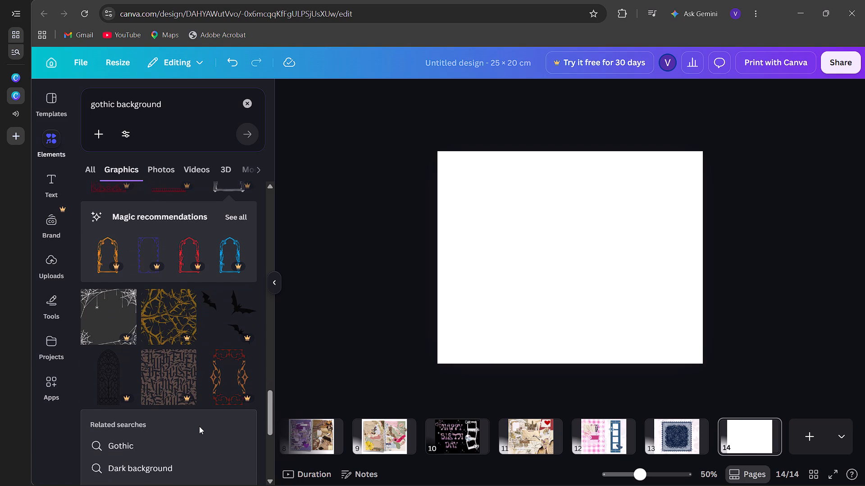
click(154, 306)
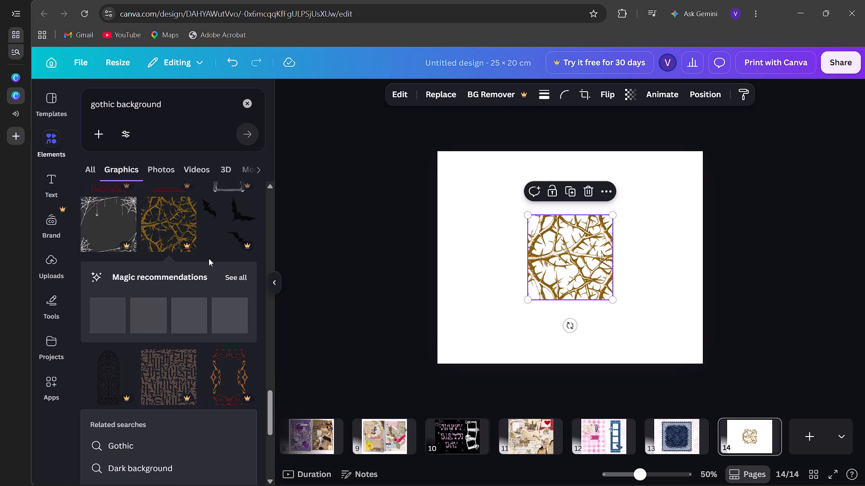
click(538, 103)
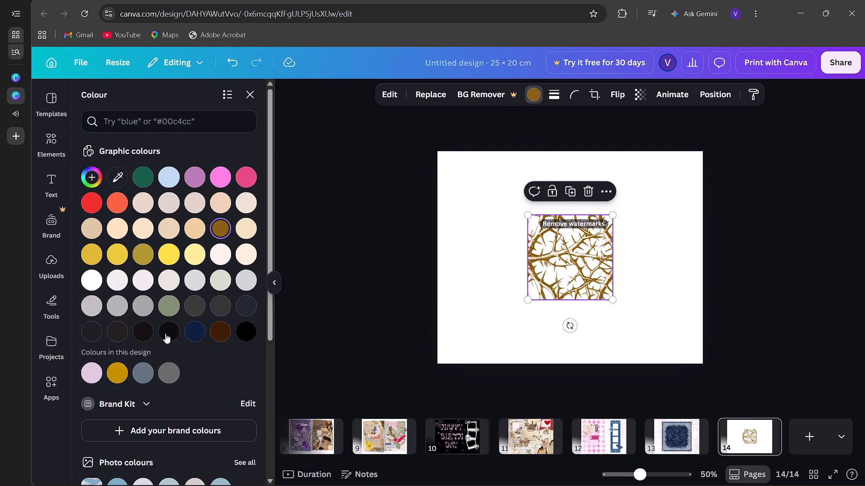
click(166, 332)
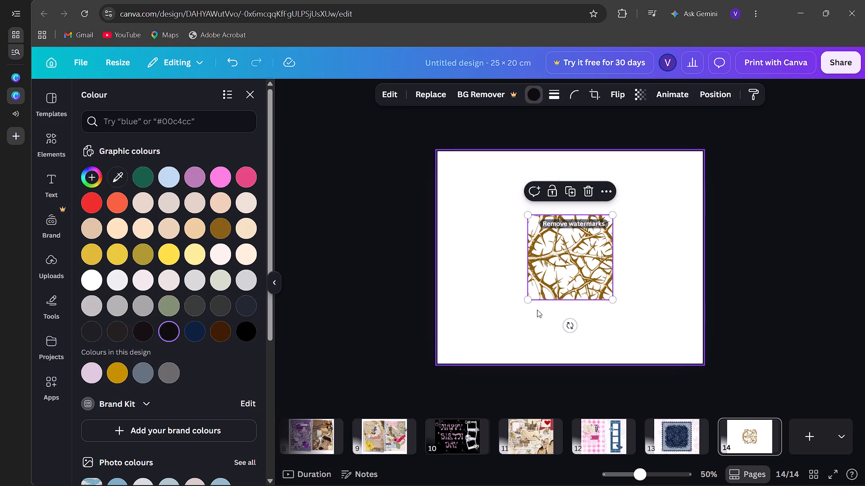
Enlarge the thorn-branch pattern and position it so it covers all of page 14, slightly past its edges.
drag(524, 297, 369, 385)
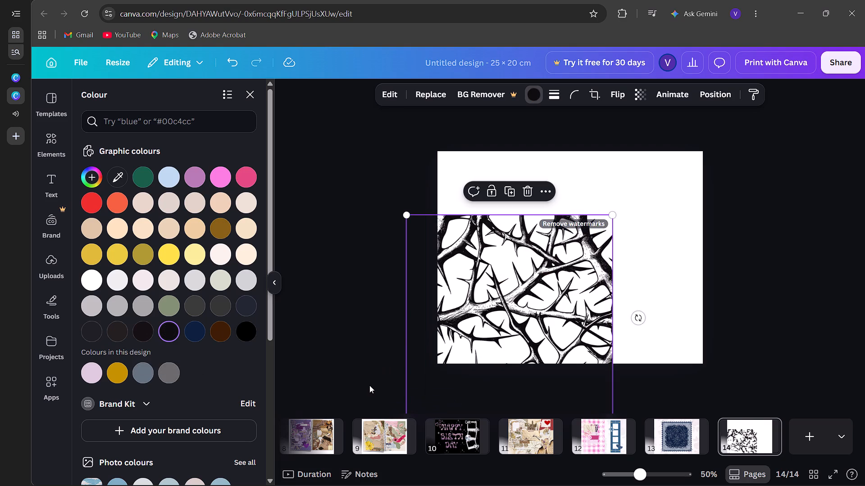
drag(498, 298, 518, 234)
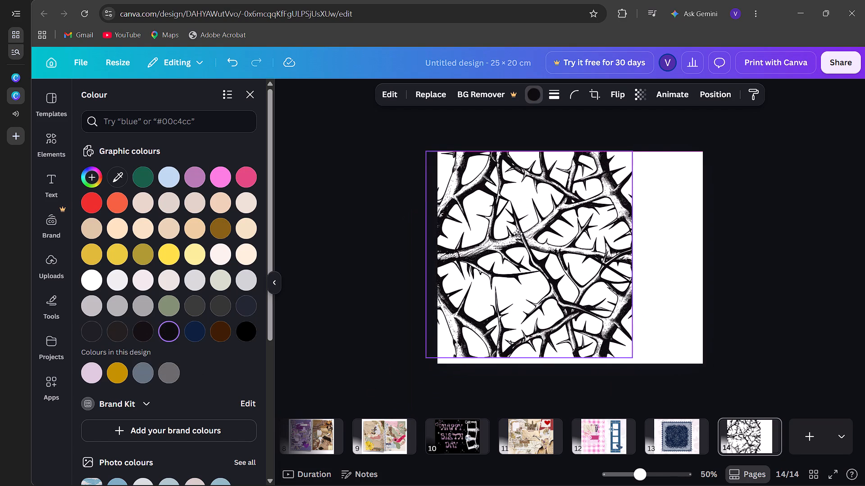
drag(518, 234, 518, 238)
drag(631, 157, 725, 184)
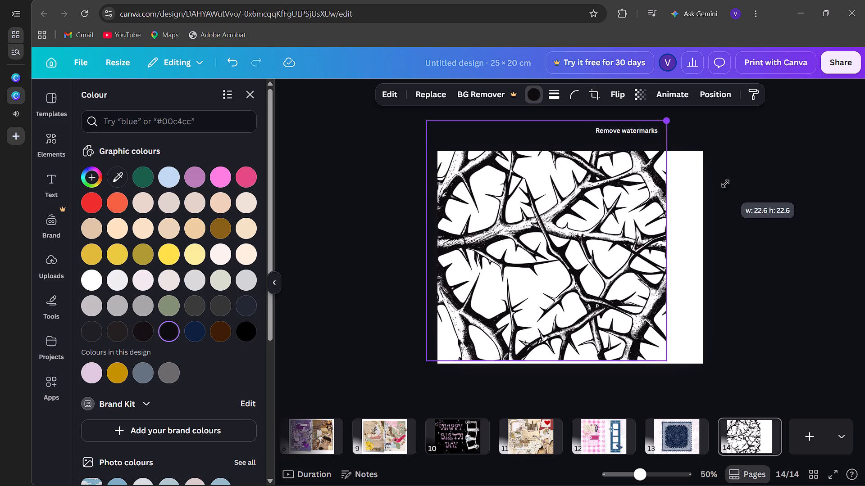
drag(725, 184, 754, 206)
drag(532, 266, 547, 277)
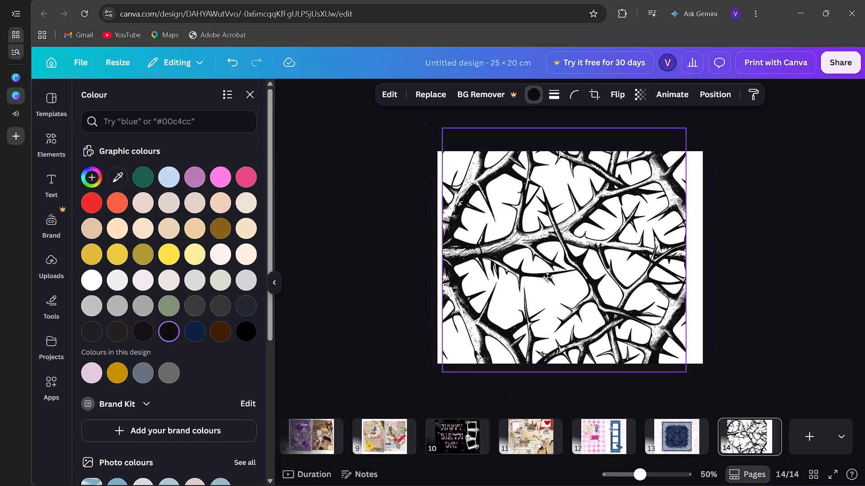
drag(547, 277, 535, 285)
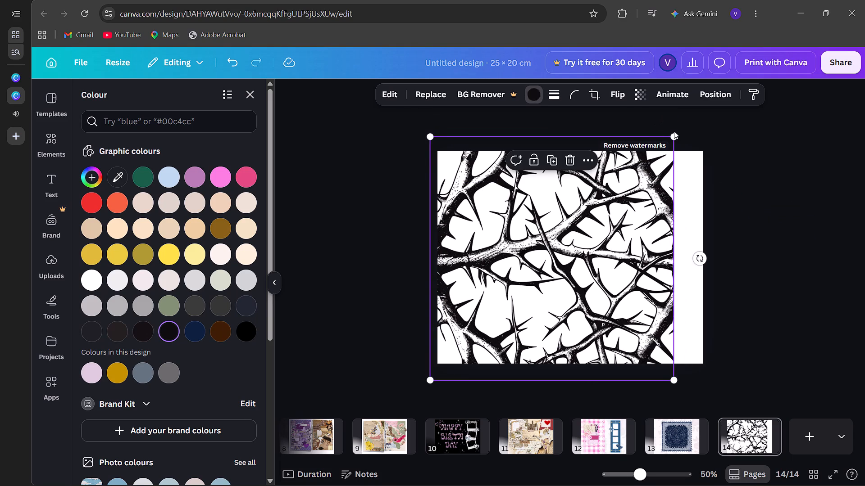
drag(674, 138, 838, 247)
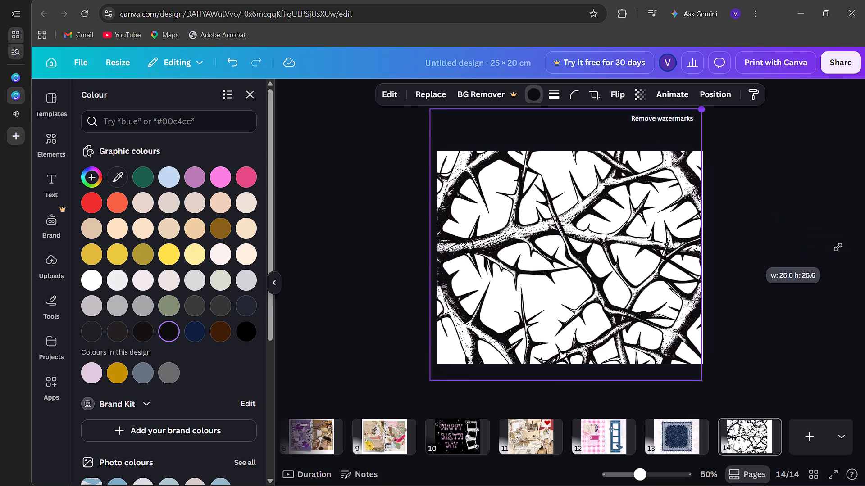
drag(838, 247, 864, 249)
drag(708, 280, 706, 301)
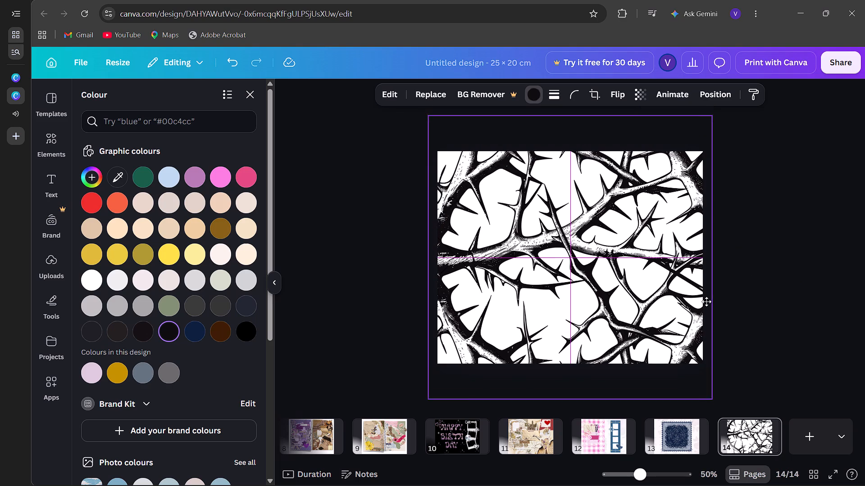
drag(706, 301, 707, 307)
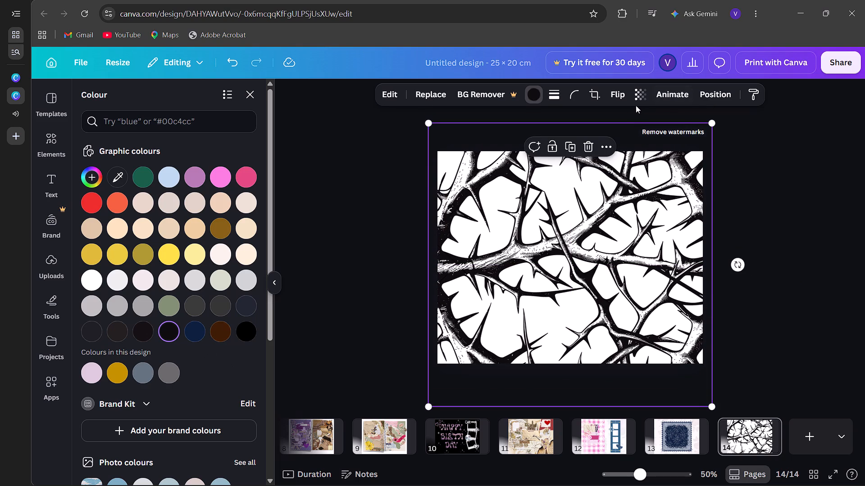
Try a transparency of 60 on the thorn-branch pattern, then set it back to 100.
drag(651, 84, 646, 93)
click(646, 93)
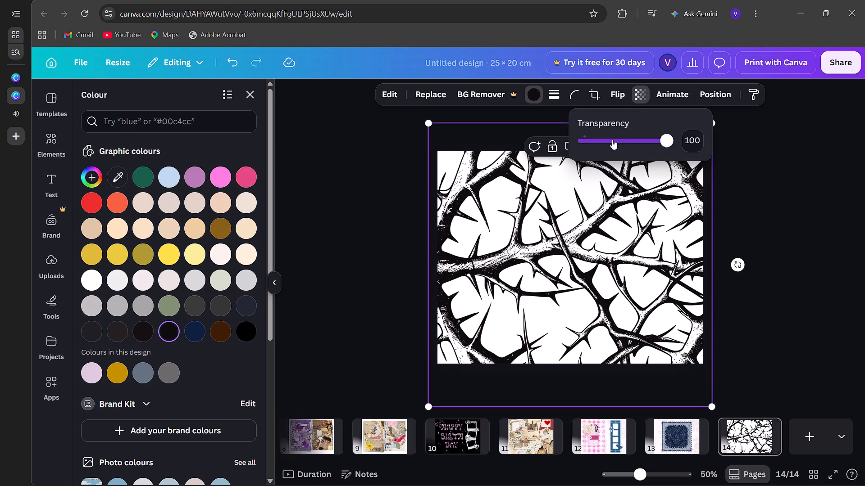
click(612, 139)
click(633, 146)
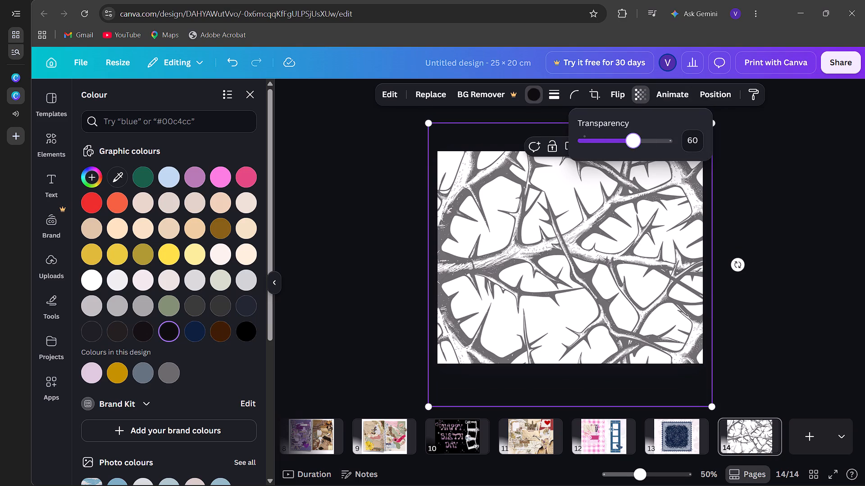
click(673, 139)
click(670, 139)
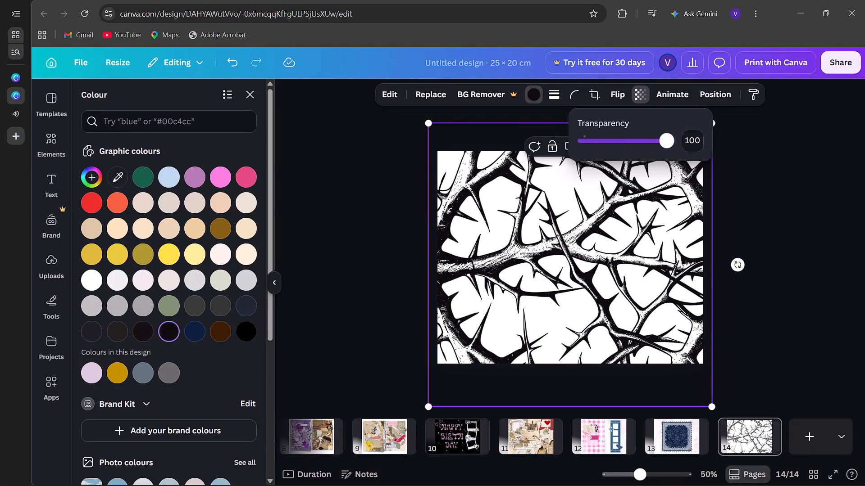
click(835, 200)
Look through the colour swatches for the thorn pattern and browse further down the gothic background graphics.
scroll(97, 394, down, 2)
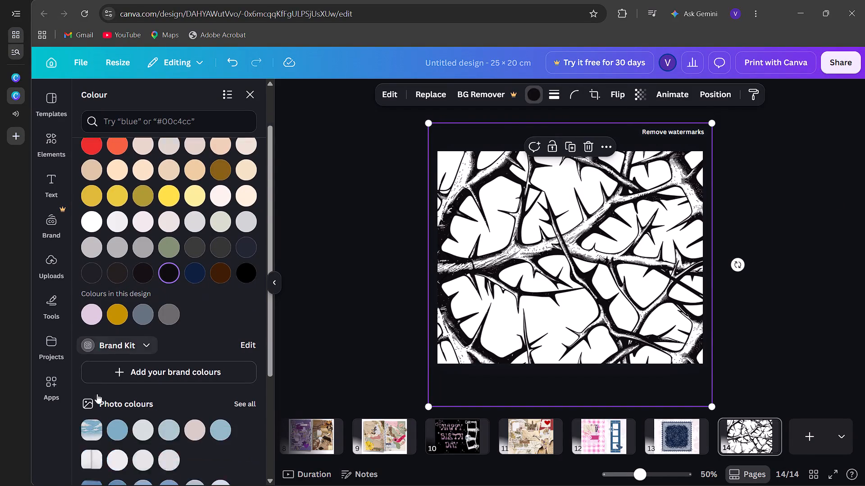
scroll(97, 394, down, 4)
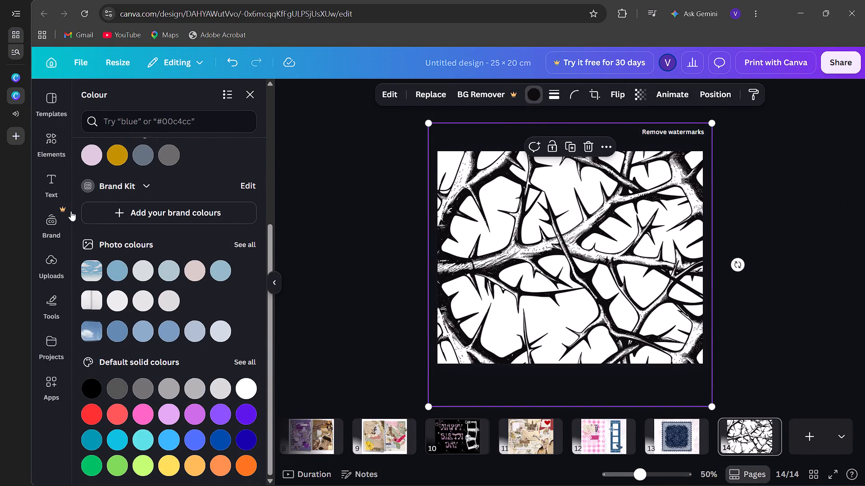
scroll(124, 209, up, 10)
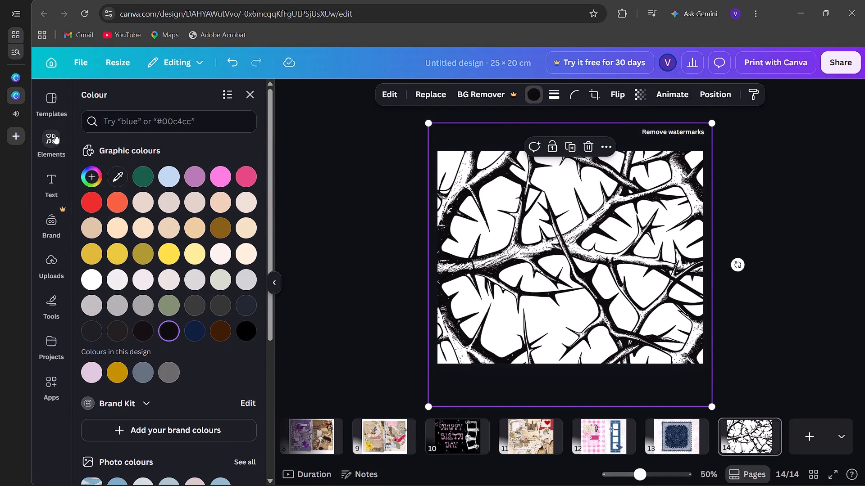
click(54, 137)
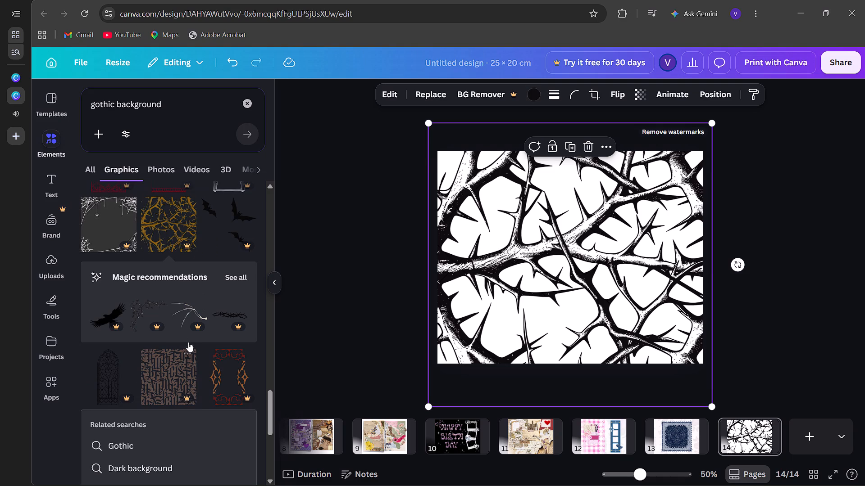
scroll(188, 342, down, 1)
scroll(188, 342, up, 1)
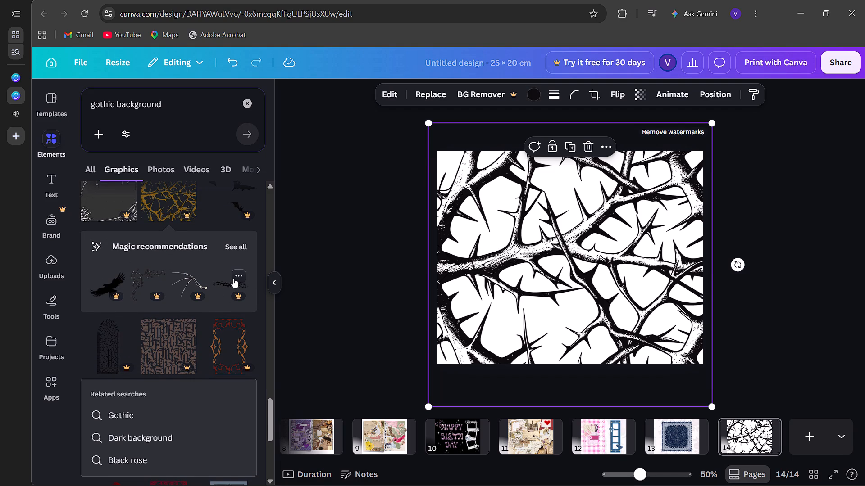
scroll(233, 278, down, 4)
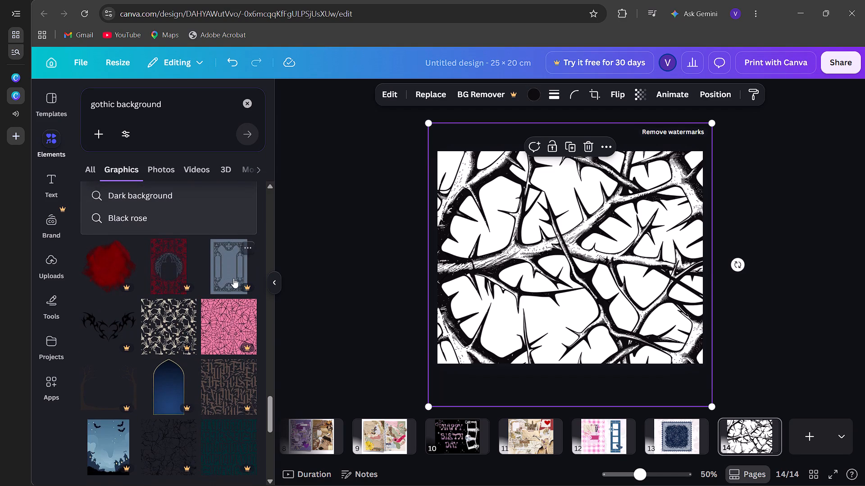
scroll(233, 278, down, 2)
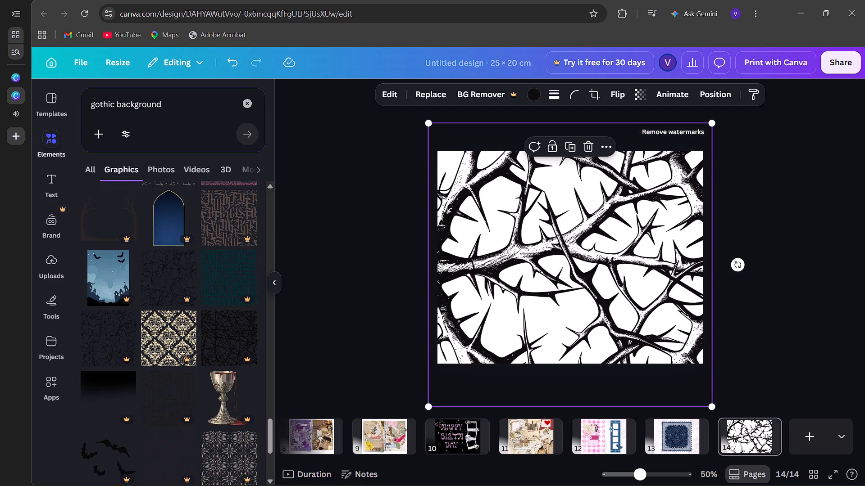
Shorten the element search term to "gothic" and run the search.
click(188, 116)
click(181, 101)
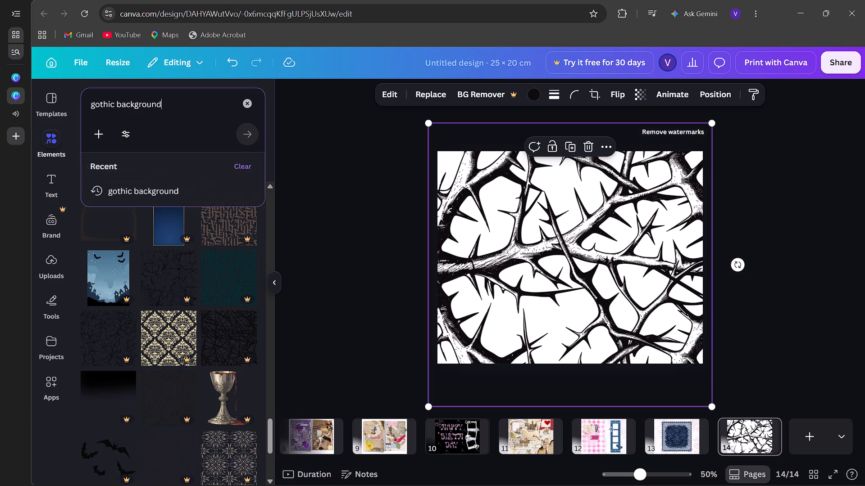
key(BackSpace)
key(BackSpace)
key(BackSpace)
key(BackSpace)
key(BackSpace)
key(BackSpace)
key(BackSpace)
key(BackSpace)
key(BackSpace)
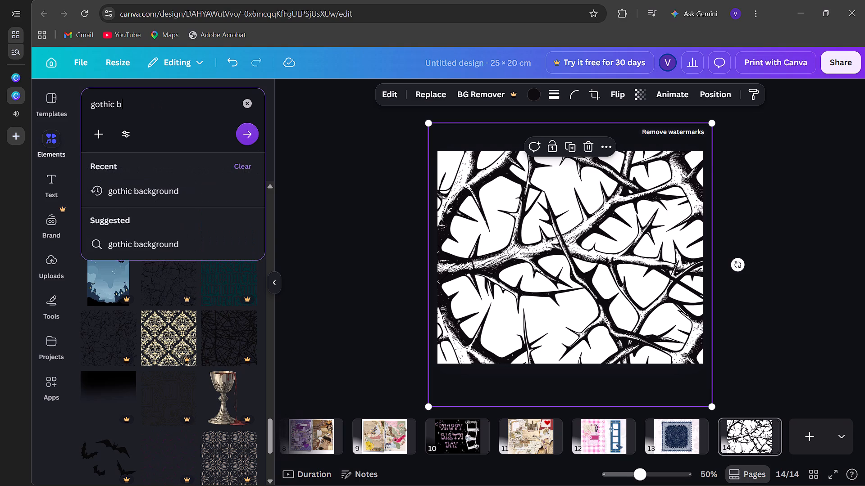
key(BackSpace)
key(Return)
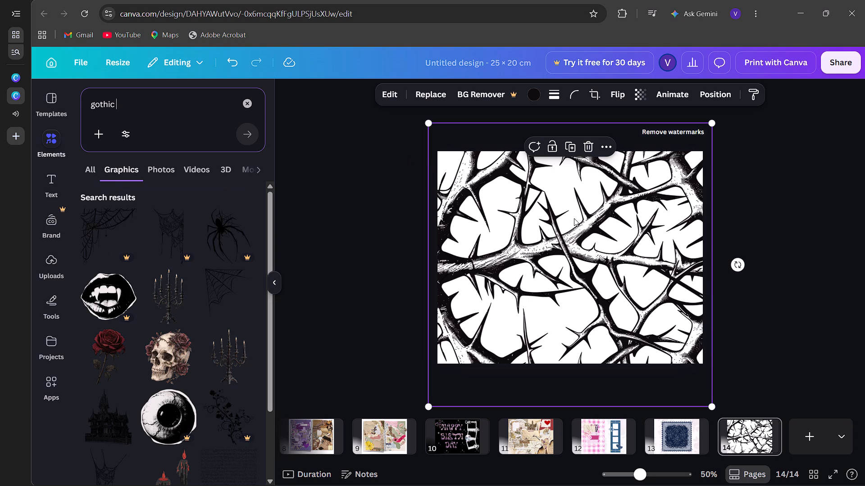
Move the thorn-branch pattern off page 14 and onto page 13, over the navy lace square.
drag(574, 218, 655, 354)
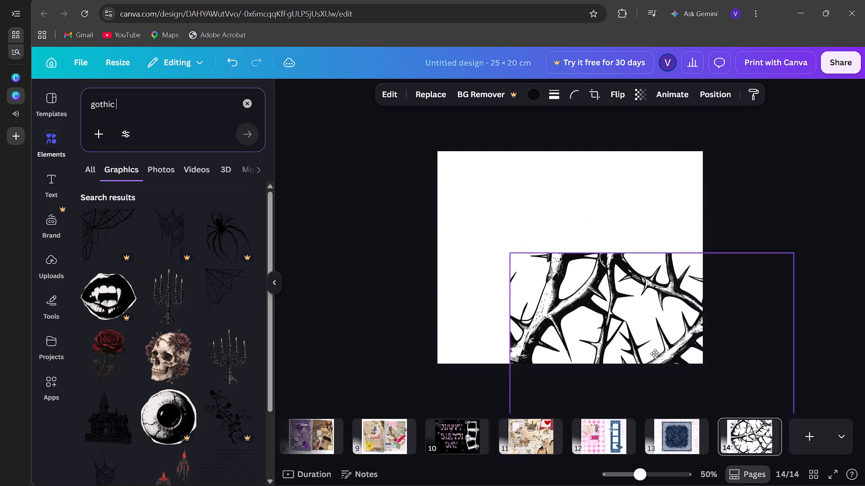
drag(655, 354, 678, 456)
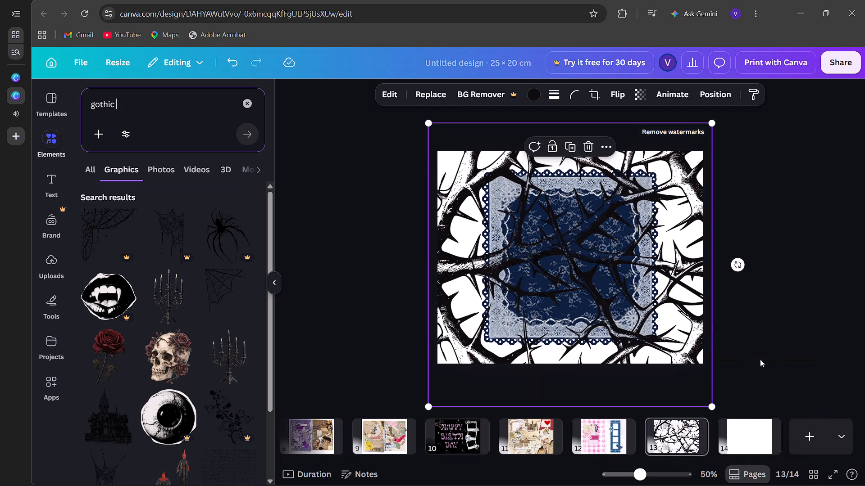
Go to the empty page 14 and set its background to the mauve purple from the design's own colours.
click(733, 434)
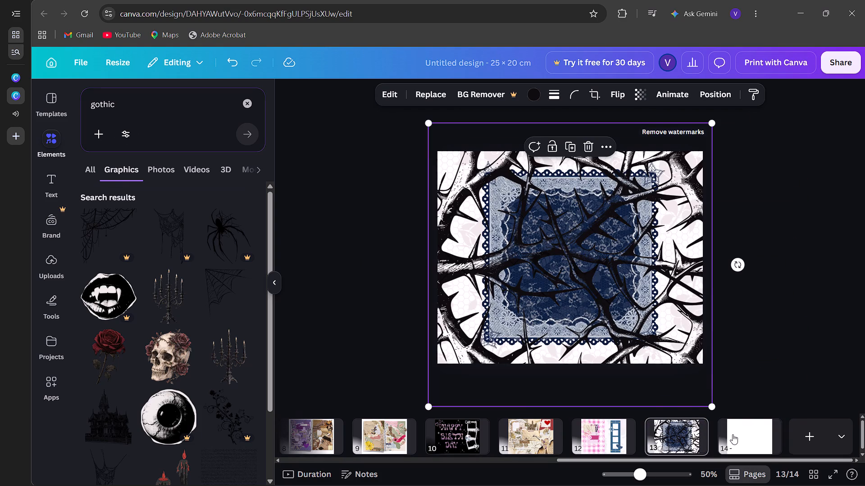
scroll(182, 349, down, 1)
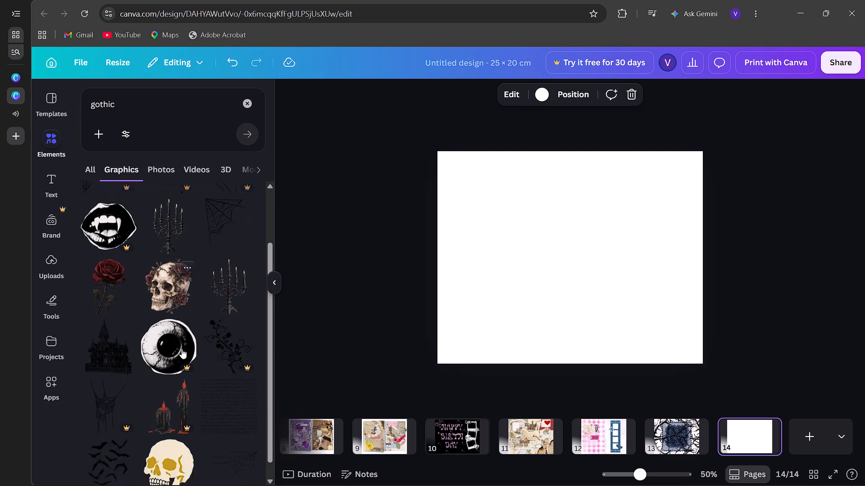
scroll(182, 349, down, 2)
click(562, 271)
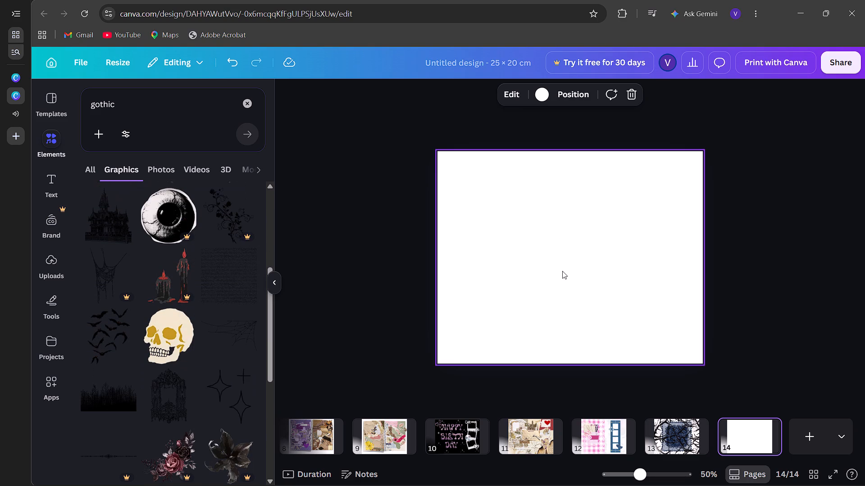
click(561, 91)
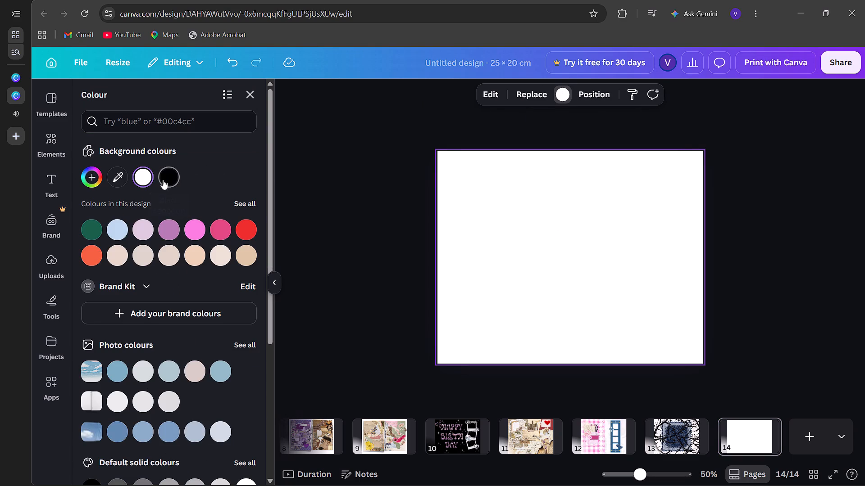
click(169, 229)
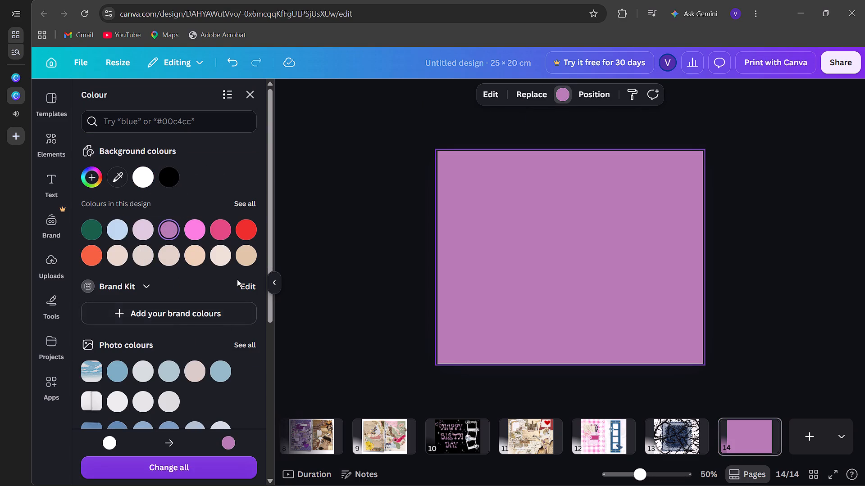
Add the dark plum colour #472935 to the Brand Kit colour palette and save the palette.
click(247, 284)
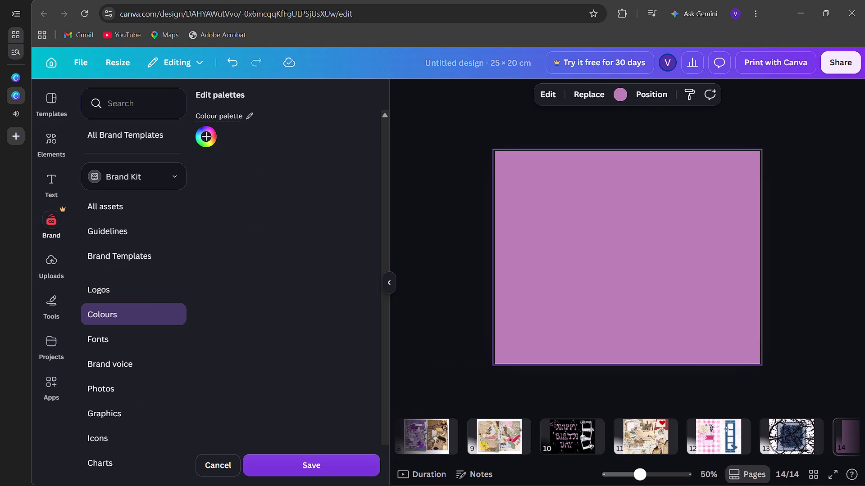
click(207, 139)
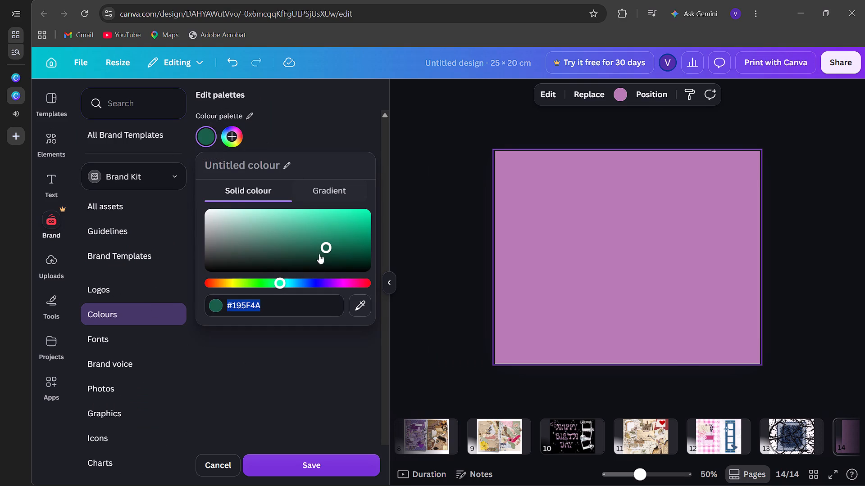
click(359, 279)
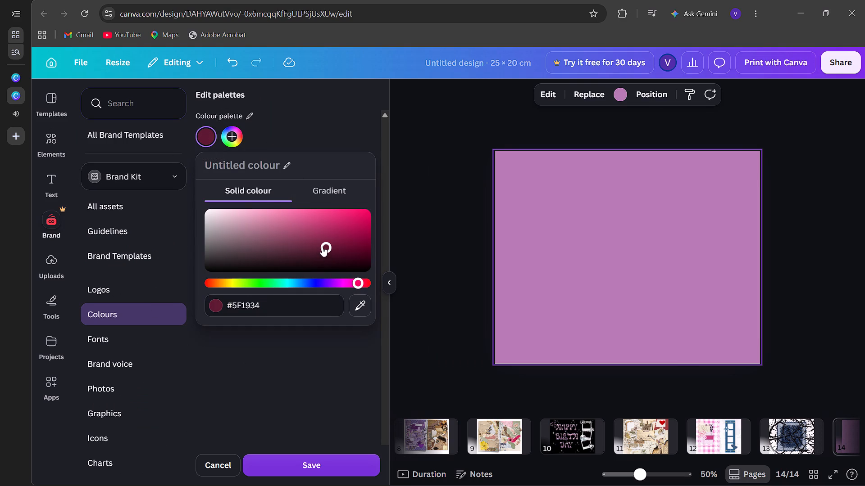
drag(322, 247, 273, 254)
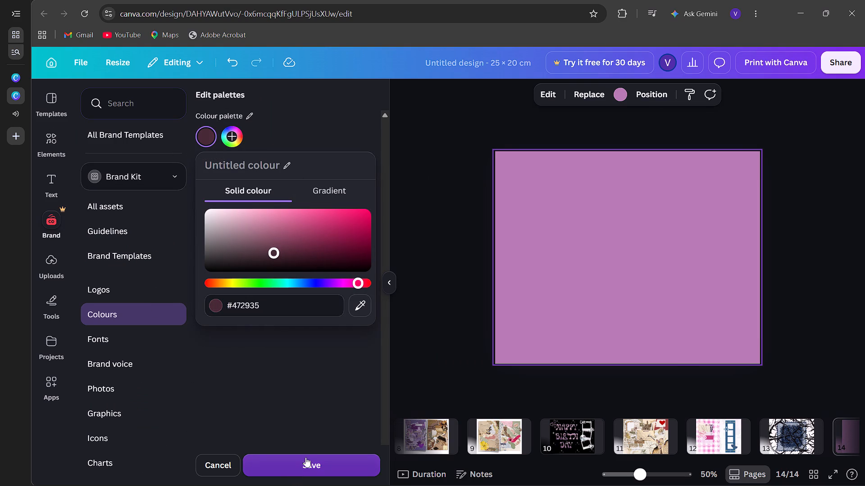
click(306, 456)
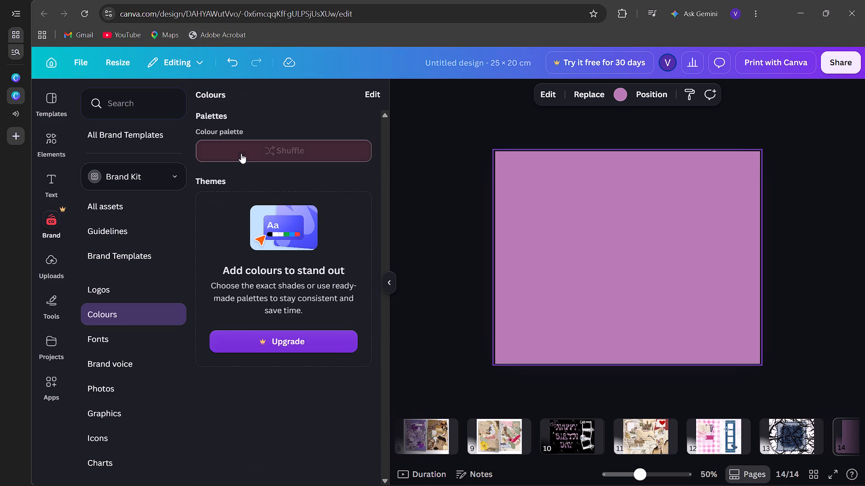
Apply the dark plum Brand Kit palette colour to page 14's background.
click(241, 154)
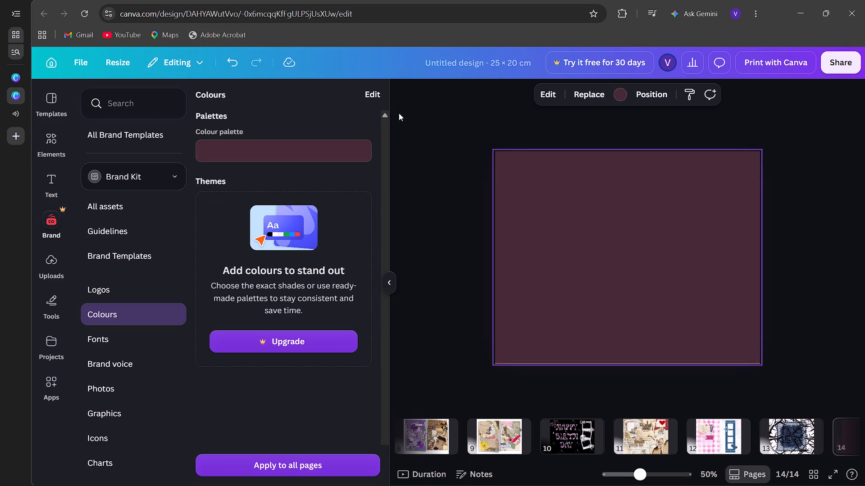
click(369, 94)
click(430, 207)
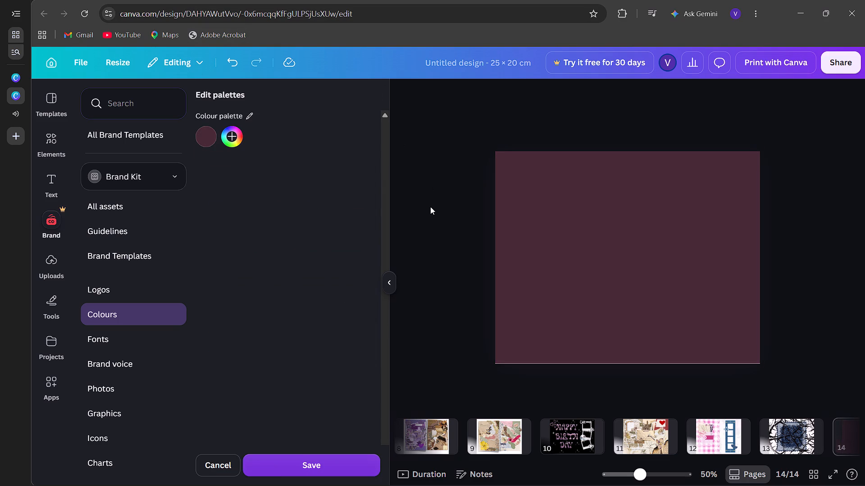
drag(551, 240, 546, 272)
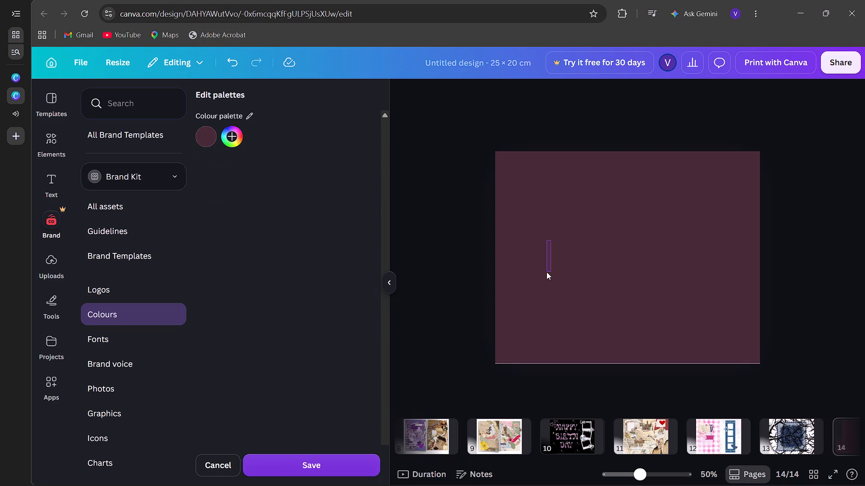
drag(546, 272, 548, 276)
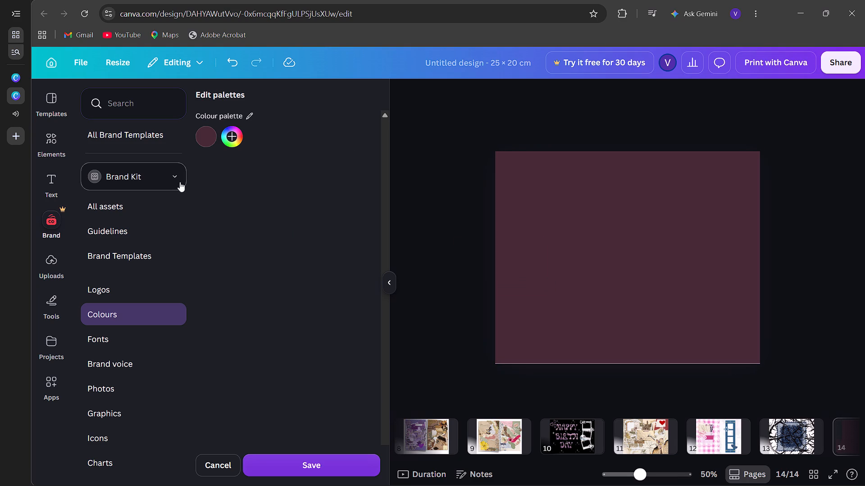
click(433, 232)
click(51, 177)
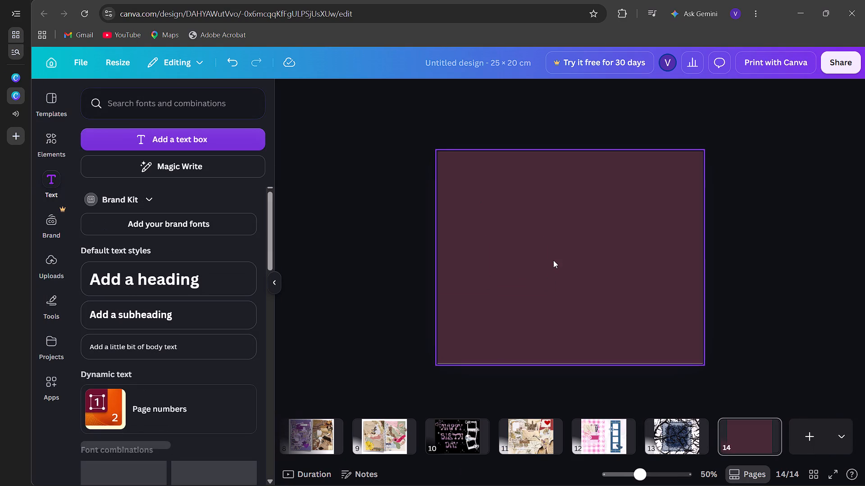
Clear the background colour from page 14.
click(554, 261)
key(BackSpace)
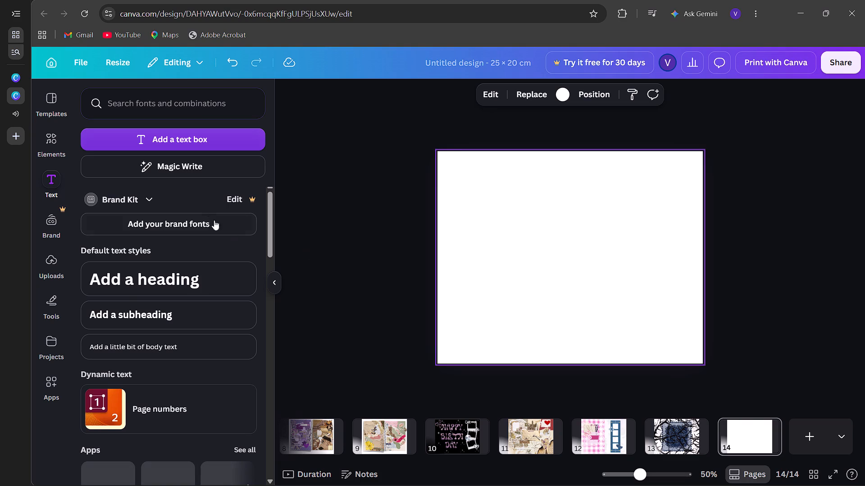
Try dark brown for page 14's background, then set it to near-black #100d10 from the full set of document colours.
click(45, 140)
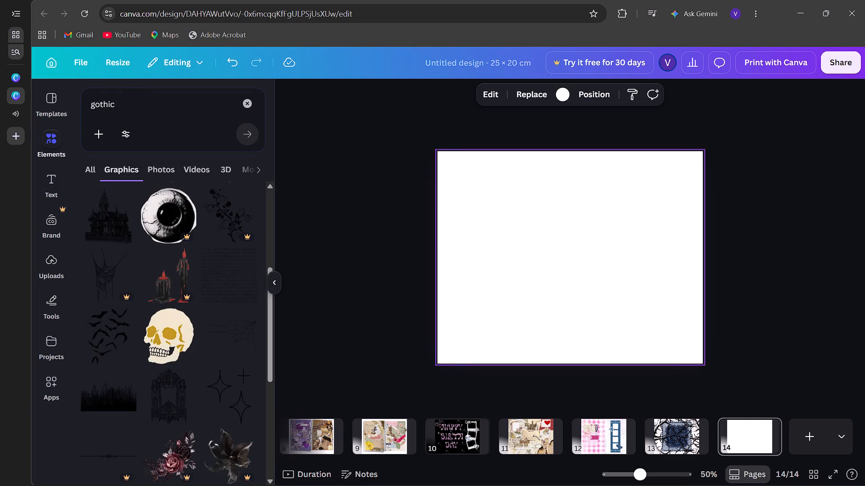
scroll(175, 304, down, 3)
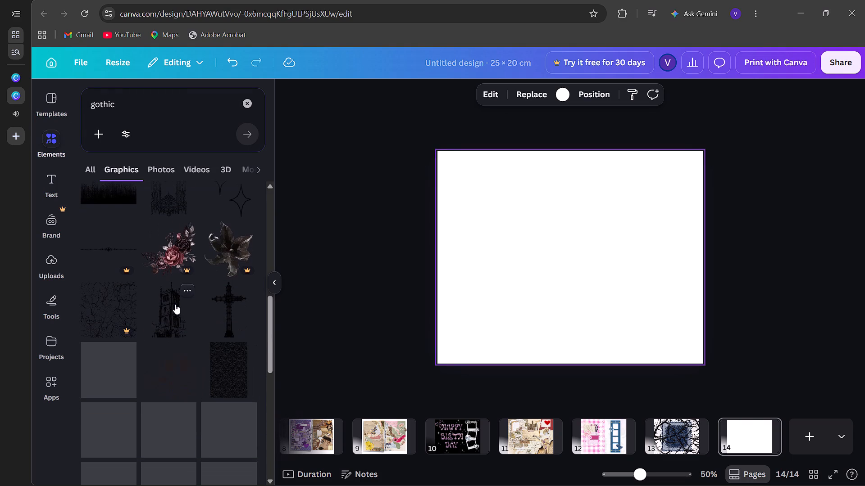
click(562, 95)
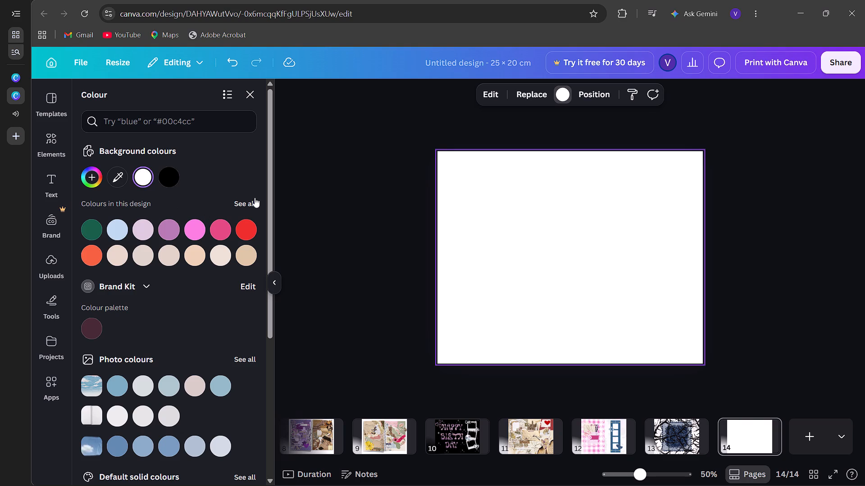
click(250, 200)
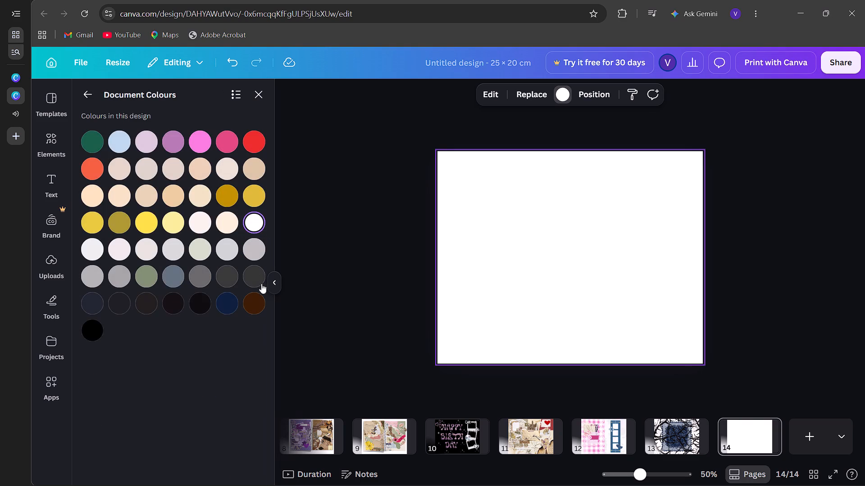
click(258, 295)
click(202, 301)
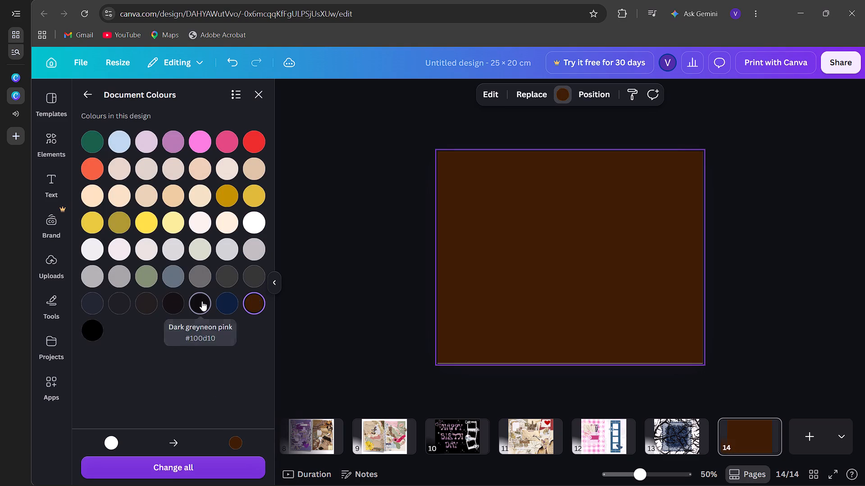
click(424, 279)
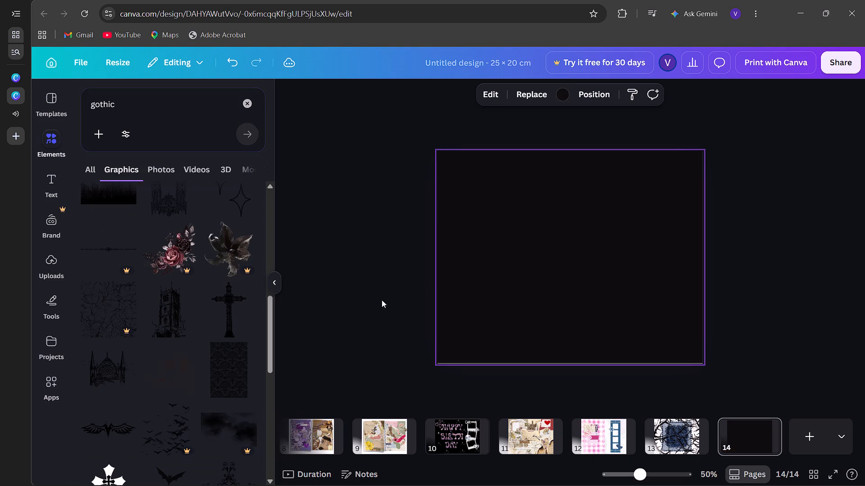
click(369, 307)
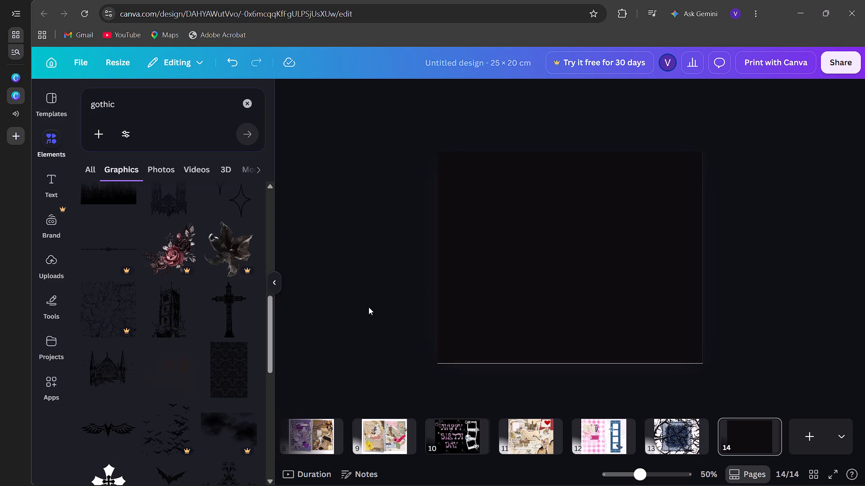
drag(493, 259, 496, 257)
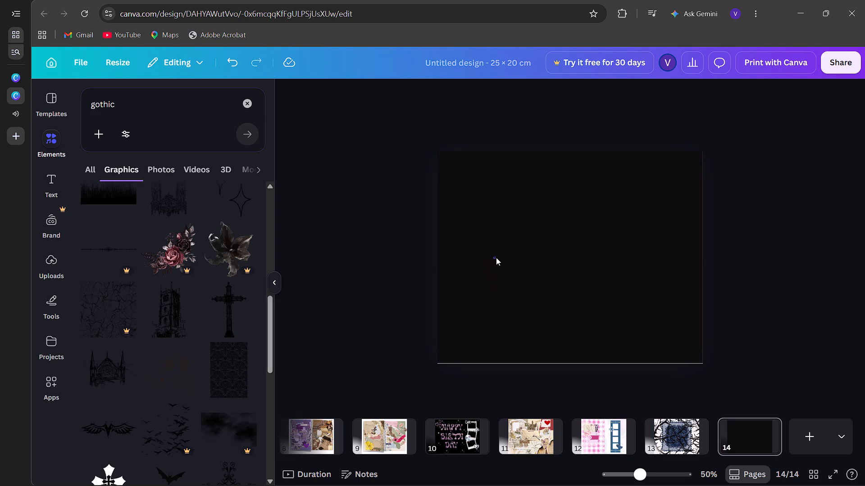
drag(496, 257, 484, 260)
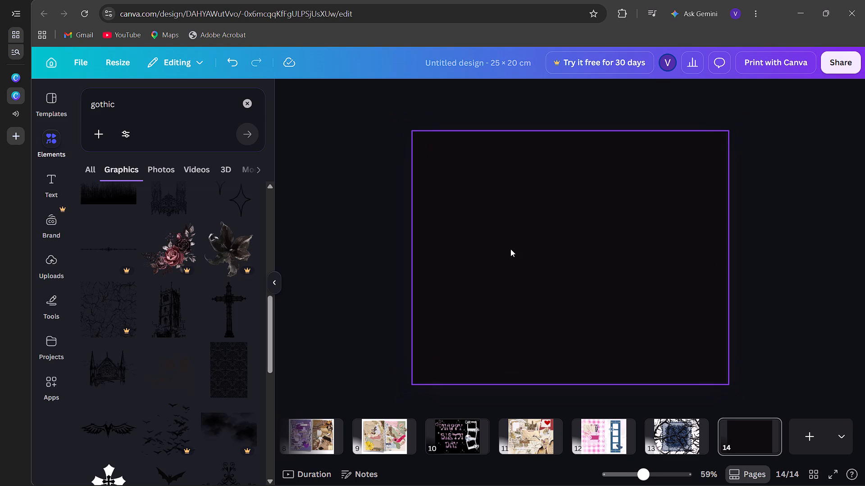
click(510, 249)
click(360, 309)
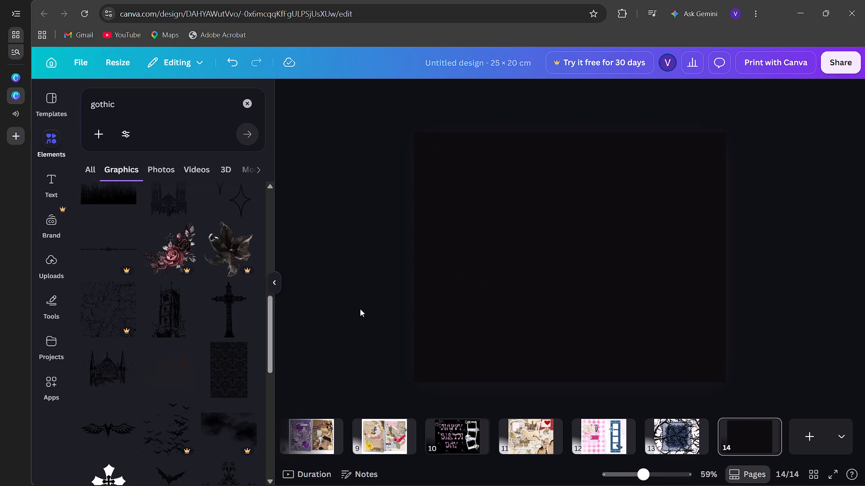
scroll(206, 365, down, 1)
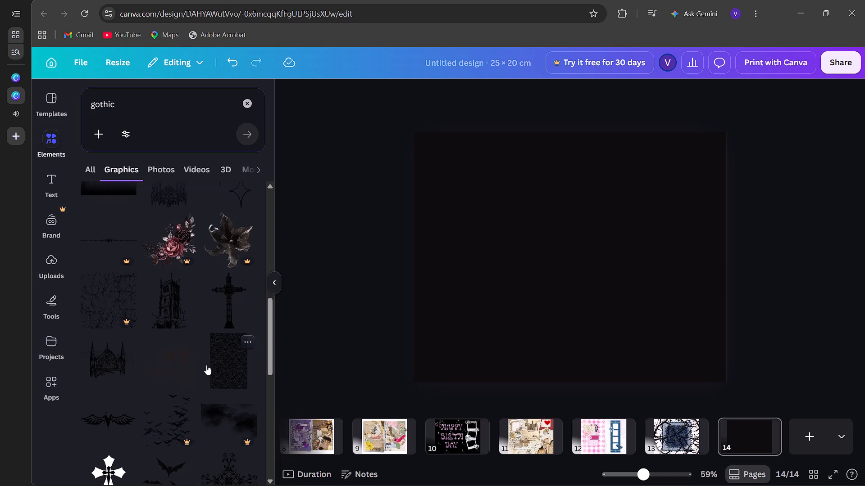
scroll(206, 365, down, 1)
Compare the two darkest reds from the full default solid colours on page 14's background and keep the browner dark maroon.
click(426, 293)
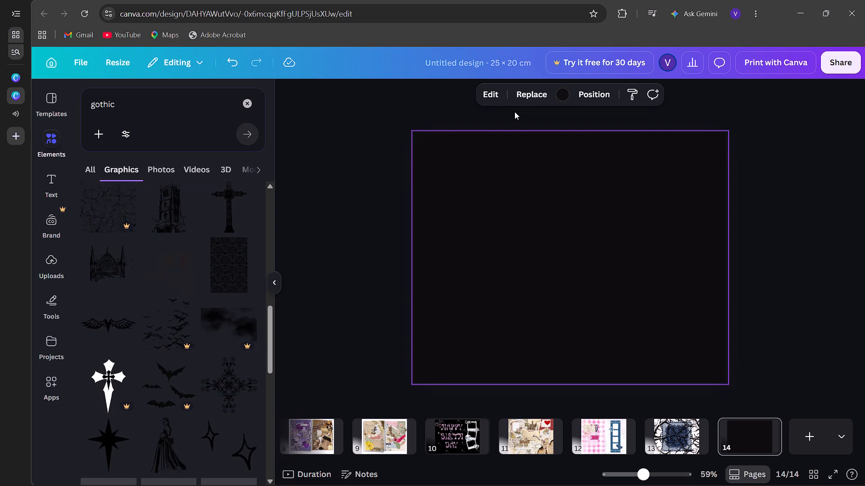
click(562, 93)
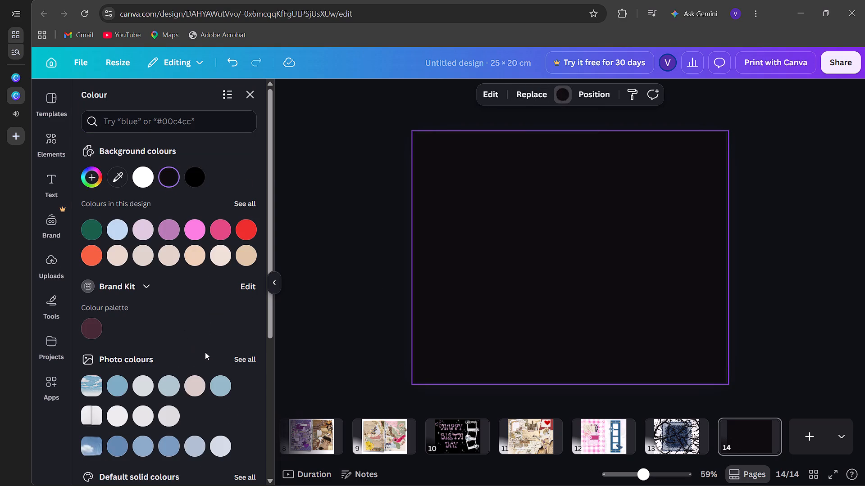
scroll(205, 352, down, 3)
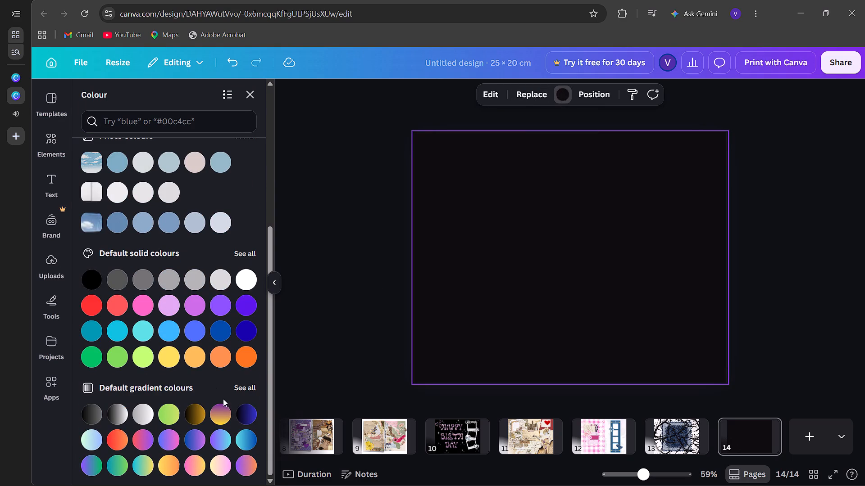
click(243, 245)
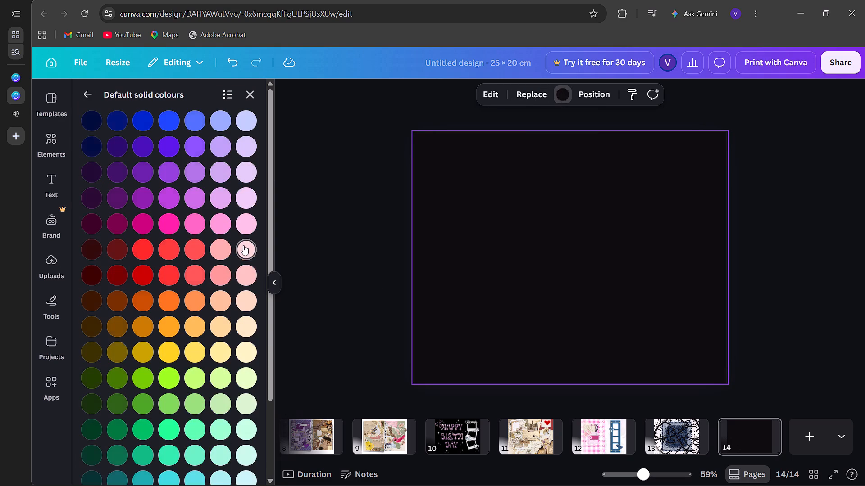
click(87, 253)
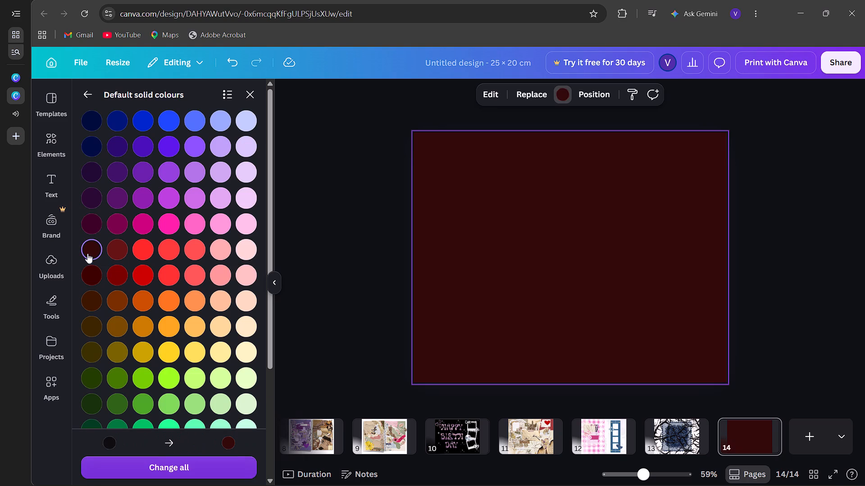
click(96, 276)
click(96, 238)
click(95, 246)
Add the ornate black cross from the gothic graphics to page 14 and place it in the page's lower-left corner.
scroll(95, 246, down, 3)
click(306, 224)
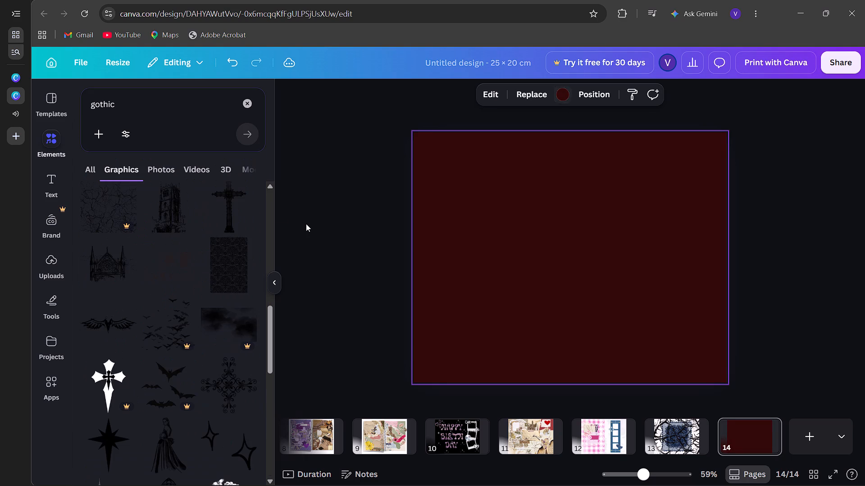
scroll(182, 309, down, 2)
scroll(182, 309, up, 1)
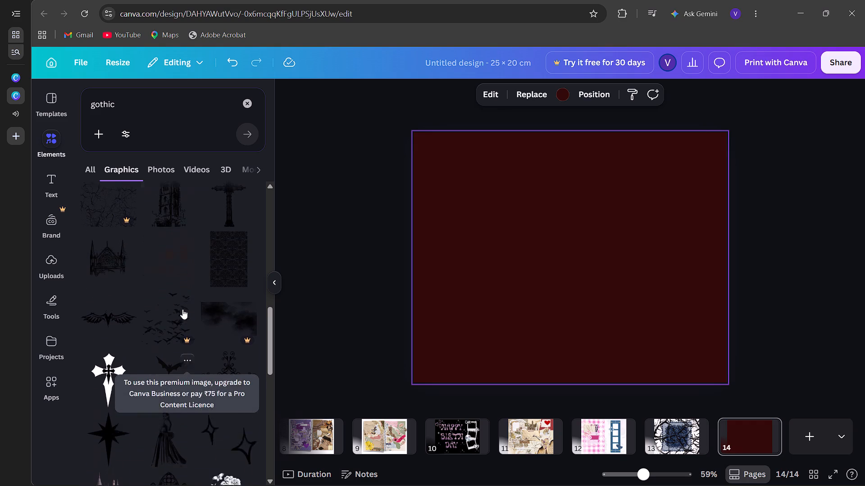
scroll(182, 309, up, 3)
click(237, 294)
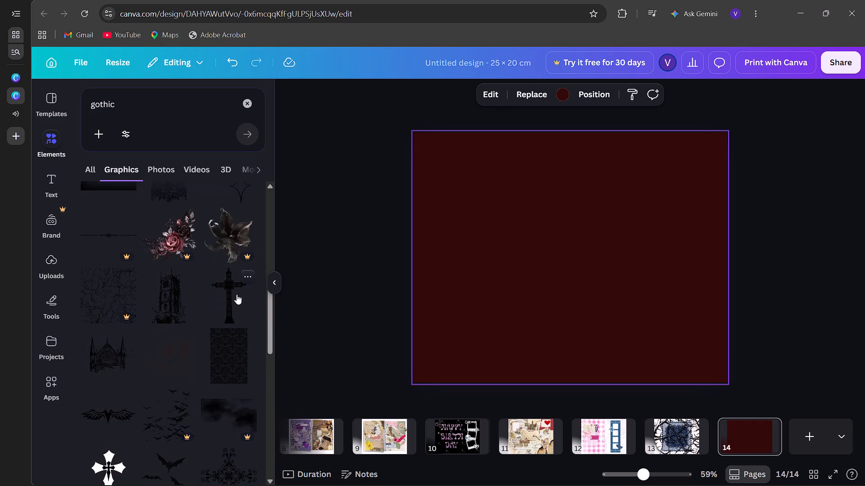
drag(551, 260, 429, 277)
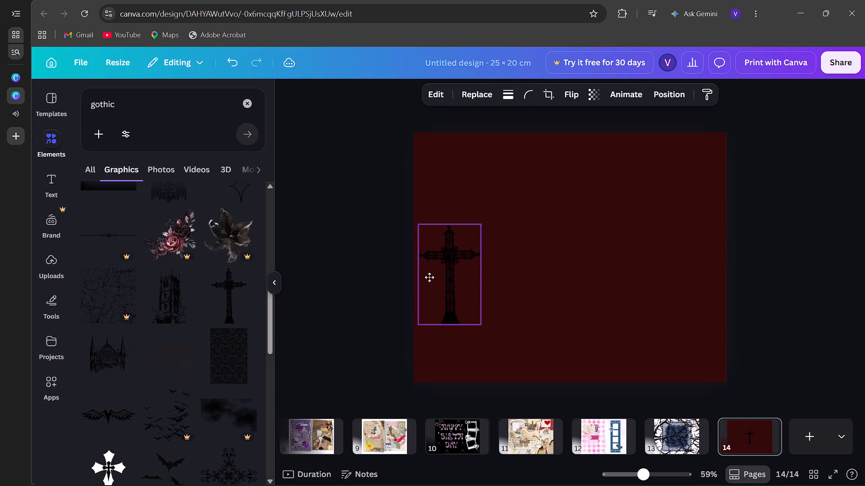
drag(429, 277, 428, 342)
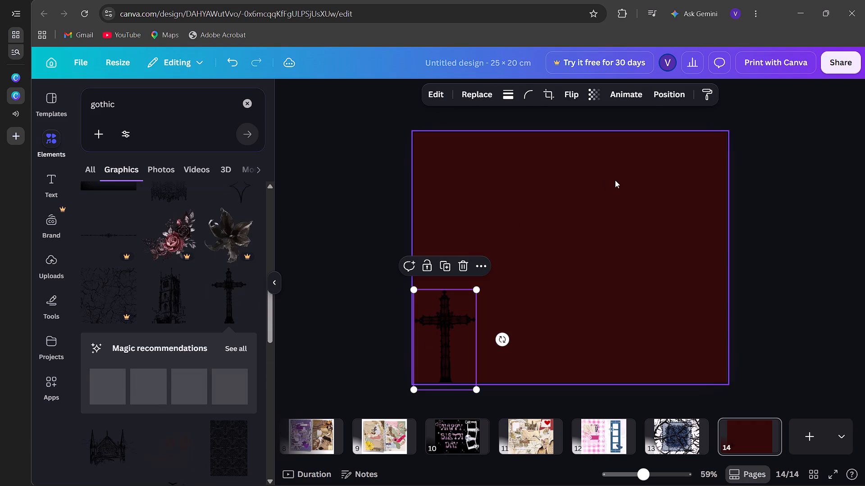
Set page 14's background colour to white.
click(615, 180)
click(538, 95)
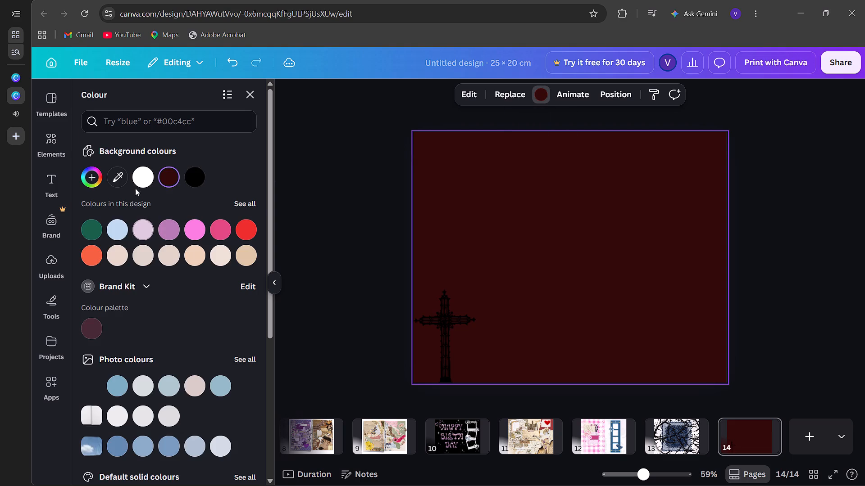
click(136, 179)
click(245, 89)
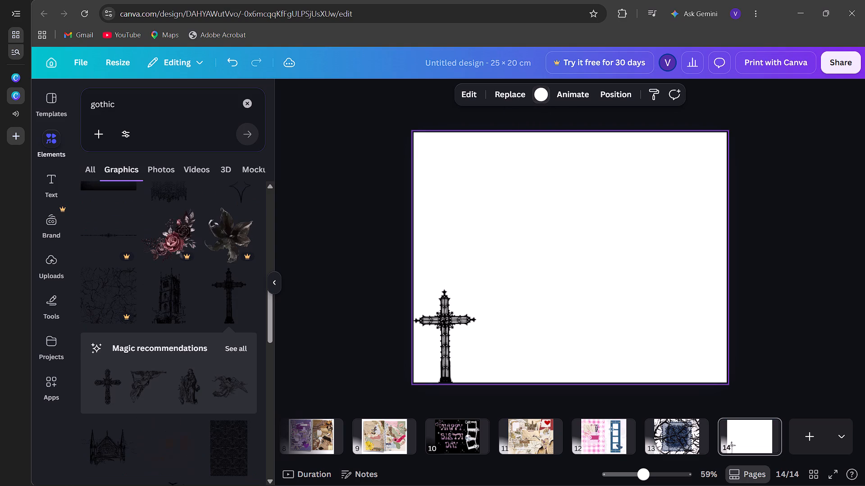
Move the black cross slightly up and inward, away from the page's lower-left corner.
drag(468, 308, 473, 281)
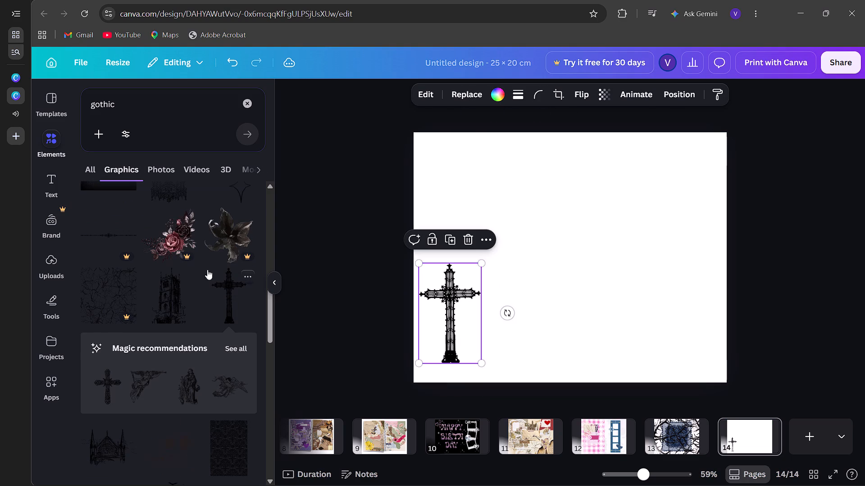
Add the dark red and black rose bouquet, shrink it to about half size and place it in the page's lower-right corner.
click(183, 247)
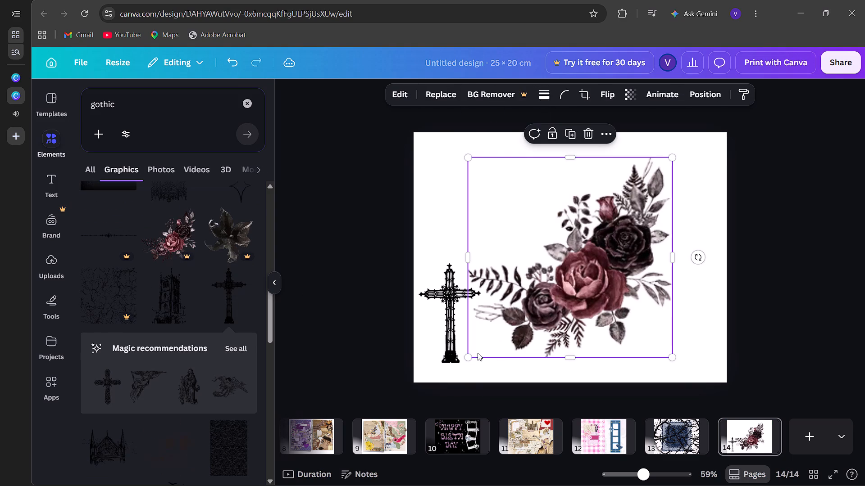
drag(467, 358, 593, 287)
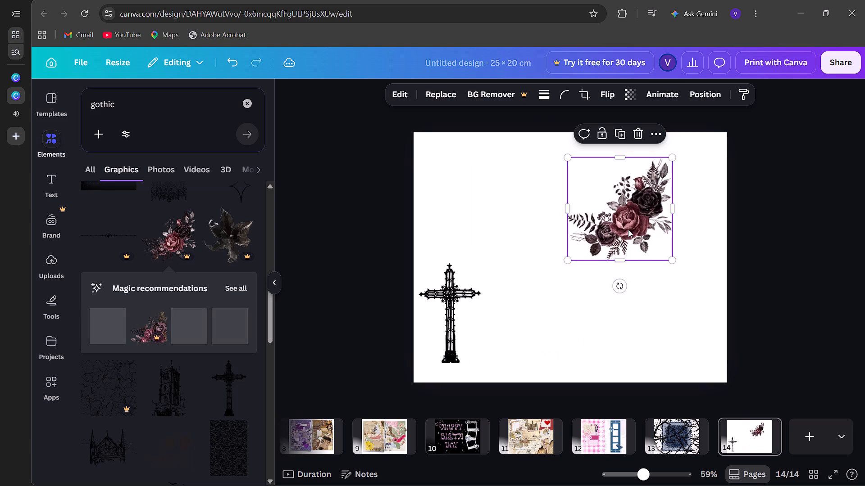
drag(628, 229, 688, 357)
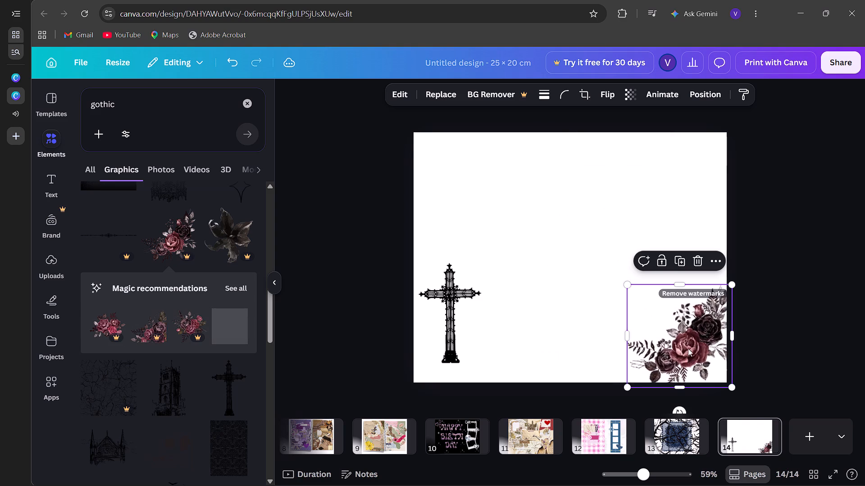
Add the black flower graphic, shrink it and place it in the page's upper-left corner above the cross.
click(216, 255)
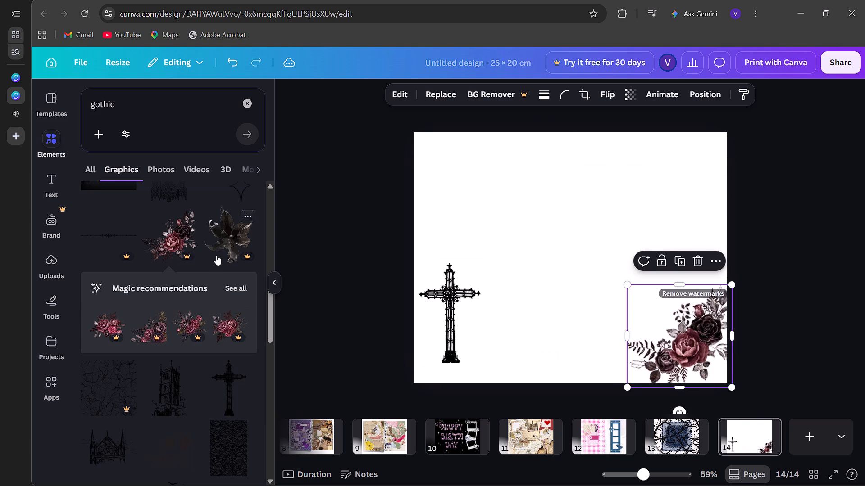
drag(533, 274, 499, 240)
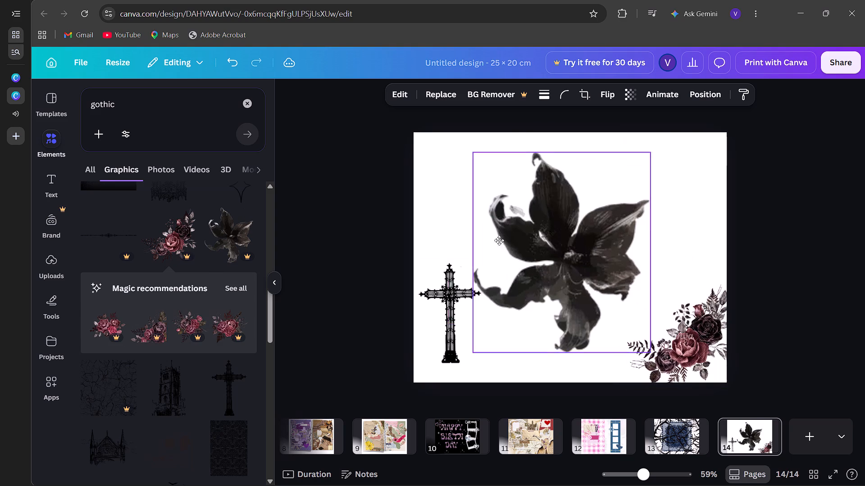
drag(499, 240, 469, 259)
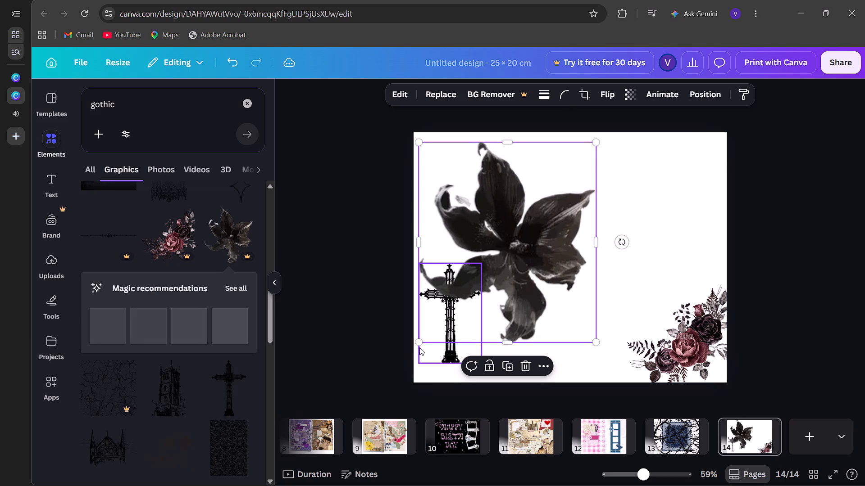
drag(419, 342, 510, 277)
drag(541, 233, 539, 233)
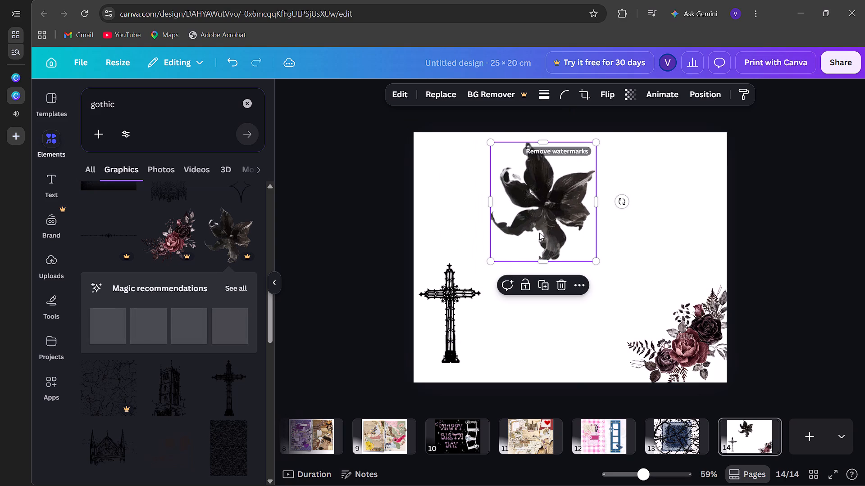
drag(539, 233, 470, 228)
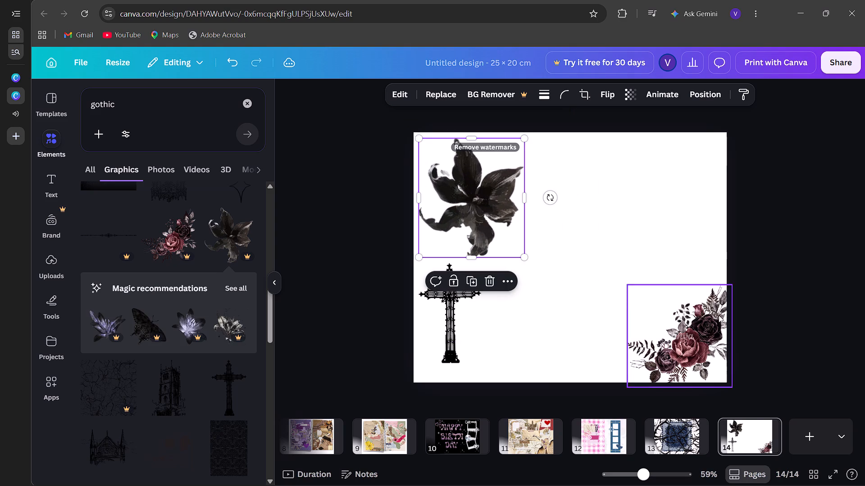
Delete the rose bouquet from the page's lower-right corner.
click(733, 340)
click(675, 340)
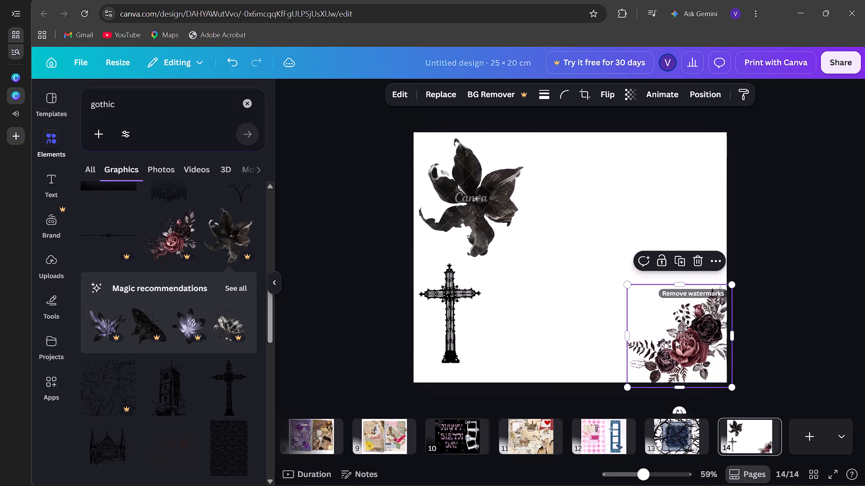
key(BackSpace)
Add the open purple-black lily from the black flower's full recommendations, shrink it and centre it over the black flower.
scroll(200, 348, up, 1)
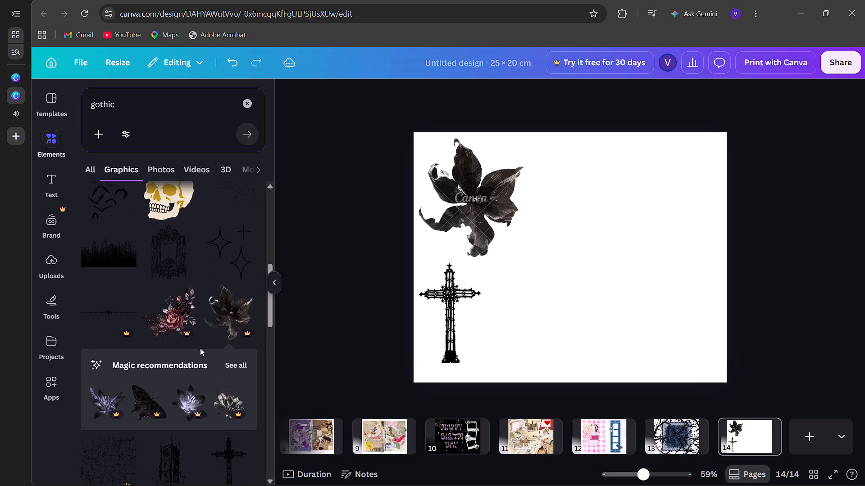
scroll(200, 348, up, 1)
click(237, 365)
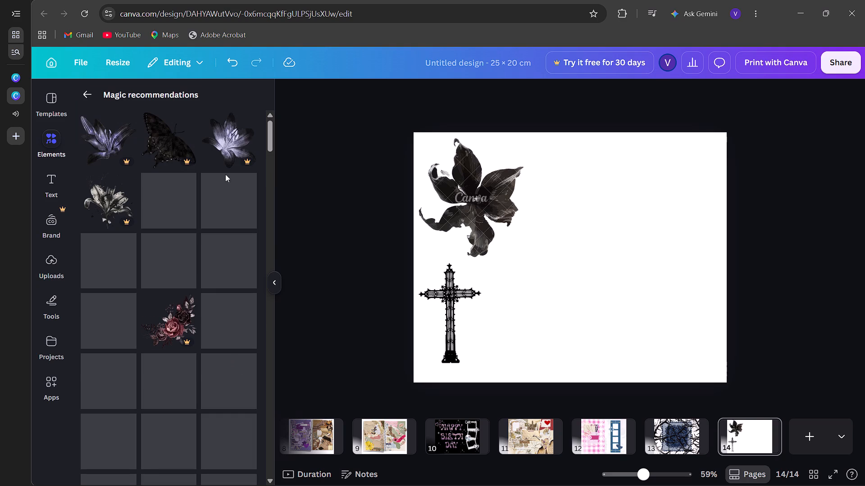
click(225, 141)
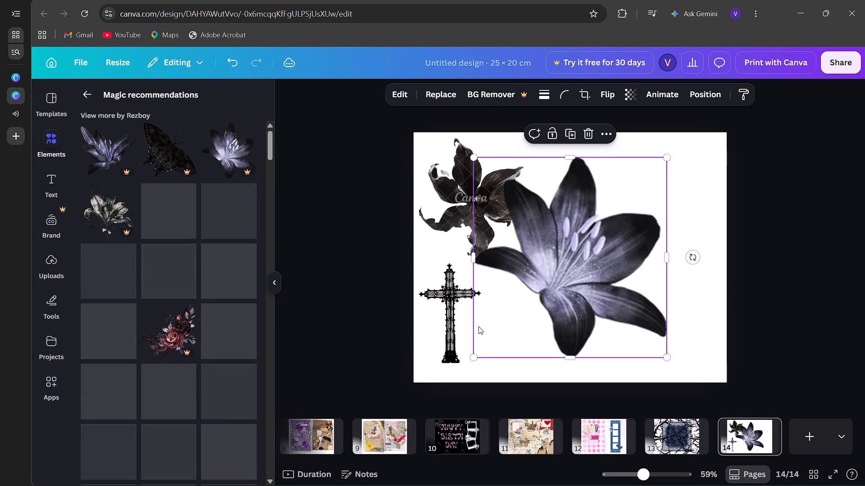
drag(473, 358, 545, 247)
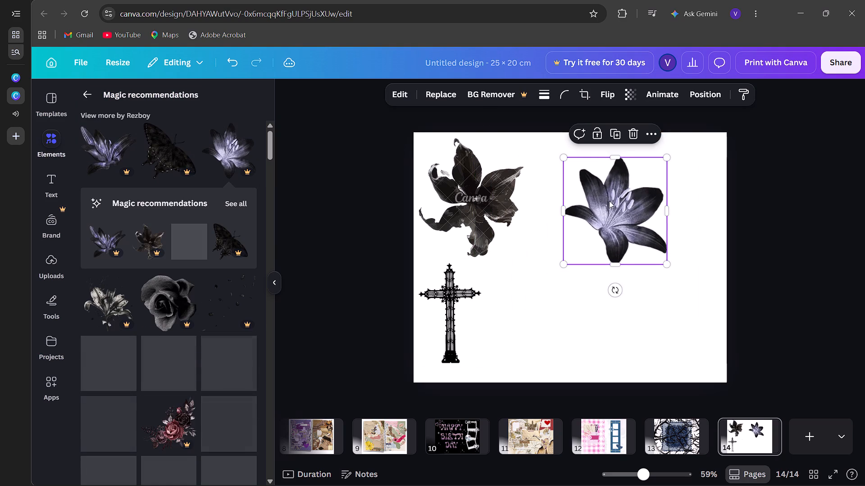
drag(609, 201, 475, 176)
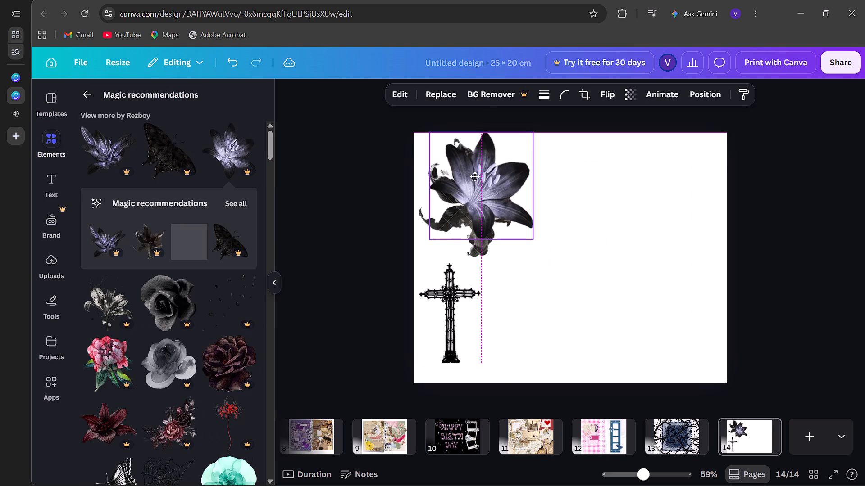
drag(475, 176, 475, 184)
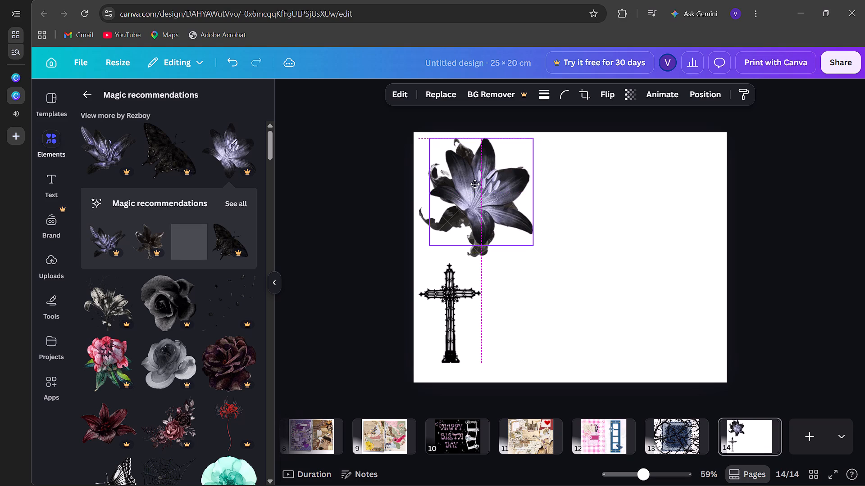
drag(475, 184, 474, 183)
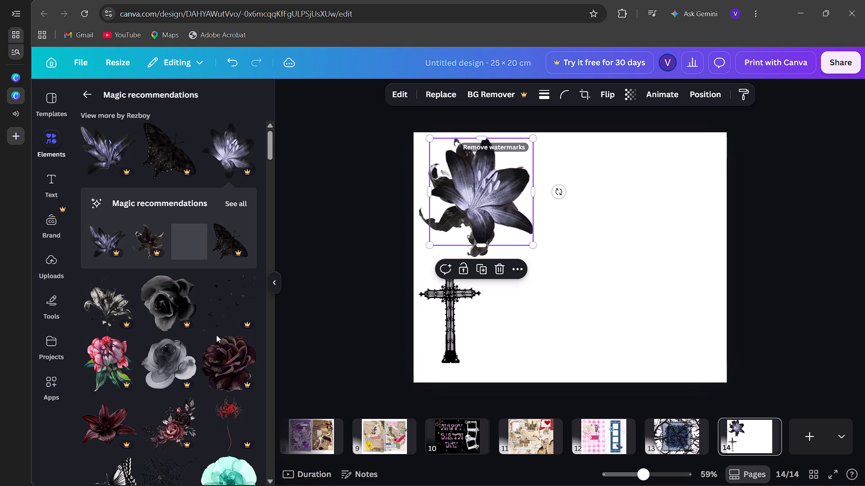
scroll(216, 335, down, 1)
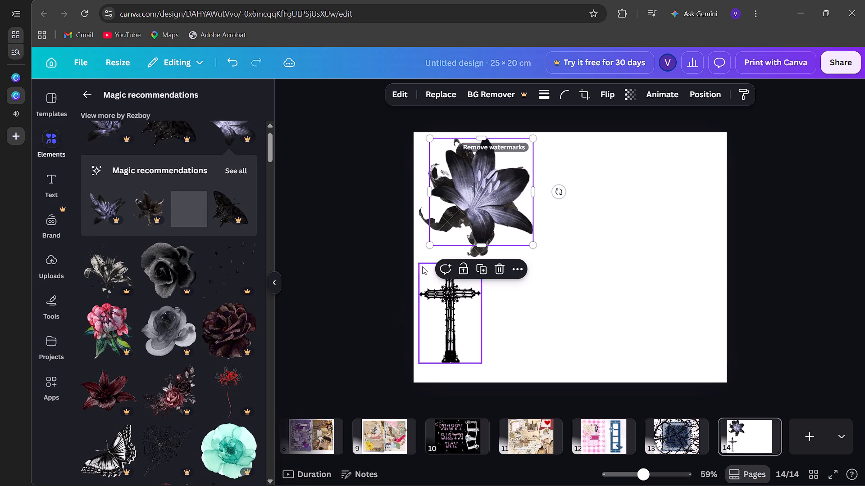
drag(429, 245, 444, 234)
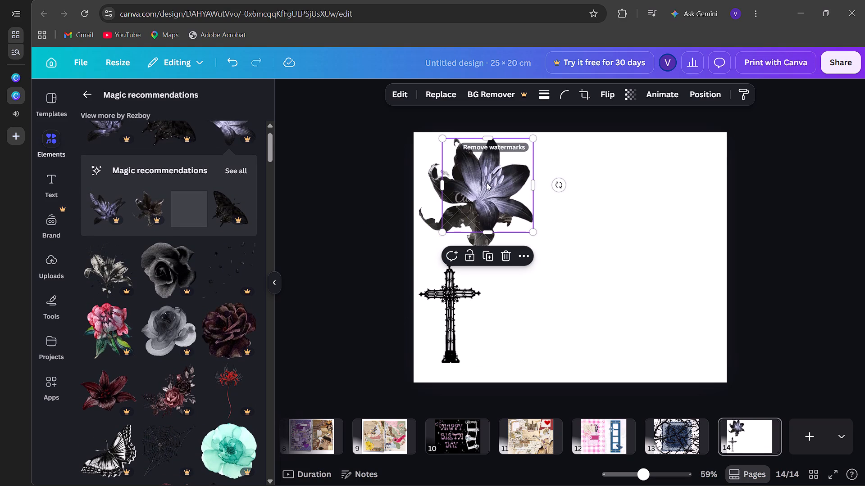
drag(487, 183, 477, 193)
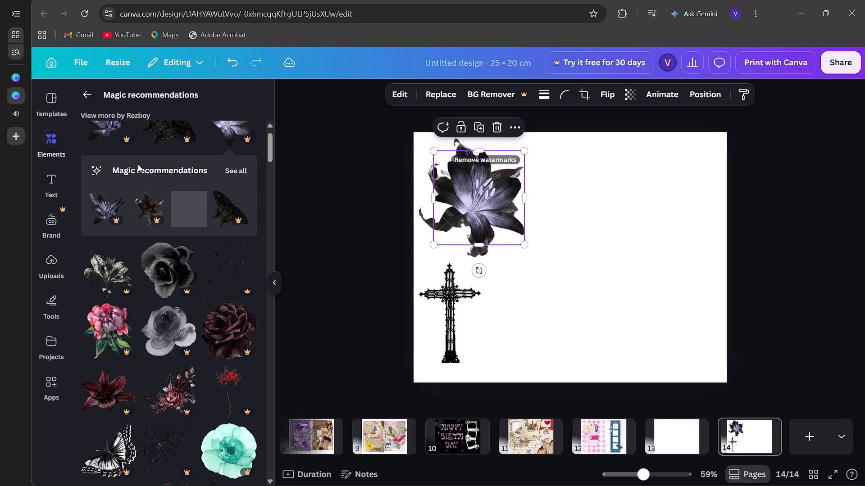
Add the black scallop-patterned rectangle from the gothic results and place it over the right half of the two flowers.
click(86, 93)
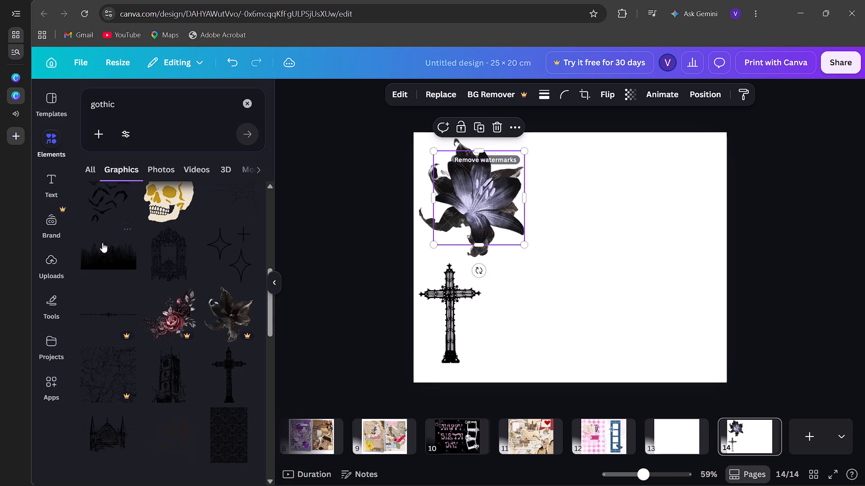
scroll(102, 243, down, 3)
scroll(102, 243, up, 1)
click(232, 266)
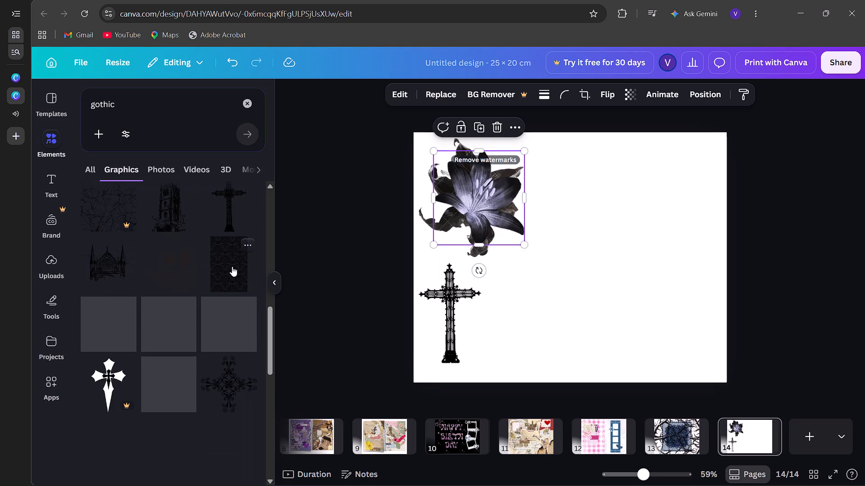
drag(565, 256, 485, 211)
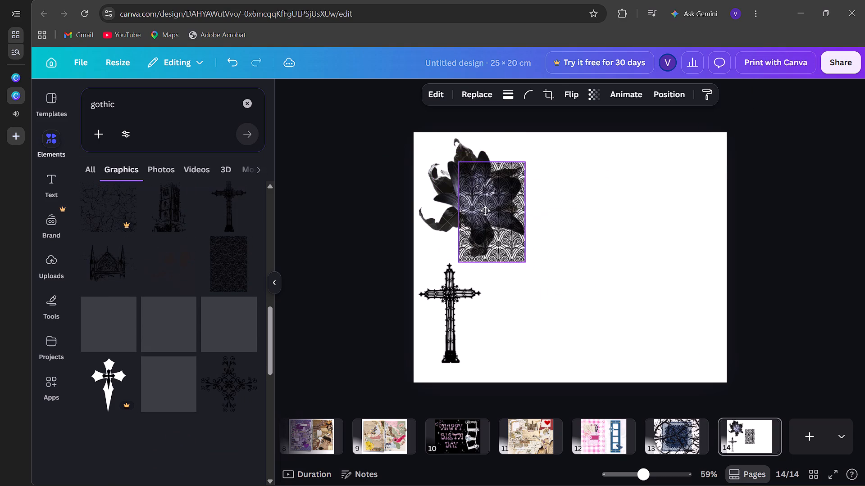
drag(485, 211, 492, 215)
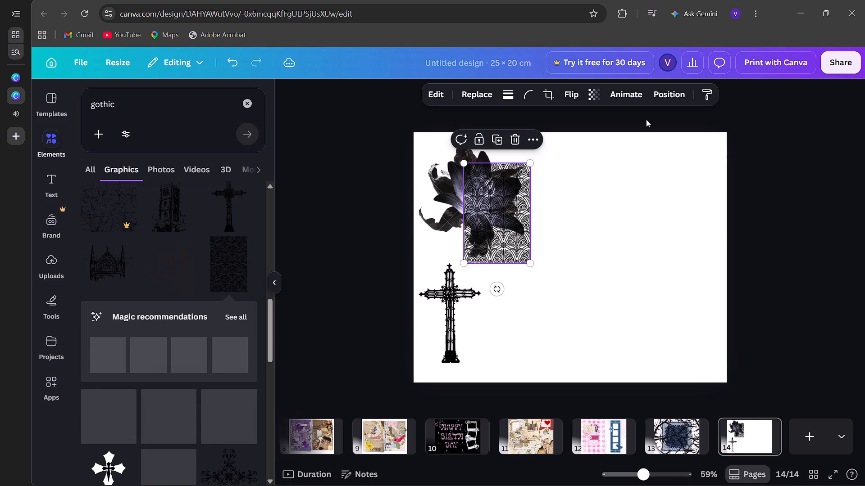
Send the scallop-patterned rectangle backward, one layer at a time, until it sits behind both flowers.
click(665, 98)
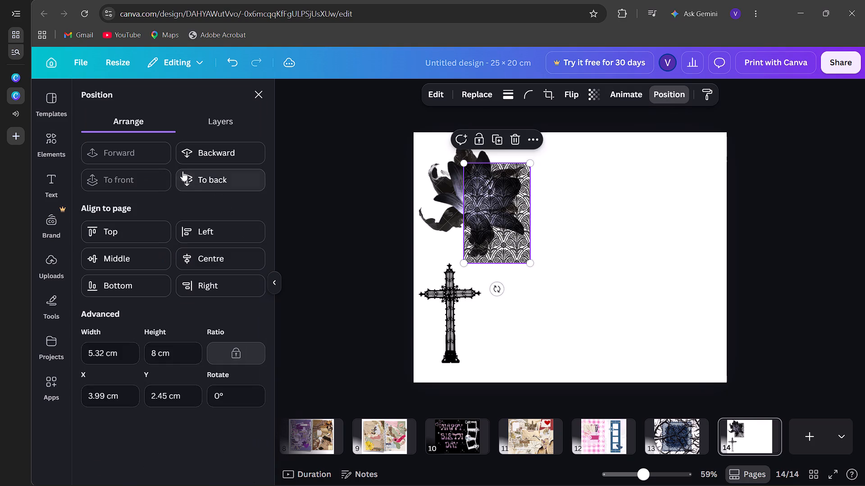
drag(216, 140, 219, 157)
click(219, 157)
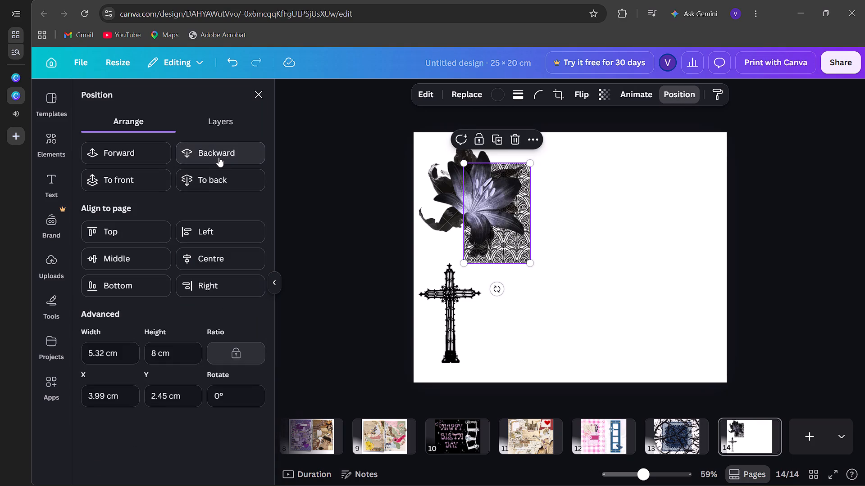
click(219, 157)
click(250, 91)
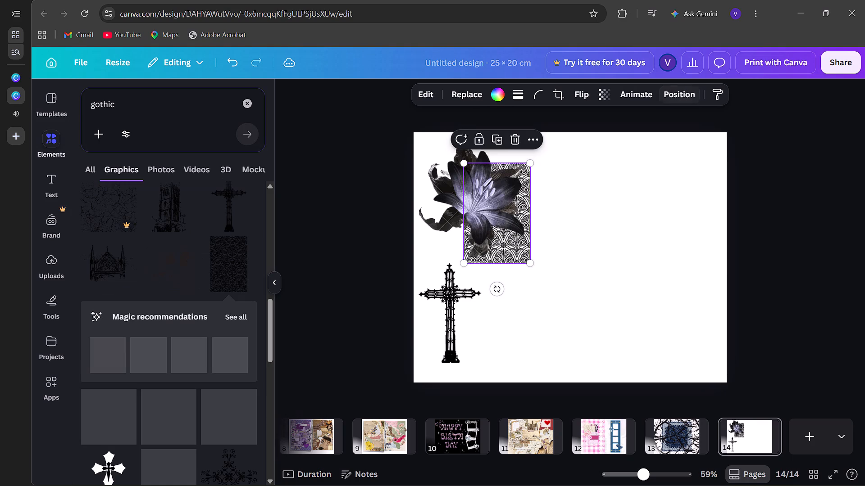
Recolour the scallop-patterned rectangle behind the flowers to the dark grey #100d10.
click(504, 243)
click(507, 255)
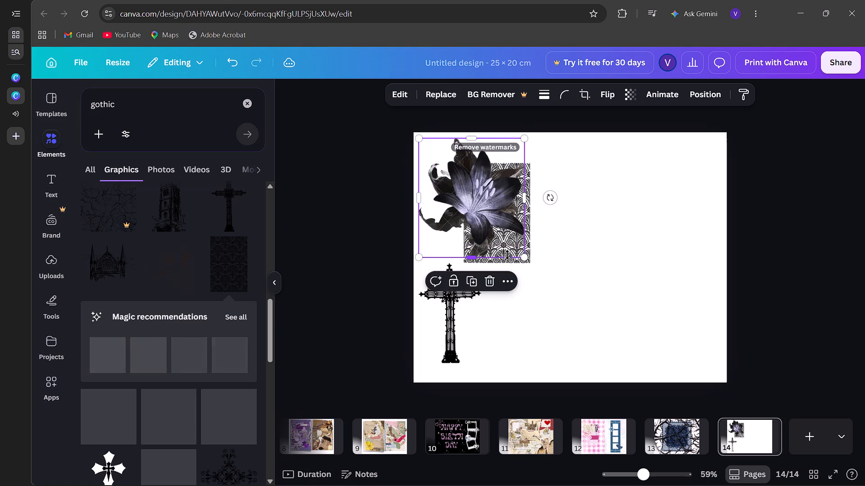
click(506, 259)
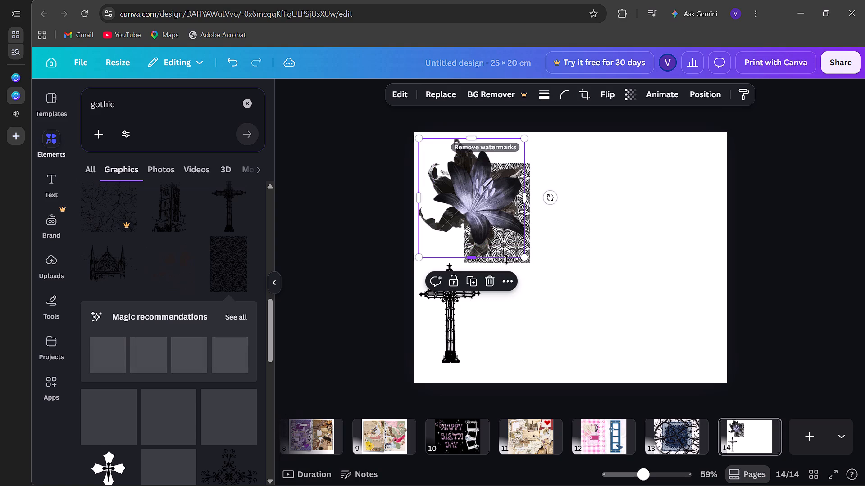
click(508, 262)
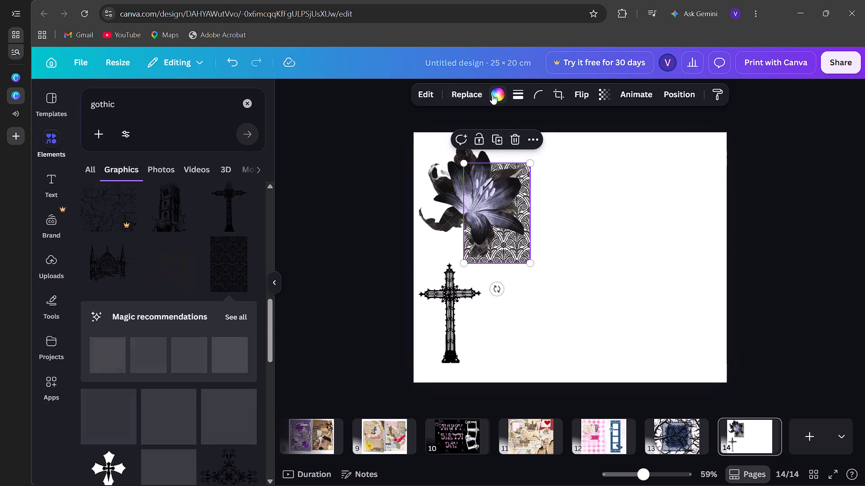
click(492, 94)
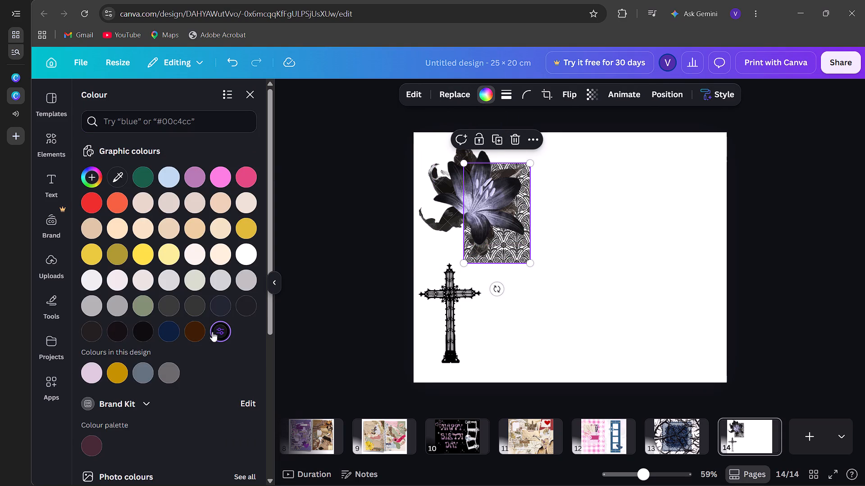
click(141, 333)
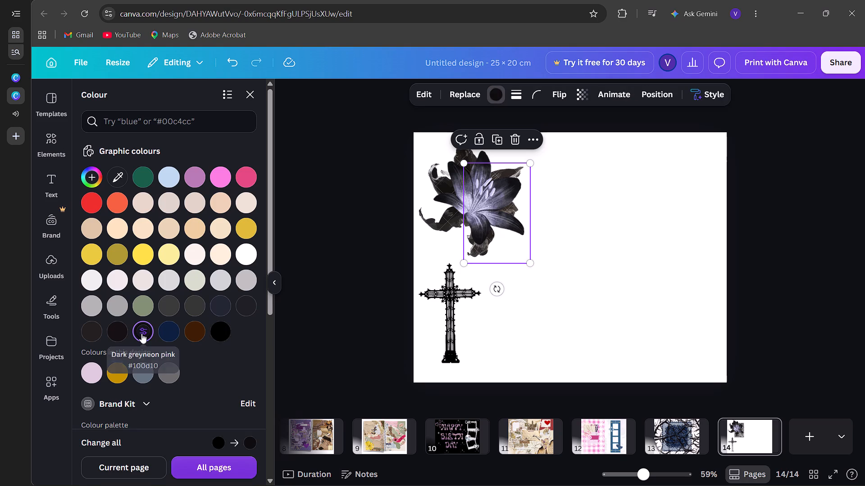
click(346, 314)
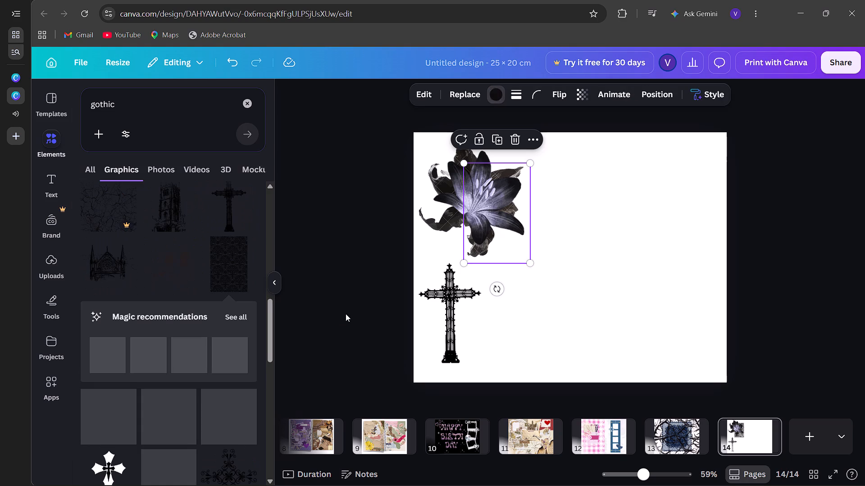
Add the black filigree cross from the gothic results, shrink it and place it beside the tall black cross.
scroll(183, 442, down, 3)
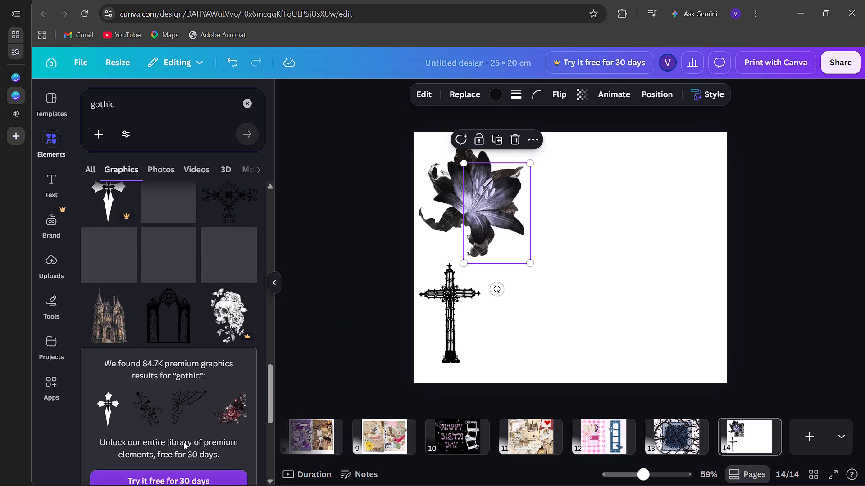
click(215, 220)
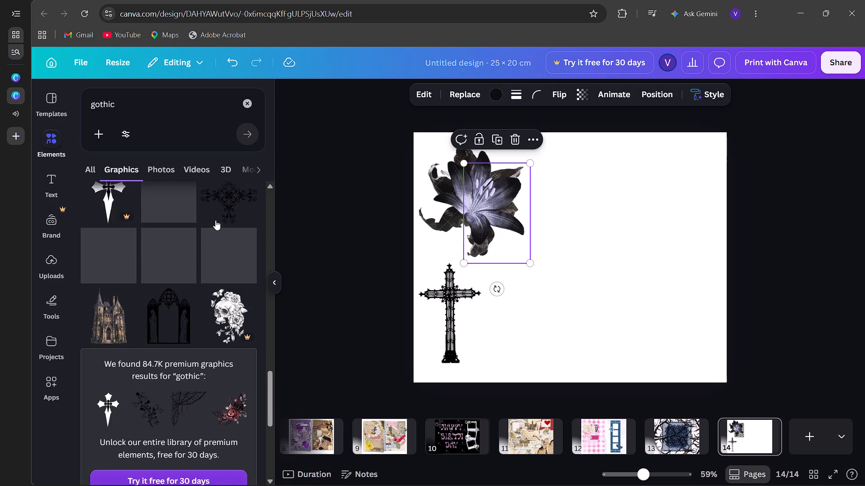
drag(469, 360, 534, 279)
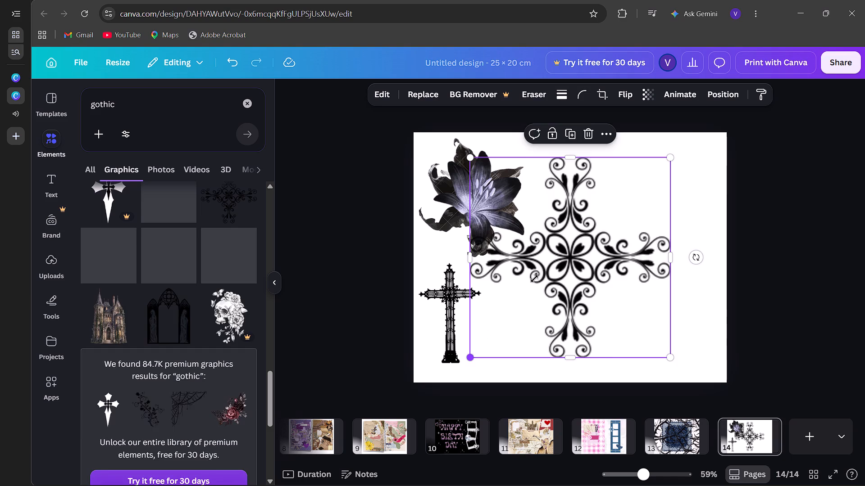
drag(534, 279, 593, 227)
drag(623, 191, 466, 203)
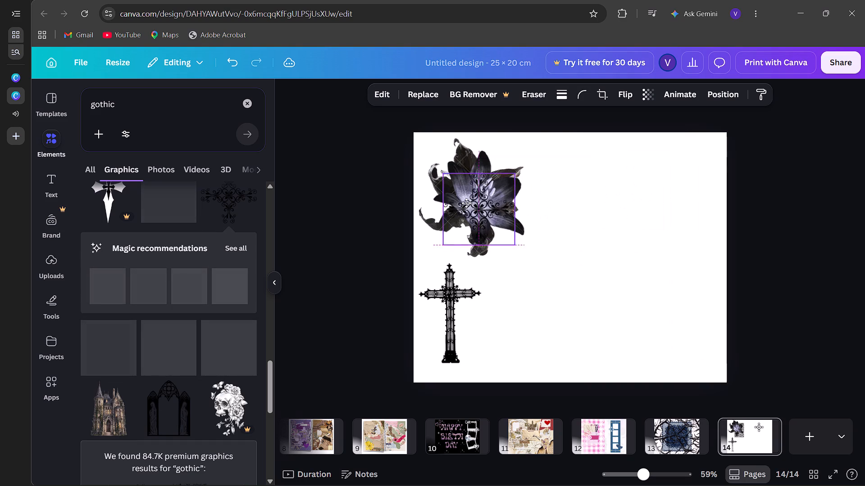
drag(466, 203, 437, 225)
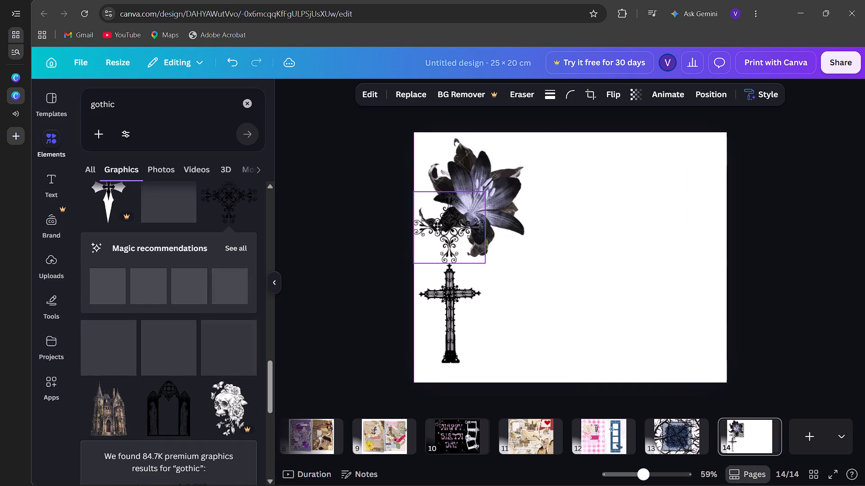
drag(437, 225, 492, 313)
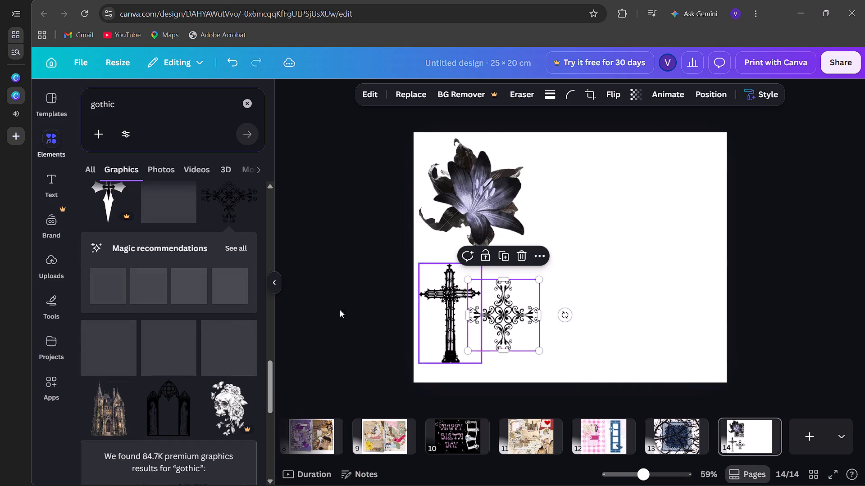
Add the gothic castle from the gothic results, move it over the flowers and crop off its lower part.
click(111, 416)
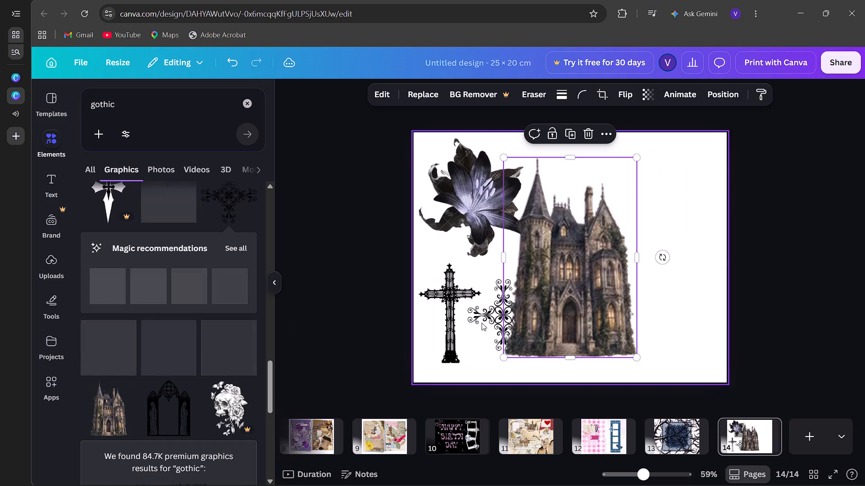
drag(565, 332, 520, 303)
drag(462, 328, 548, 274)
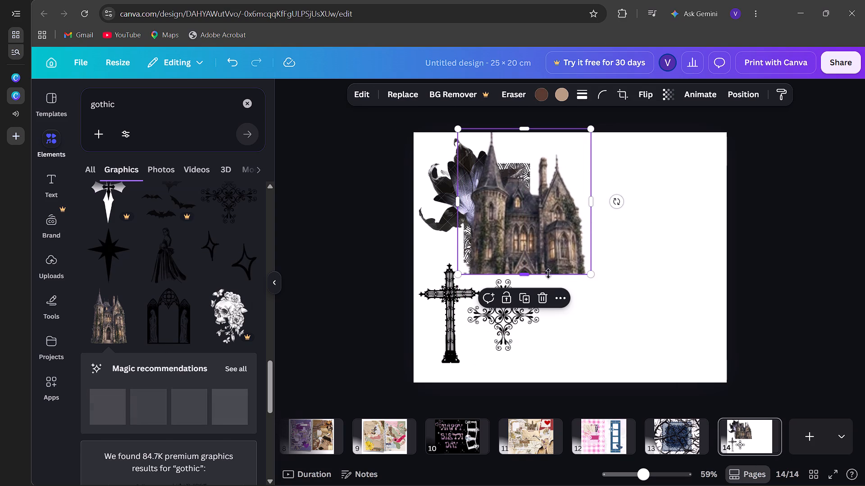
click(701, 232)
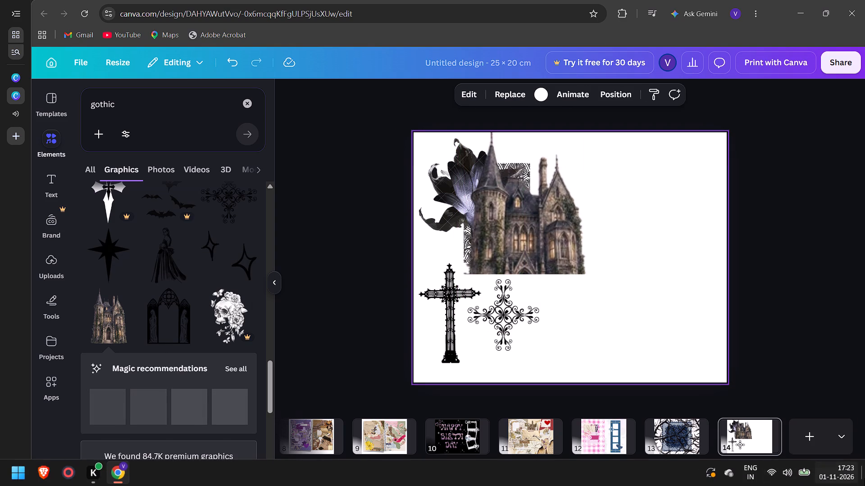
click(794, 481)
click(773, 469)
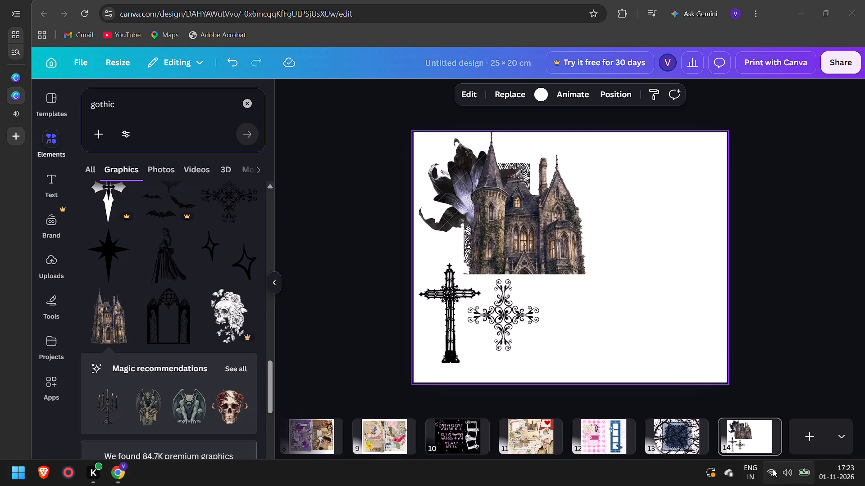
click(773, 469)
Open the full set of recommendations for the castle graphic.
click(243, 363)
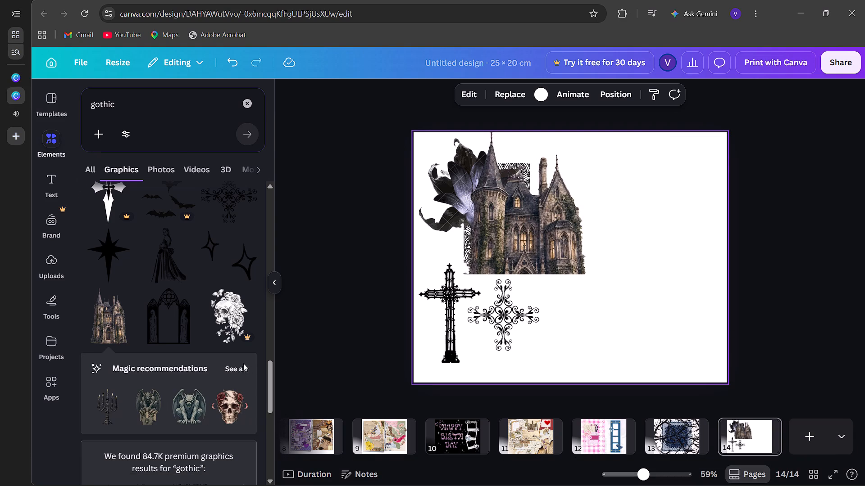
Delete the castle and the scallop-patterned rectangle from the page.
click(558, 242)
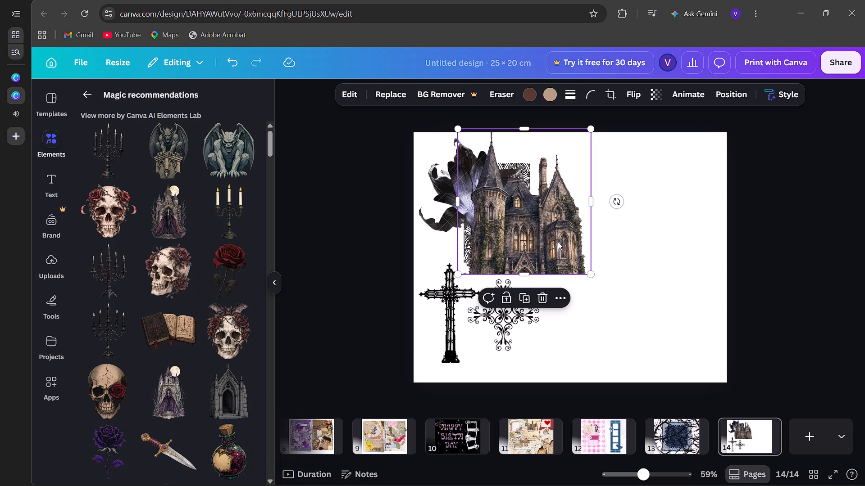
key(BackSpace)
click(505, 253)
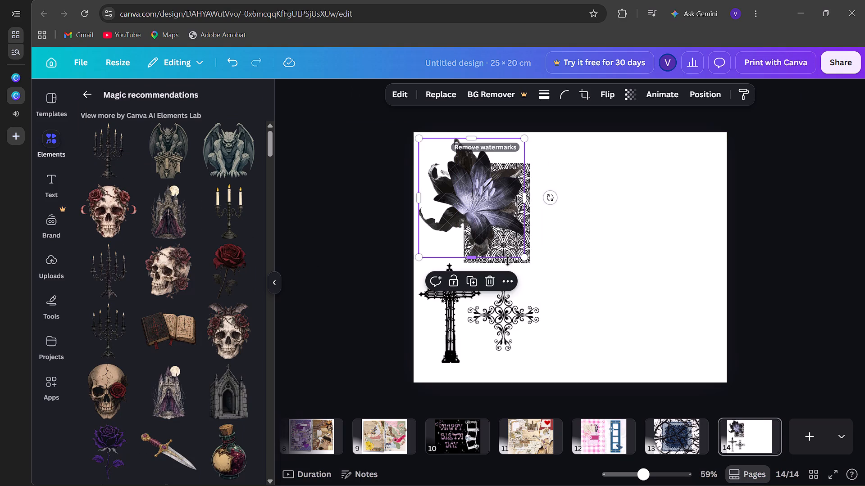
click(511, 262)
key(BackSpace)
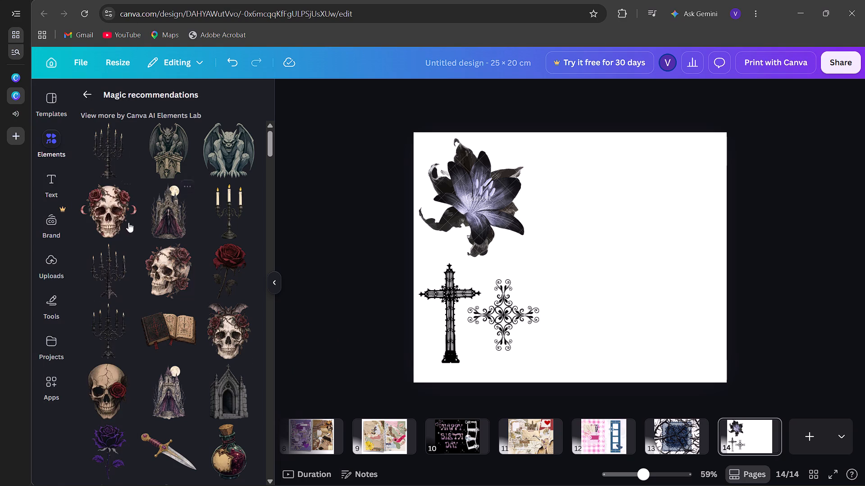
Add the rose-crowned skull with crescent moons from the recommendations, shrink it and place it over the right side of the lily.
click(116, 218)
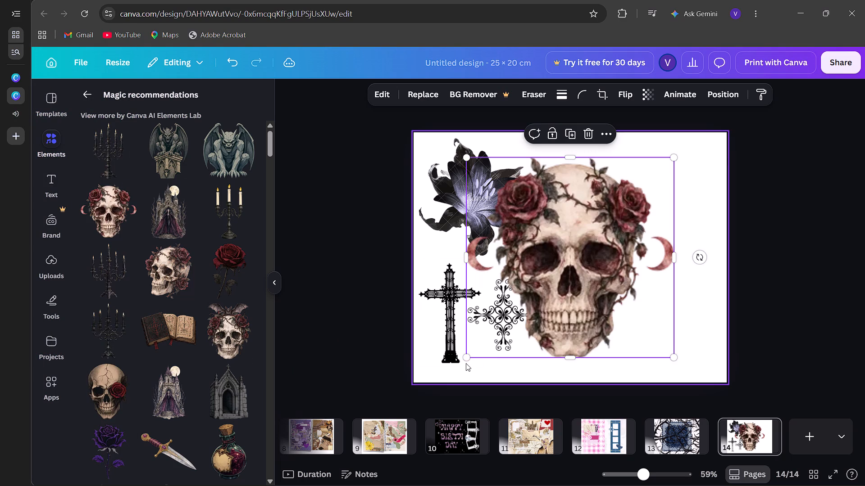
drag(466, 353, 546, 272)
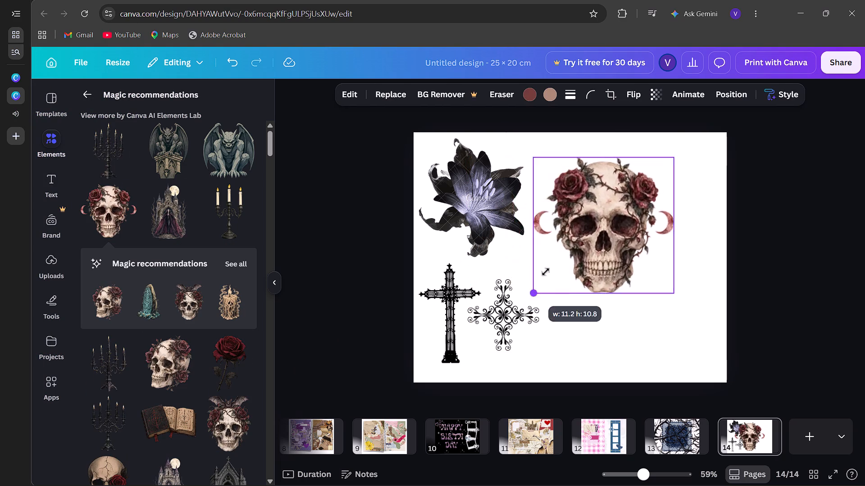
drag(546, 272, 585, 246)
drag(628, 209, 507, 239)
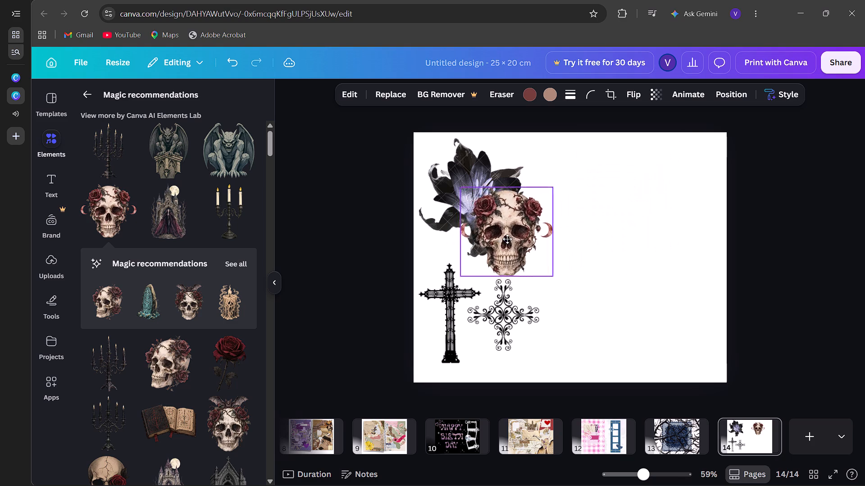
drag(507, 239, 514, 222)
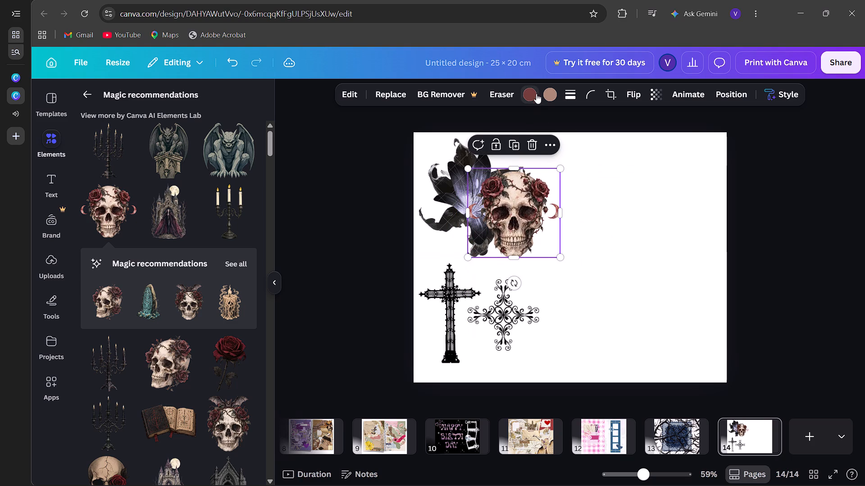
Recolour both the skull's dark red and its tan to near-black from the black flower's photo colours.
click(533, 91)
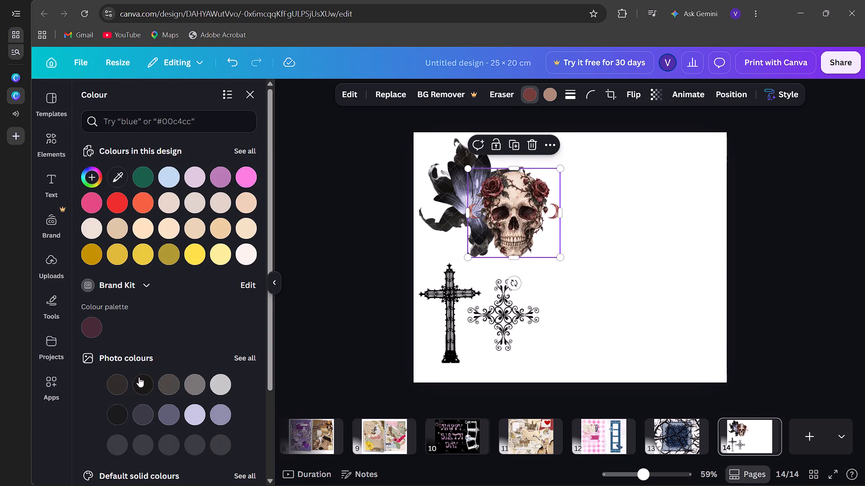
click(139, 379)
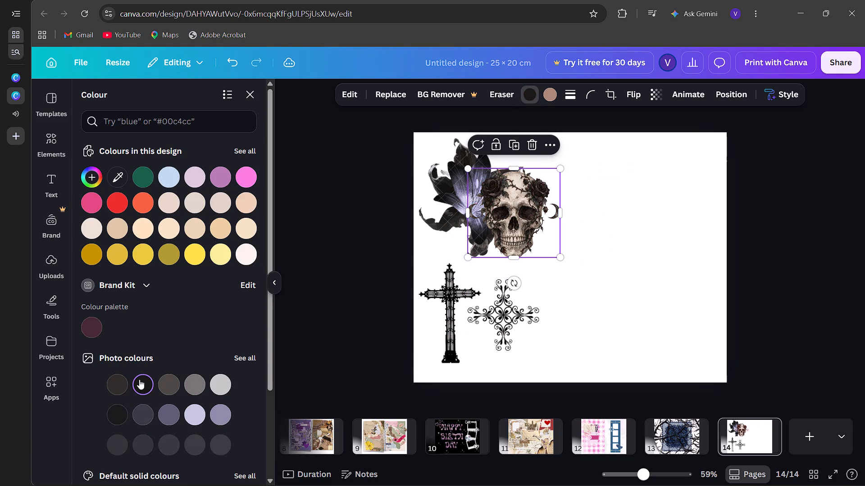
click(552, 99)
click(173, 384)
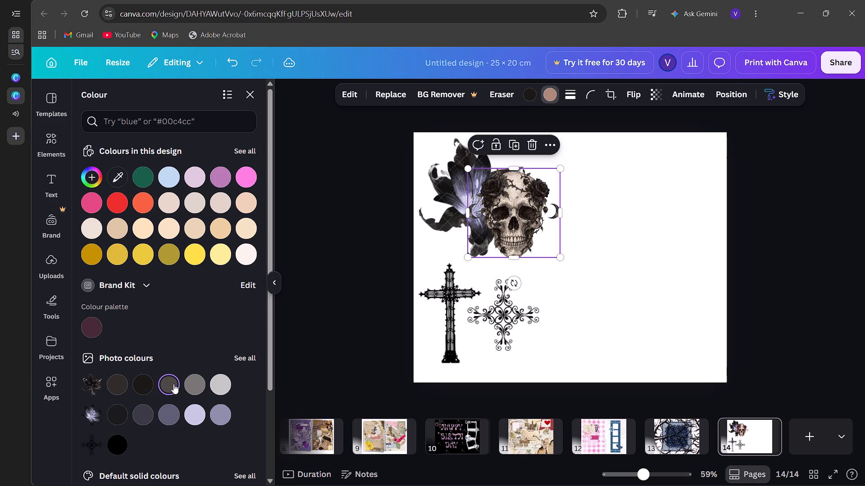
click(140, 378)
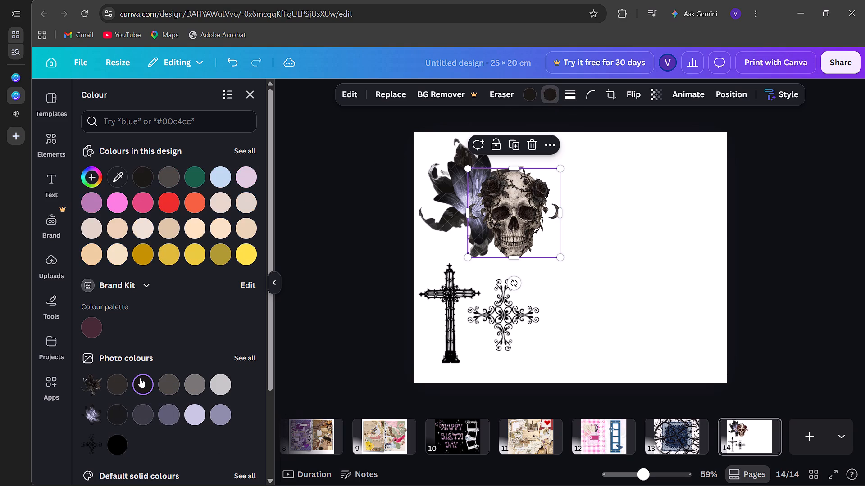
Enlarge the skull to about 10 cm wide and centre it horizontally on the page, clear of most of the lily.
drag(491, 227, 554, 261)
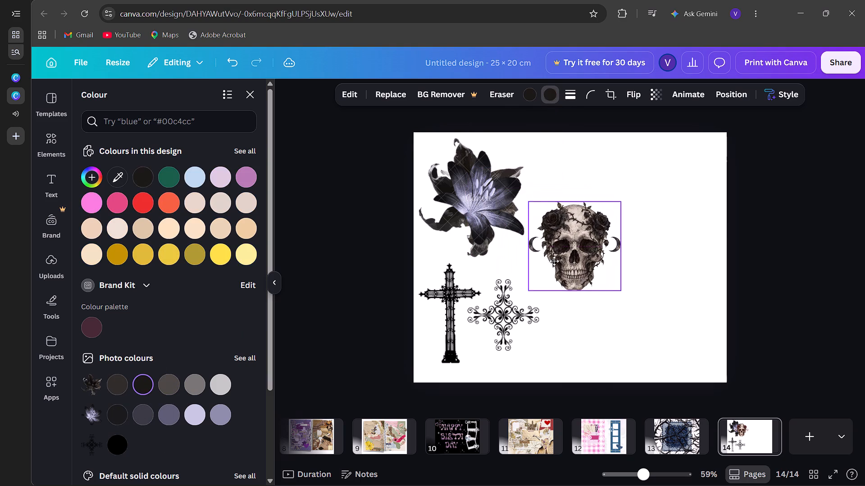
drag(554, 261, 553, 264)
drag(528, 295, 494, 333)
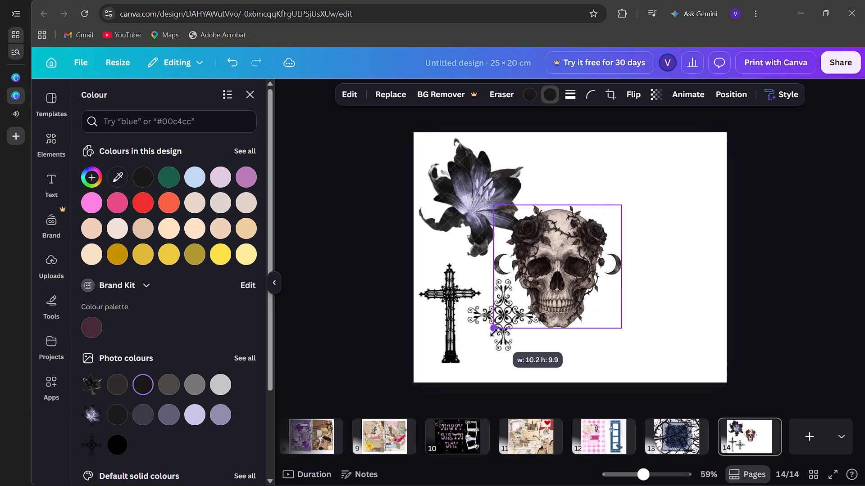
drag(494, 333, 493, 333)
drag(561, 292, 578, 284)
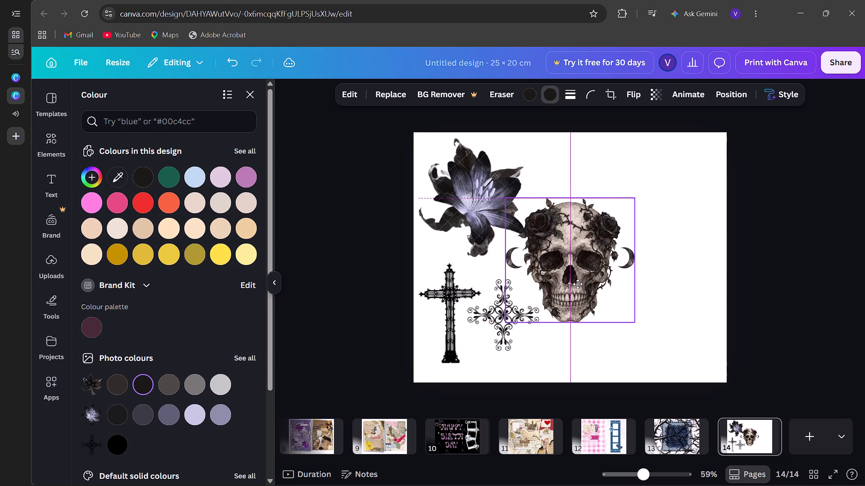
drag(578, 284, 577, 282)
Move the purple-black lily off the black flower to the skull's upper-left edge, partly behind the skull.
drag(478, 202, 533, 221)
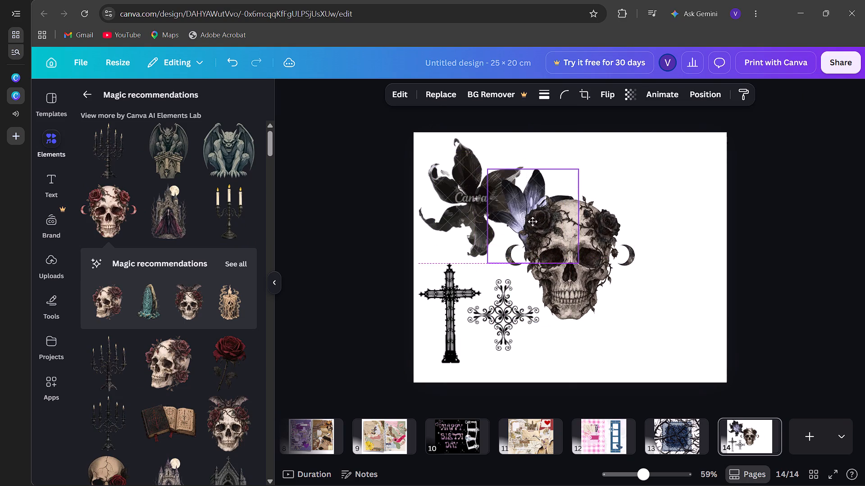
drag(533, 221, 528, 215)
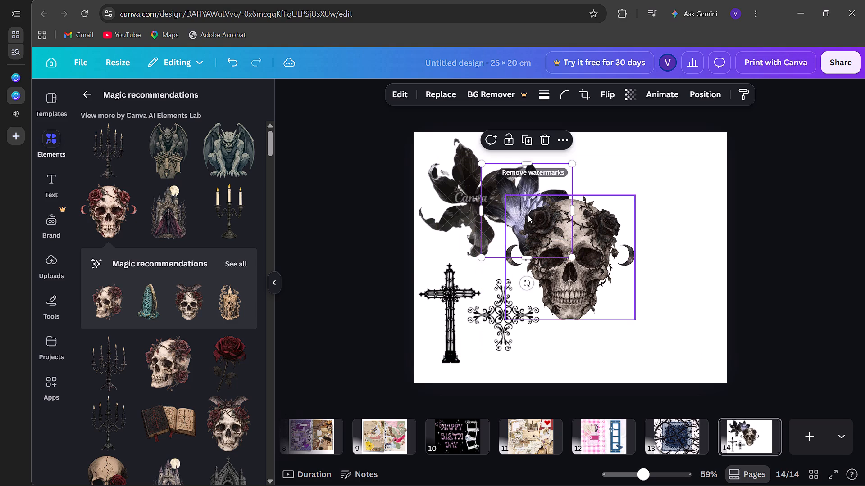
Move the black flower behind the purple-black lily so its petals fan out at the skull's upper-left edge.
drag(452, 207, 499, 217)
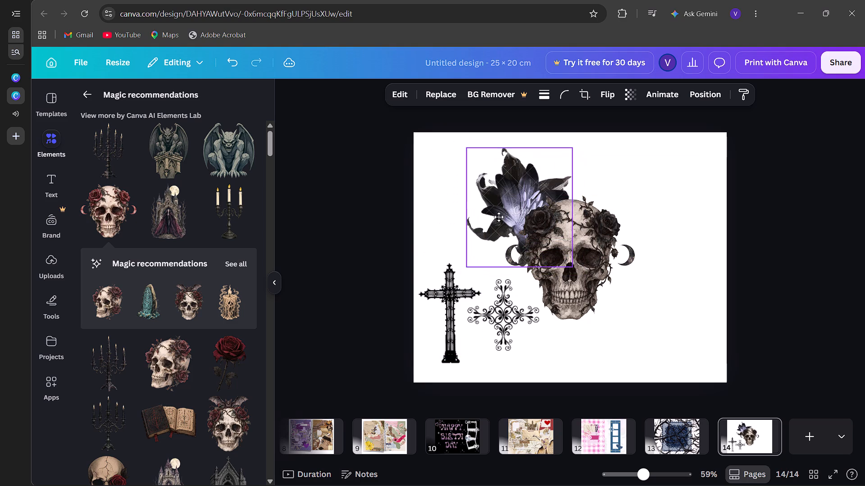
drag(499, 217, 500, 218)
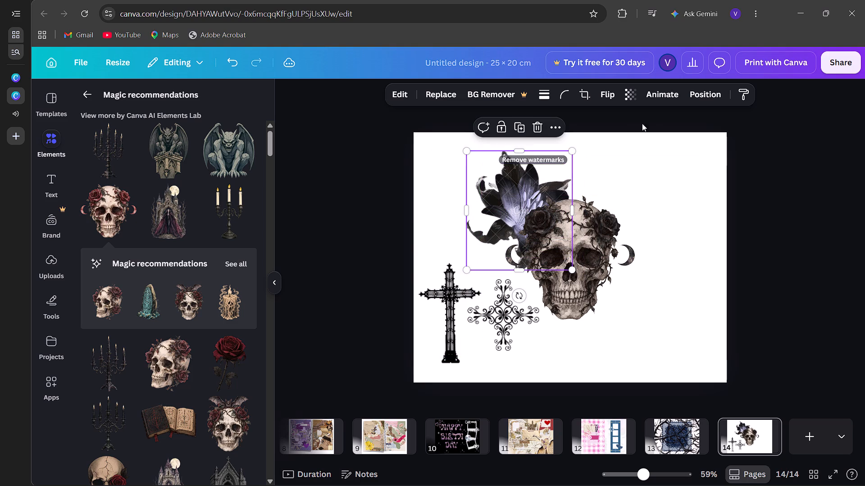
Bring the purple-black lily forward so it sits in front of the skull.
click(515, 206)
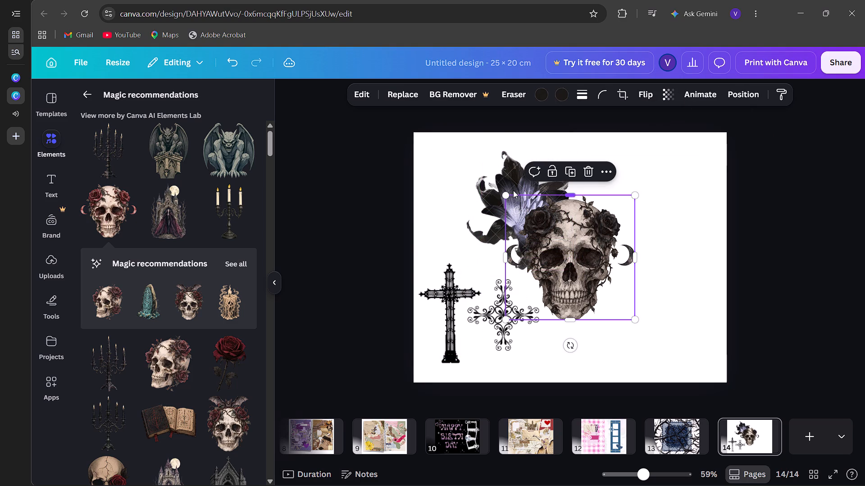
click(513, 189)
click(713, 83)
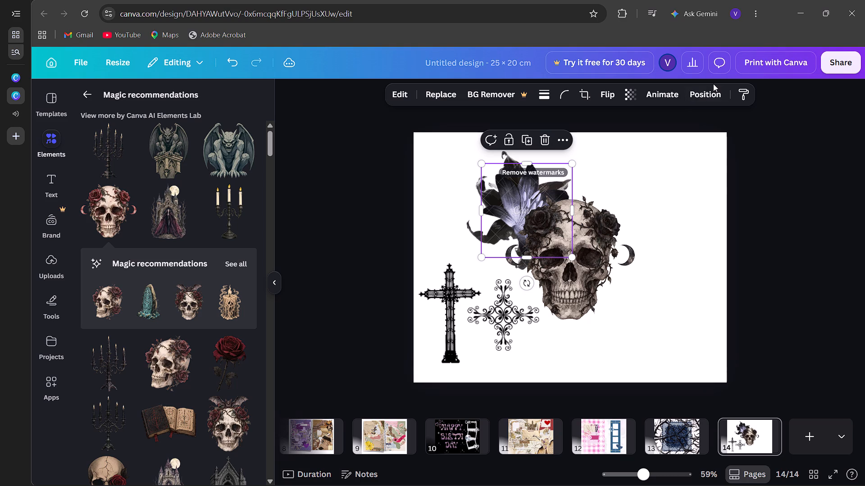
click(703, 96)
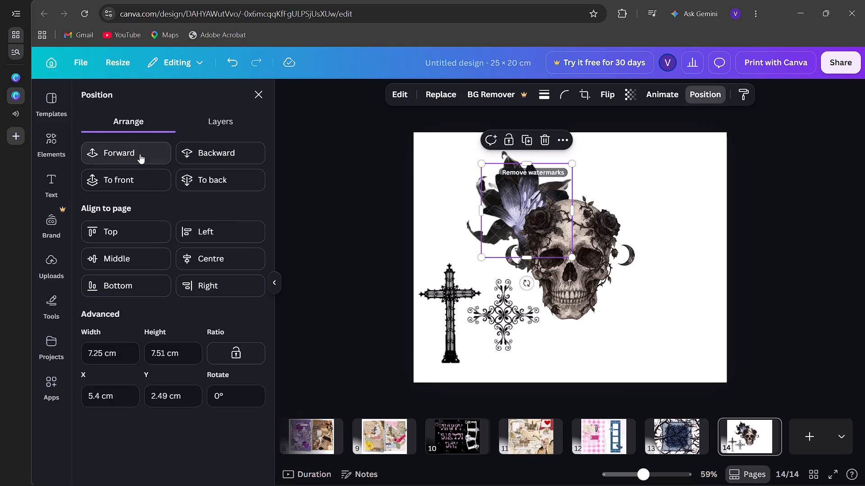
click(140, 154)
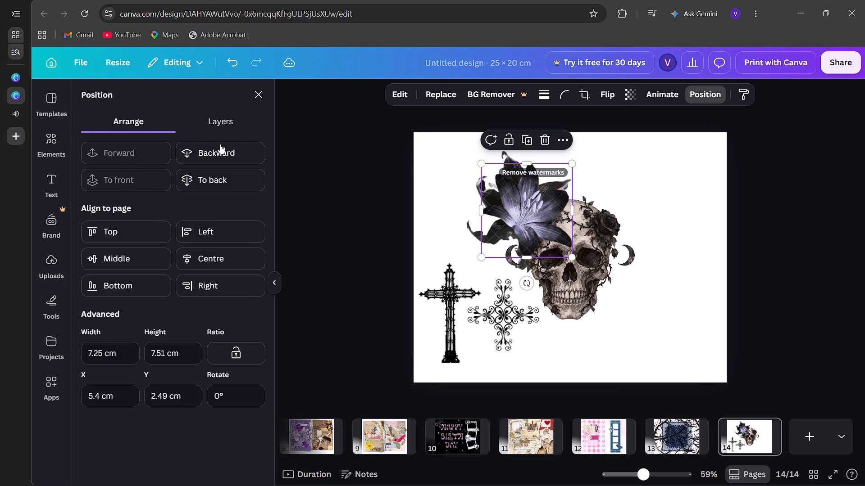
click(253, 103)
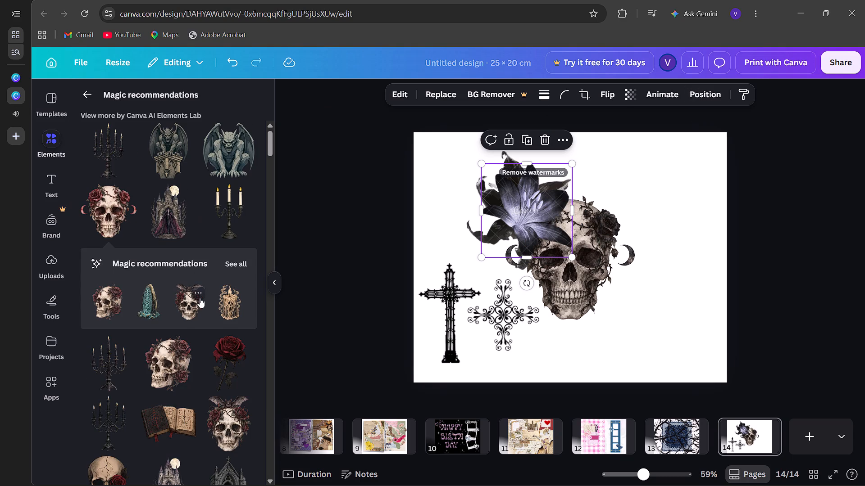
Browse the gothic magic recommendations for another element to add to the page.
scroll(200, 298, down, 3)
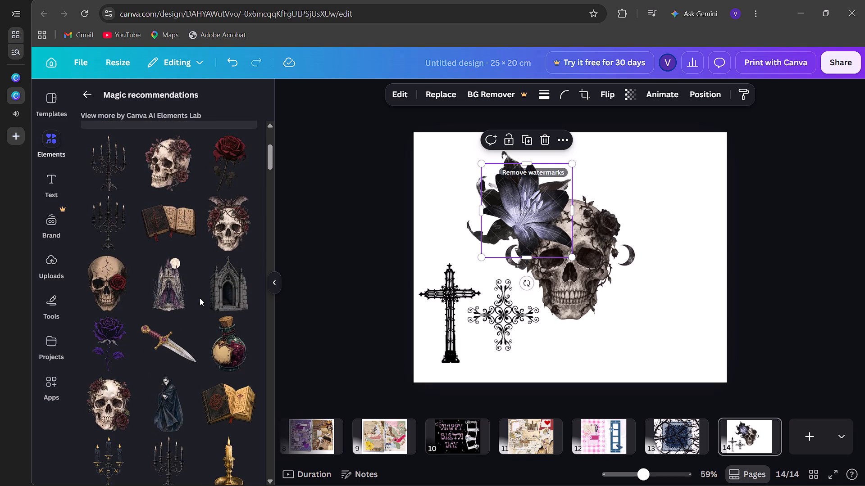
scroll(200, 298, down, 2)
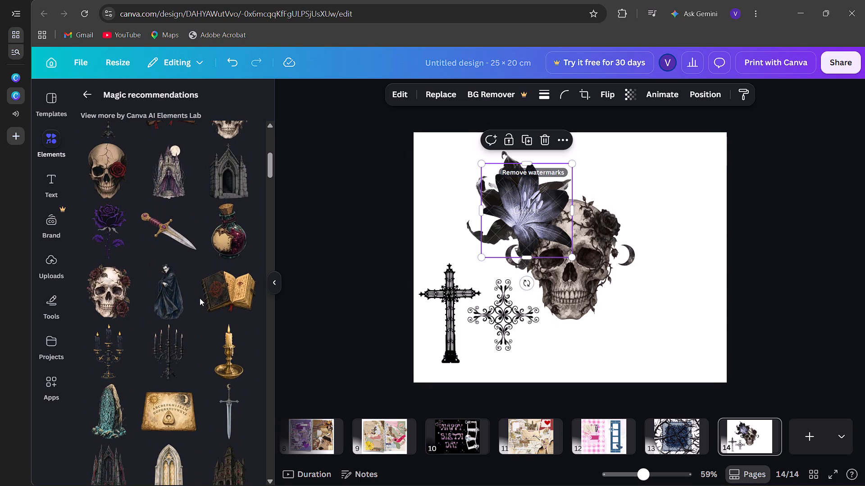
scroll(200, 298, down, 2)
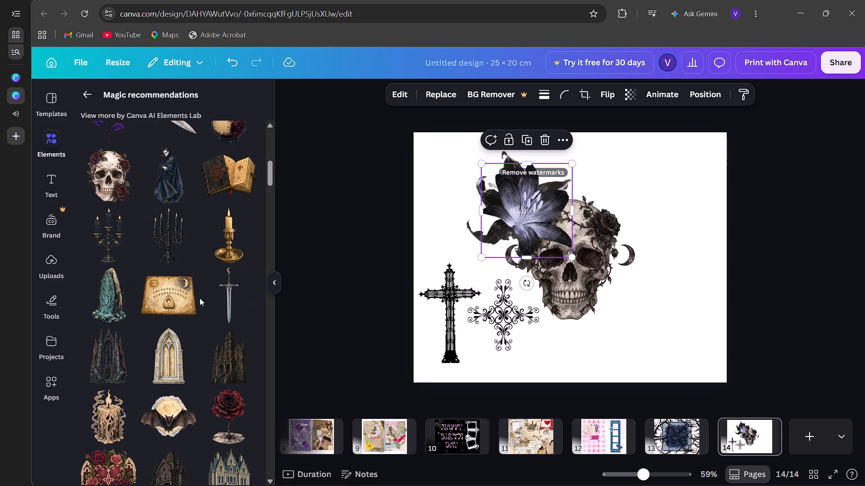
scroll(200, 298, down, 3)
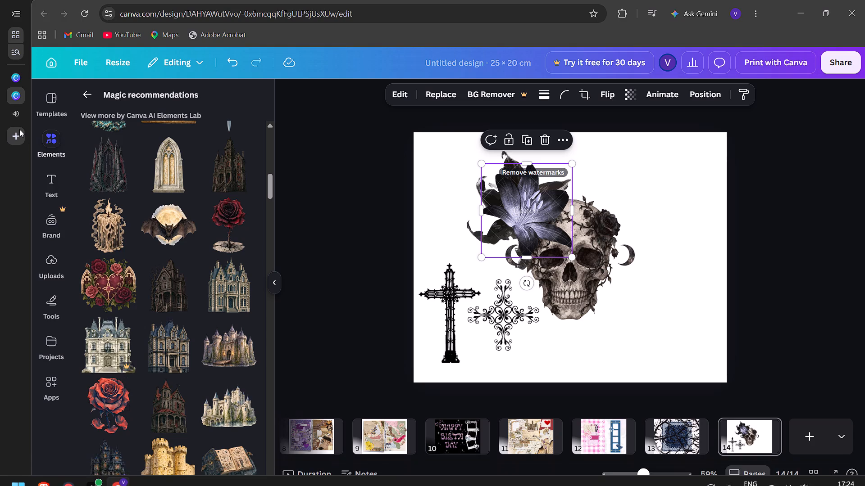
Switch to Spotify, play the Streets Radio playlist and turn repeat off.
click(18, 118)
scroll(415, 255, down, 2)
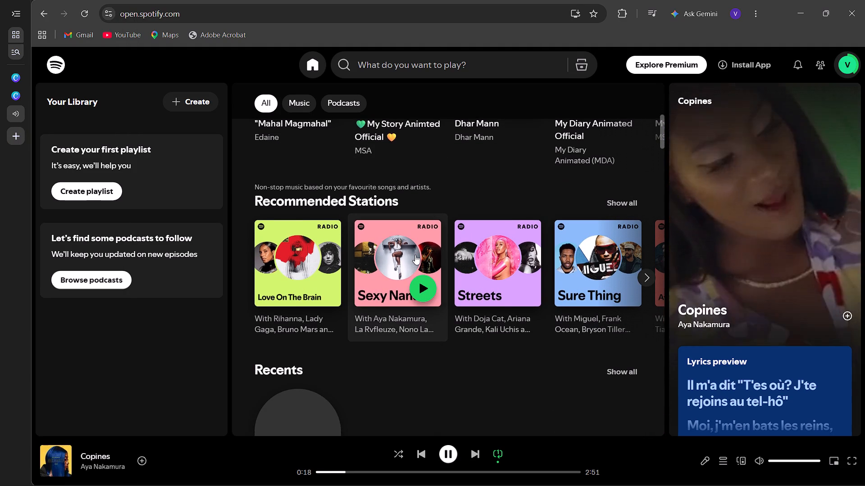
click(523, 269)
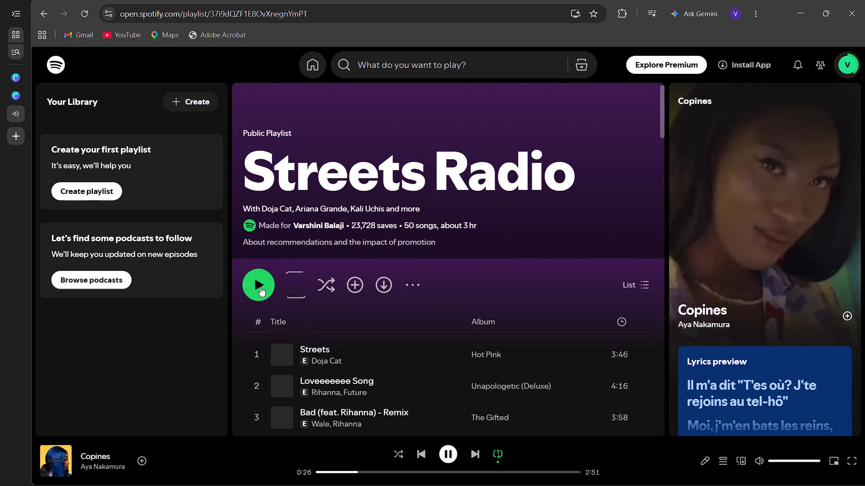
click(258, 283)
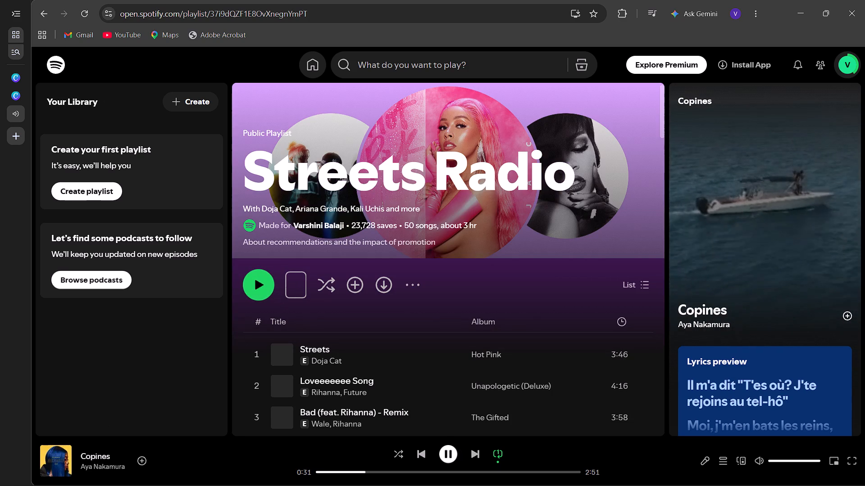
click(264, 282)
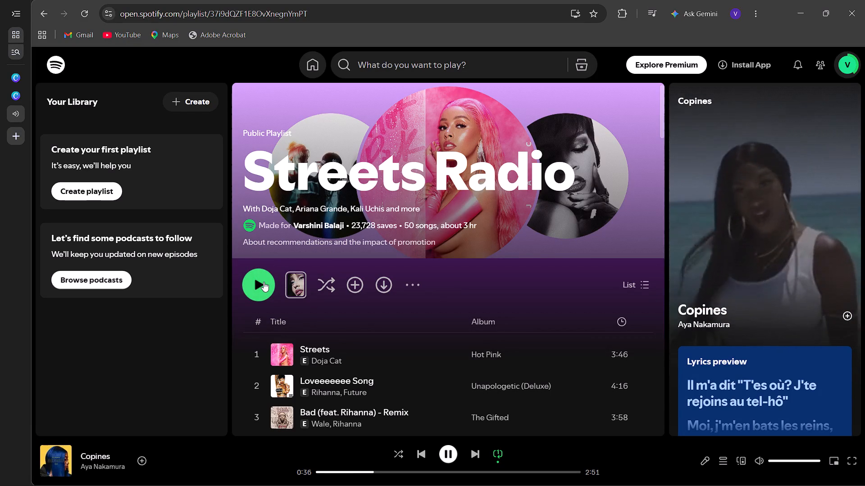
click(501, 454)
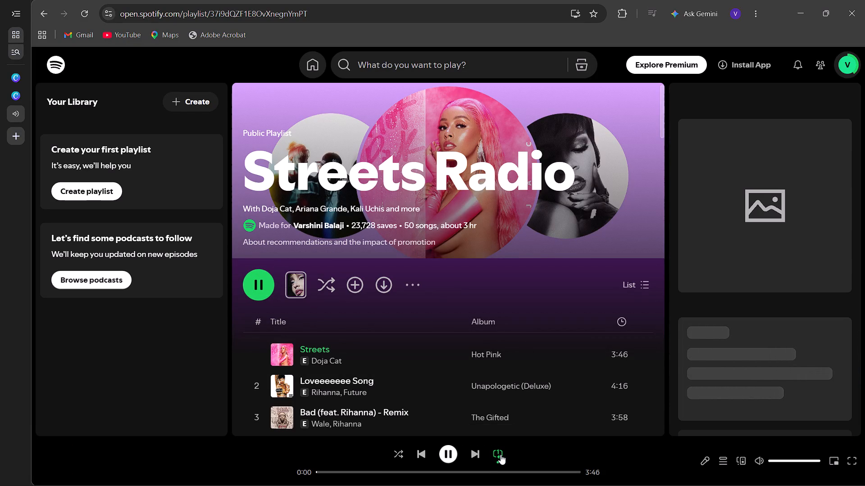
click(501, 454)
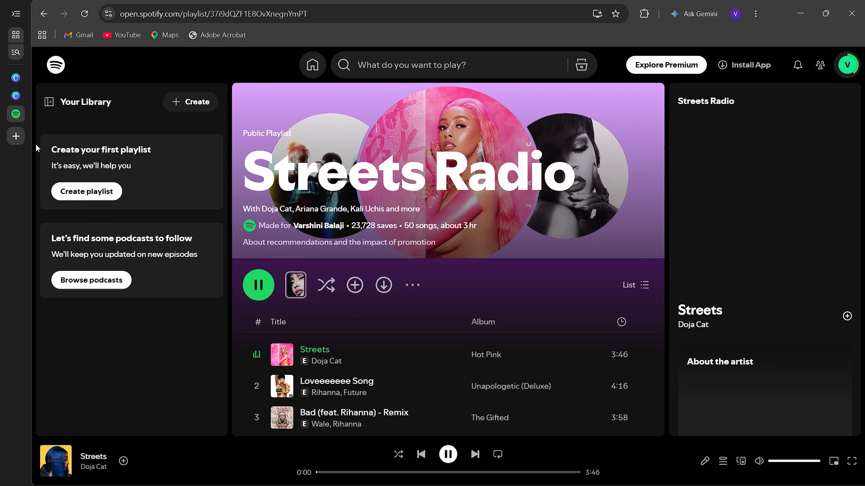
Return to the Canva design and add a single black cobweb from the recommendations, draped over the lily and the skull's upper-left side.
click(41, 96)
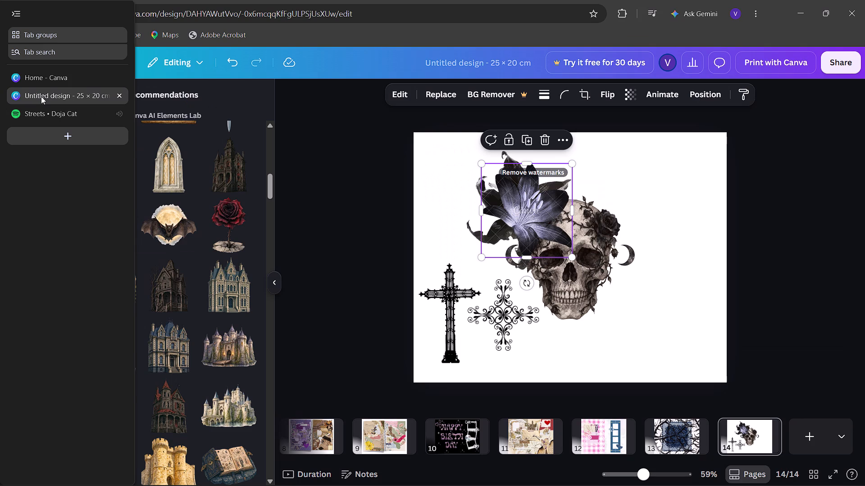
scroll(161, 267, down, 5)
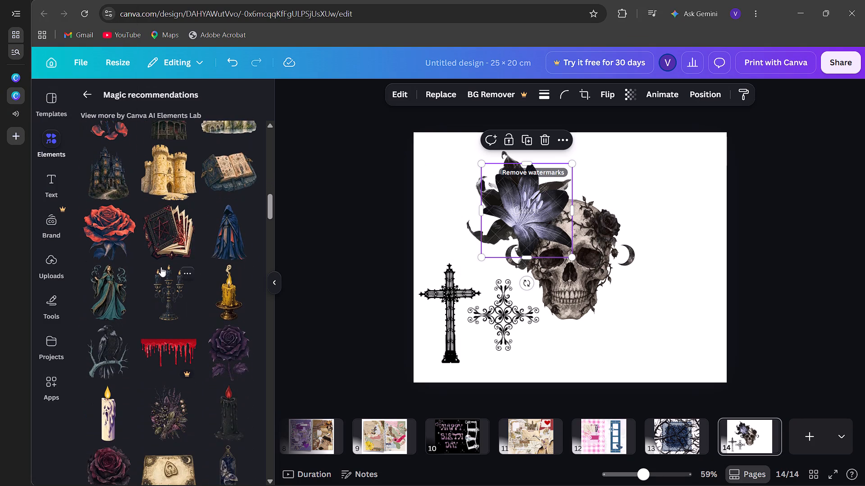
scroll(161, 267, down, 3)
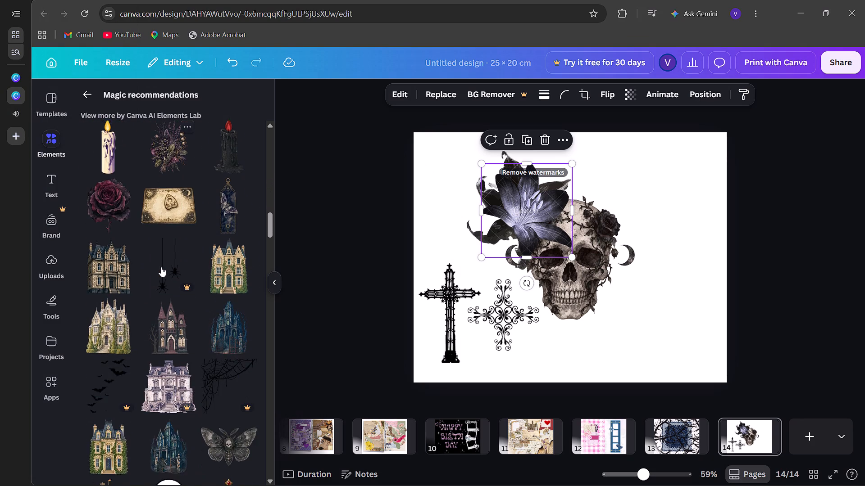
scroll(161, 267, down, 2)
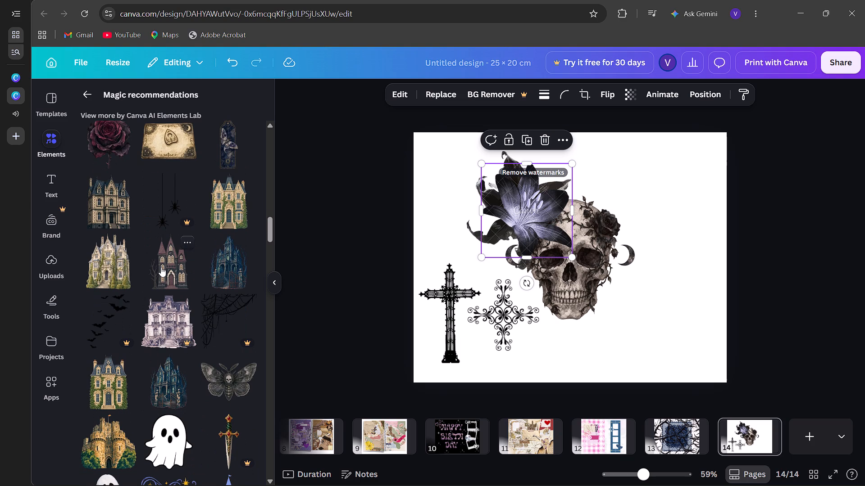
scroll(161, 267, down, 3)
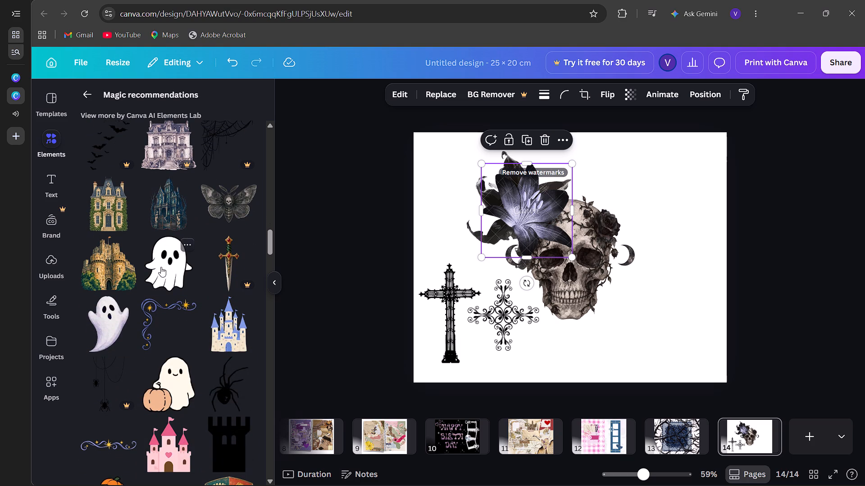
scroll(214, 188, up, 1)
double_click(214, 188)
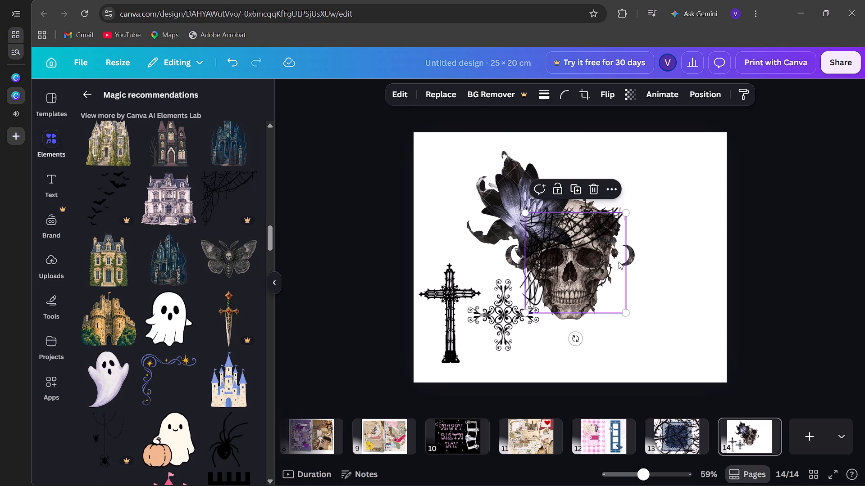
drag(569, 270, 548, 248)
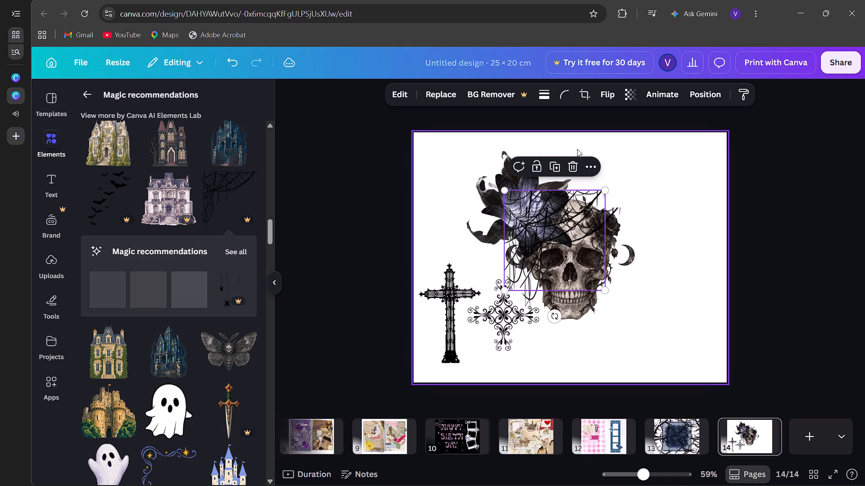
key(BackSpace)
drag(546, 251, 530, 234)
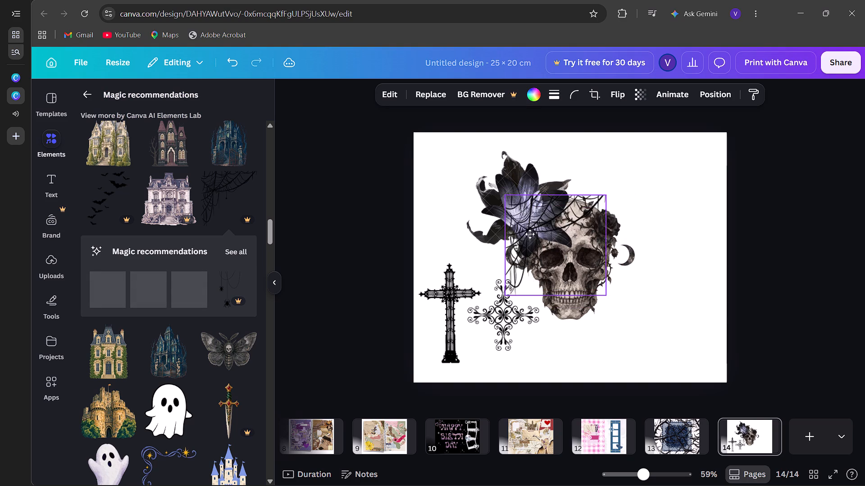
drag(530, 234, 531, 231)
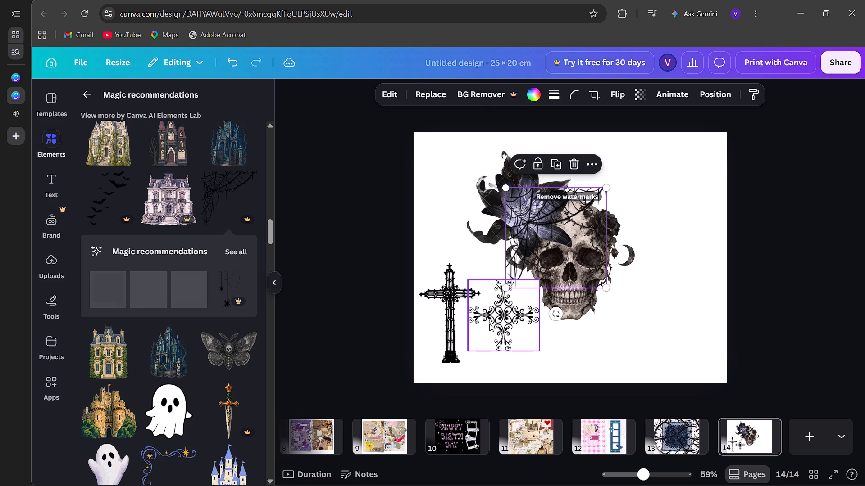
Delete the filigree cross and the tall ornate cross from the page's lower-left area.
click(489, 324)
key(BackSpace)
click(456, 340)
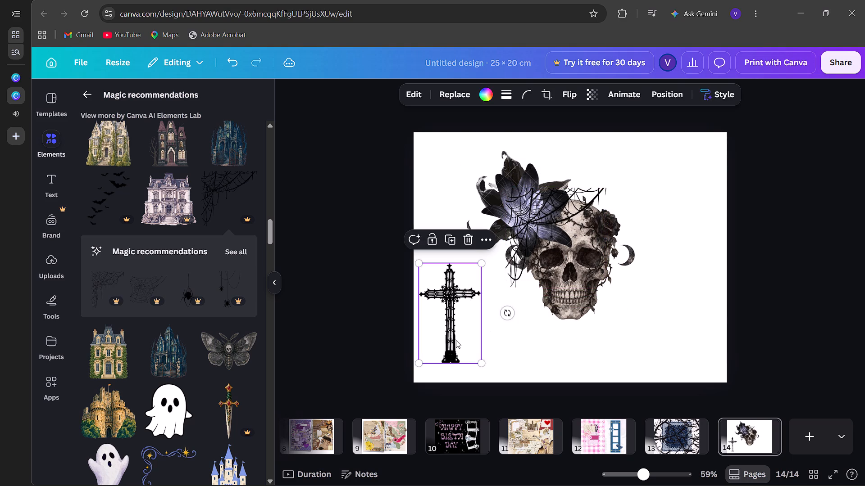
key(BackSpace)
Add the black-and-white mansion from the gothic graphics results, place it over the skull's upper-right side and enlarge it above the skull.
scroll(148, 367, down, 3)
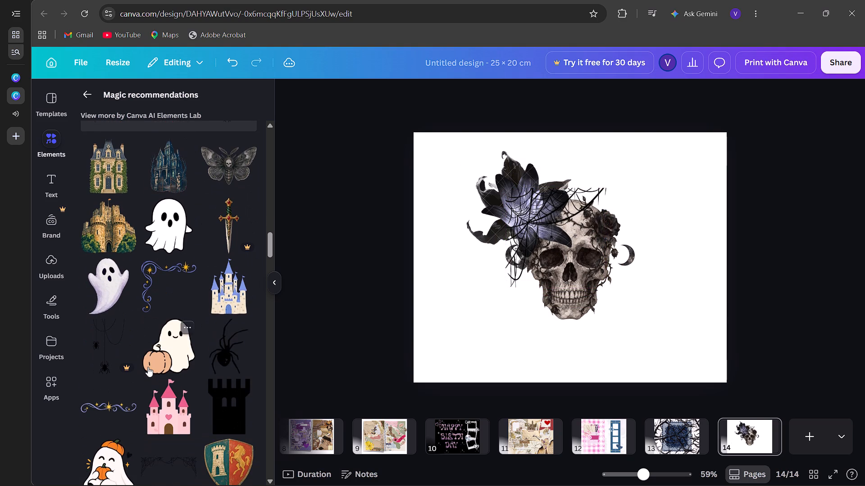
scroll(148, 367, up, 11)
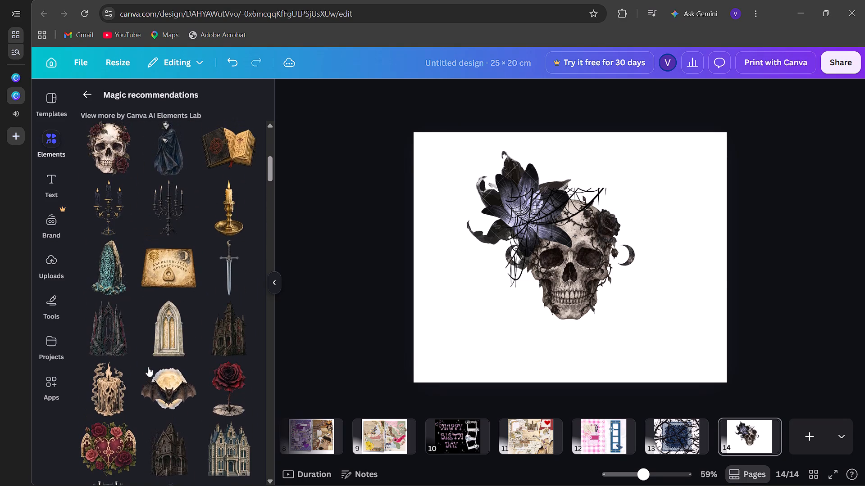
scroll(148, 367, up, 9)
click(86, 94)
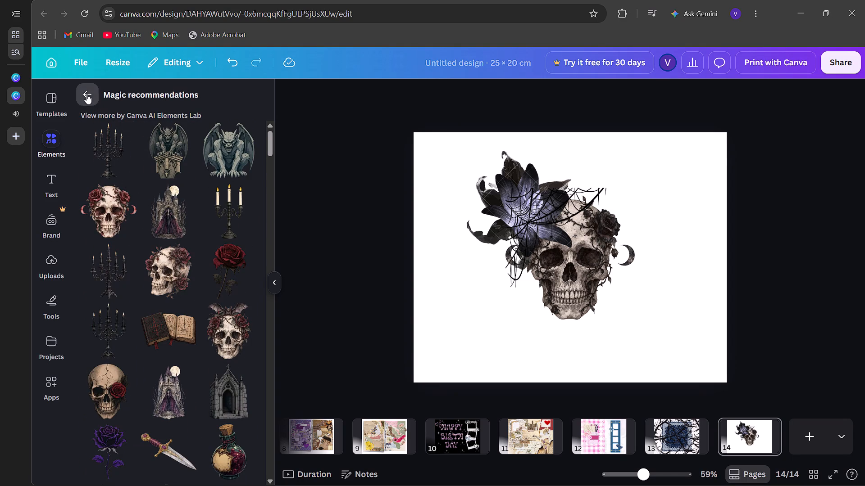
scroll(194, 334, down, 4)
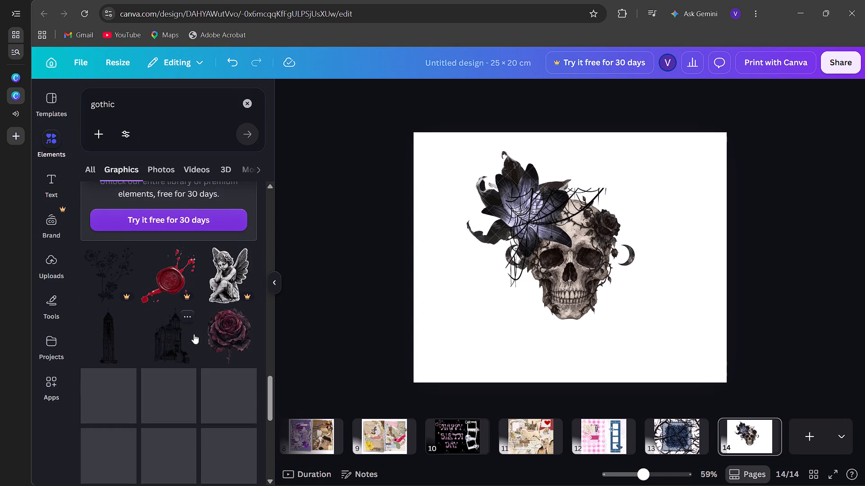
click(169, 345)
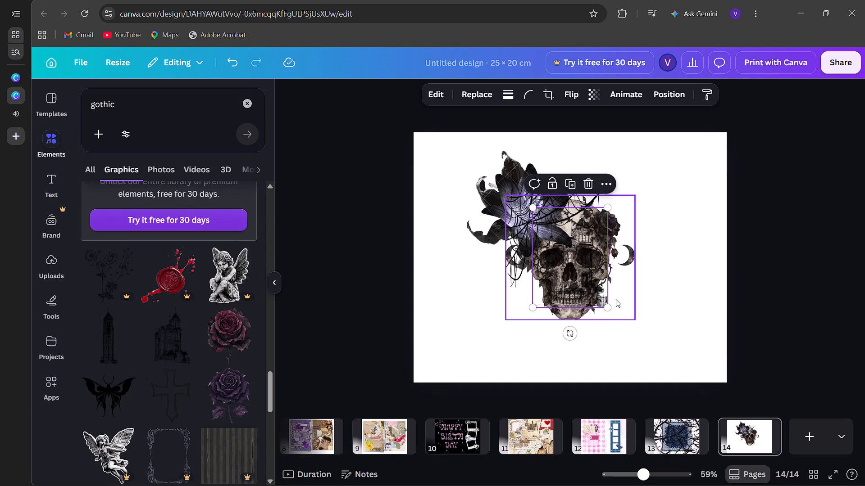
drag(563, 285, 599, 287)
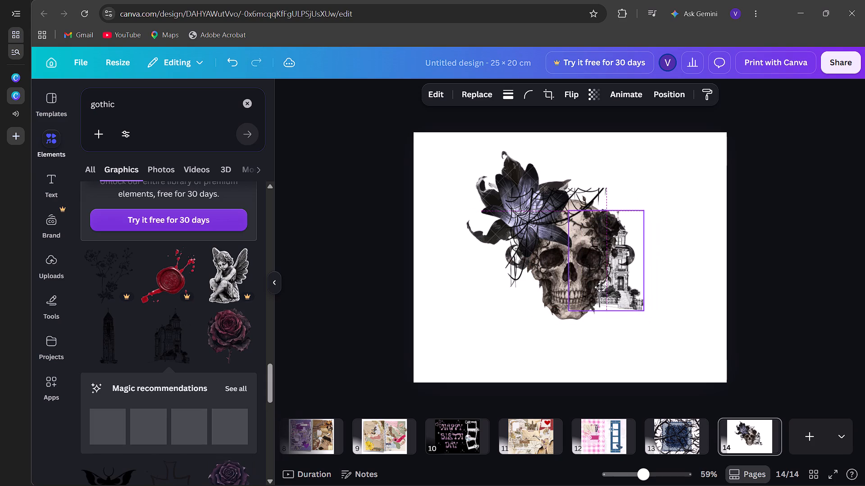
drag(599, 287, 602, 268)
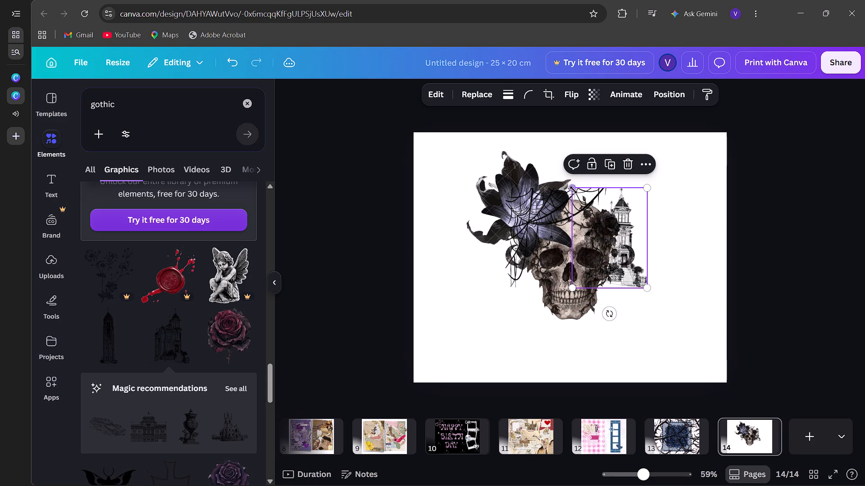
drag(574, 190, 421, 235)
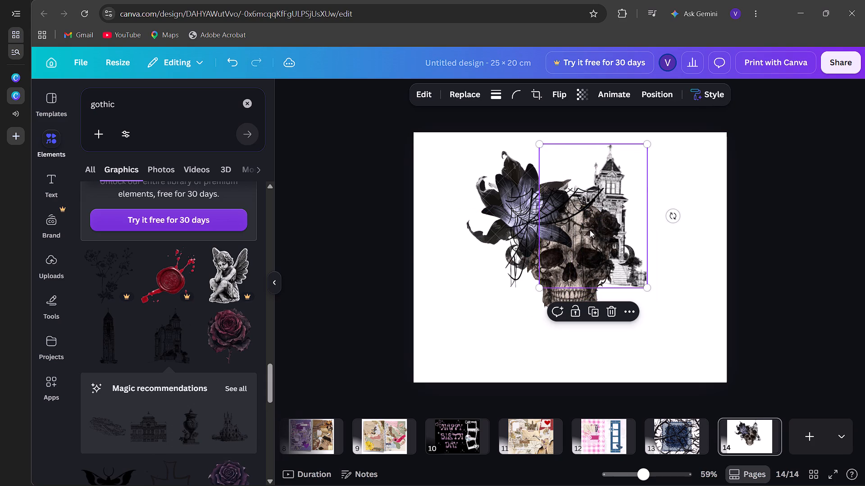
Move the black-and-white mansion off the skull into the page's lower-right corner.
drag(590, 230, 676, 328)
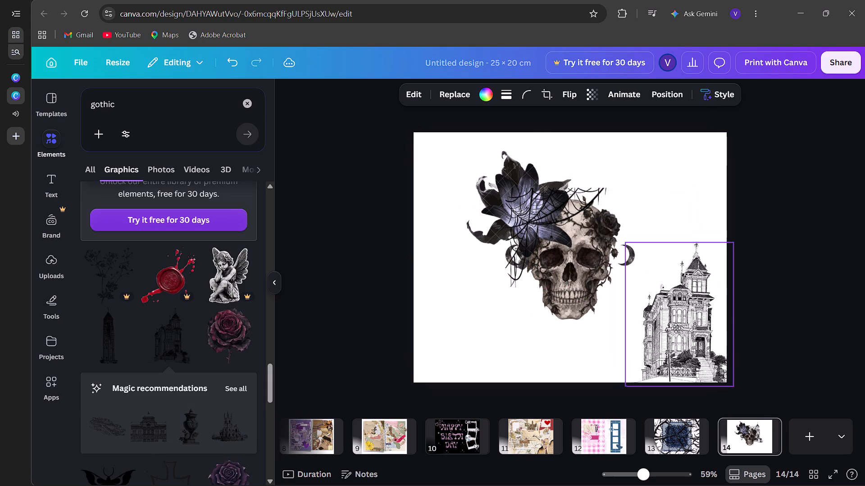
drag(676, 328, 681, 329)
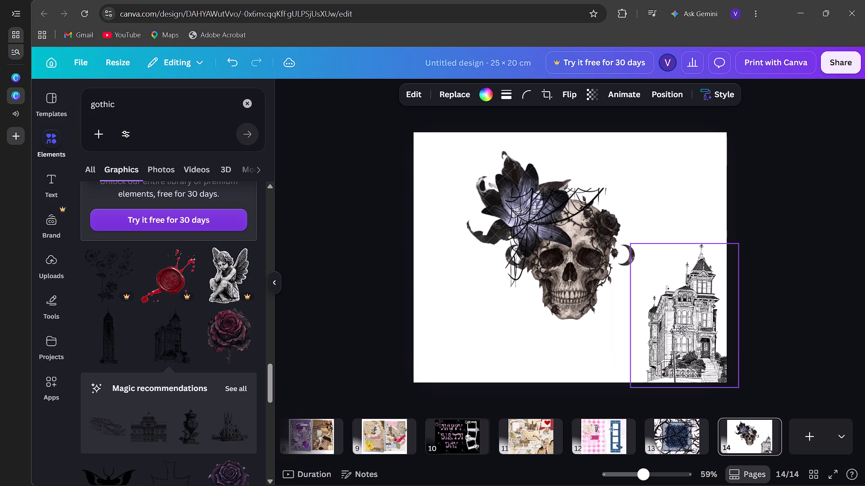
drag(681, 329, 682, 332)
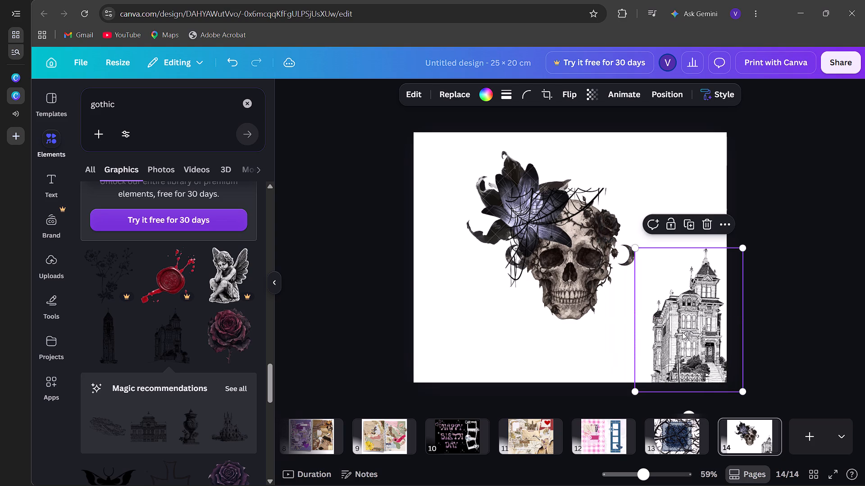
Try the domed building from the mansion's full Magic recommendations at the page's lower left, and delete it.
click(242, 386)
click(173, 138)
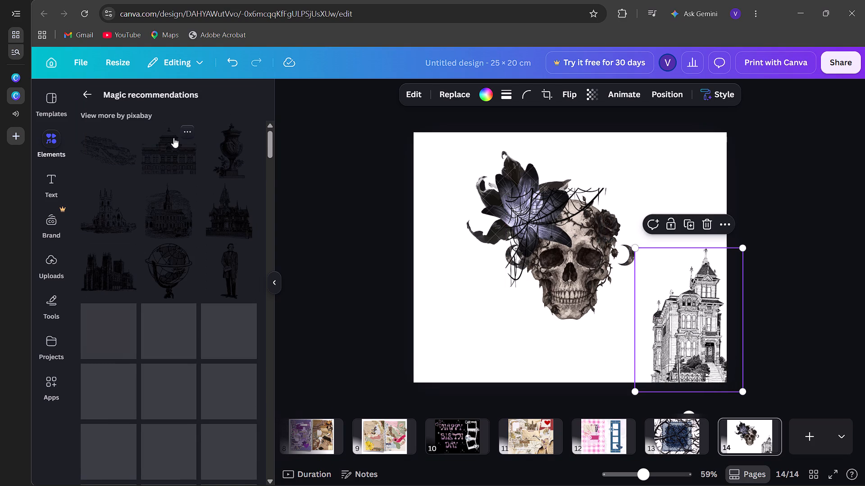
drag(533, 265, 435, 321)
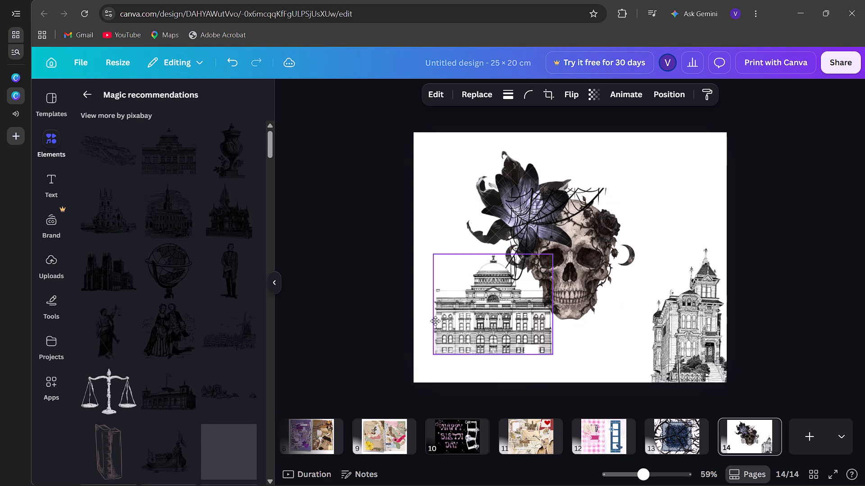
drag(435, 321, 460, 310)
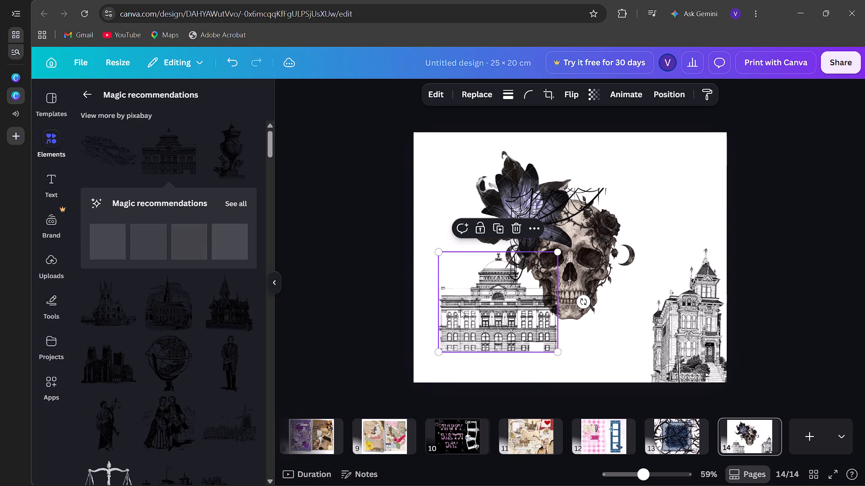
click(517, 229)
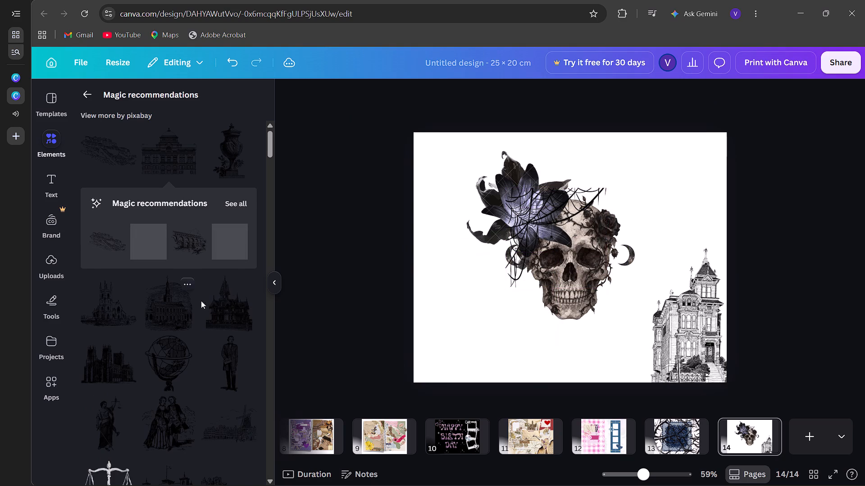
Add the spired Victorian mansion with the fence from the recommendations and enlarge it to about 17.7 × 21.4 cm over the page's left side.
click(220, 303)
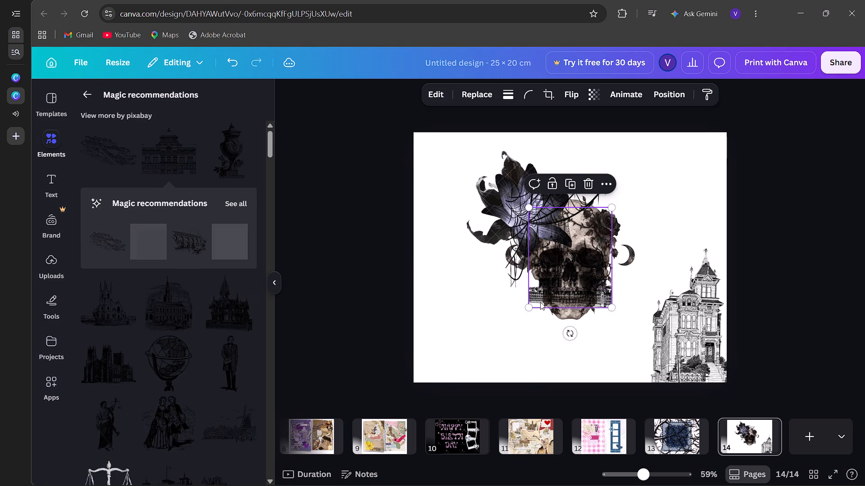
drag(540, 302, 431, 376)
drag(501, 279, 595, 219)
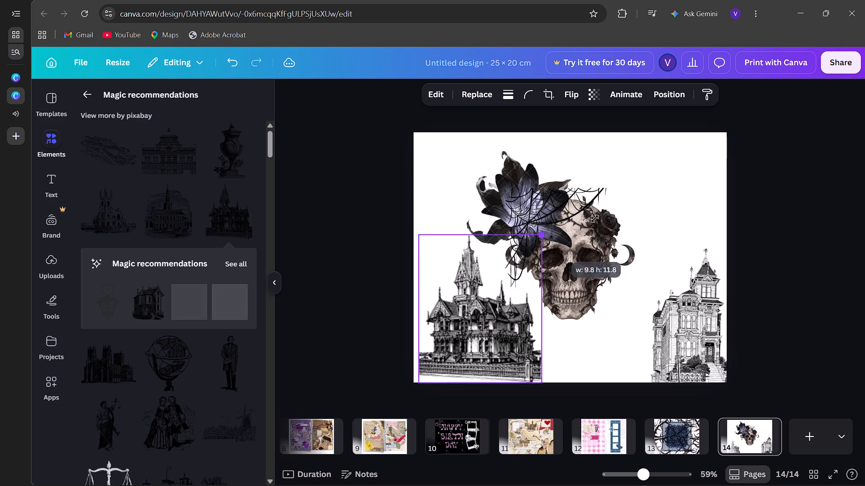
drag(595, 219, 703, 187)
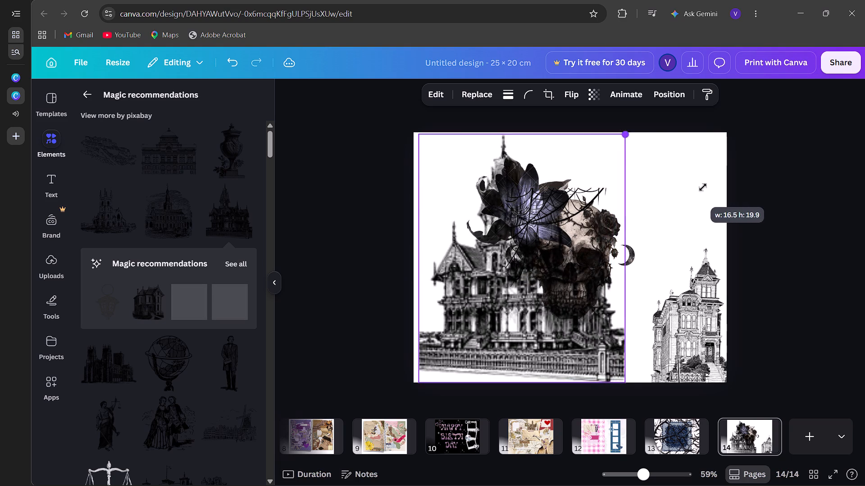
drag(703, 187, 731, 187)
drag(551, 257, 543, 264)
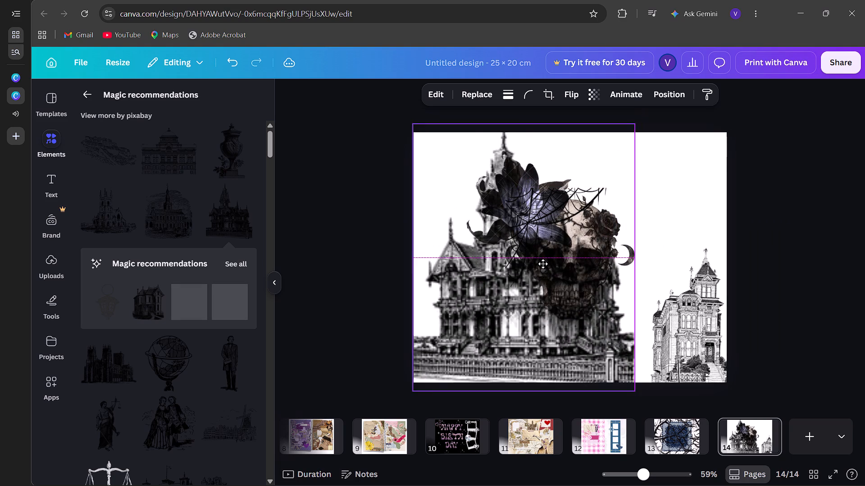
drag(543, 264, 543, 268)
Delete the smaller mansion from the page's lower-right corner.
click(700, 323)
key(BackSpace)
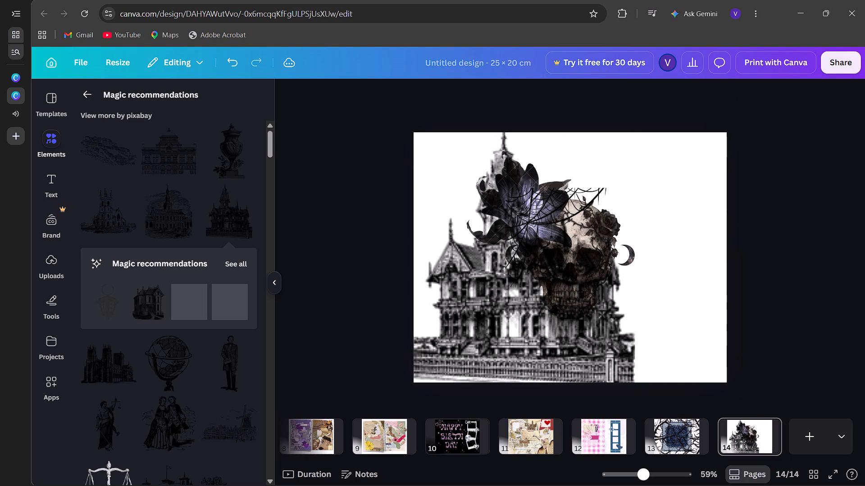
Send the large spired mansion to the back, behind the skull, lily and cobweb.
click(516, 331)
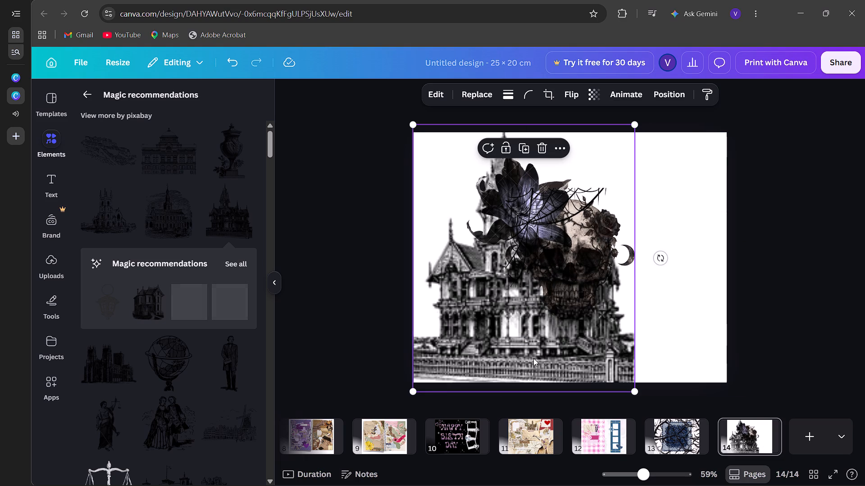
click(663, 102)
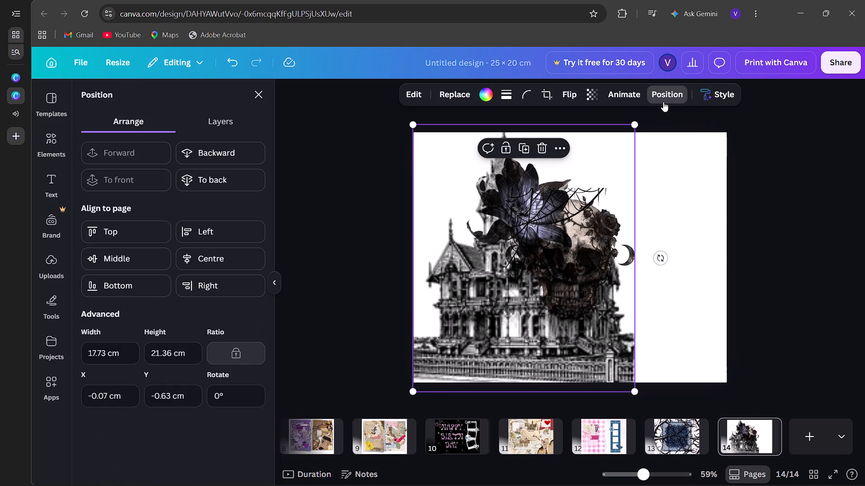
click(663, 102)
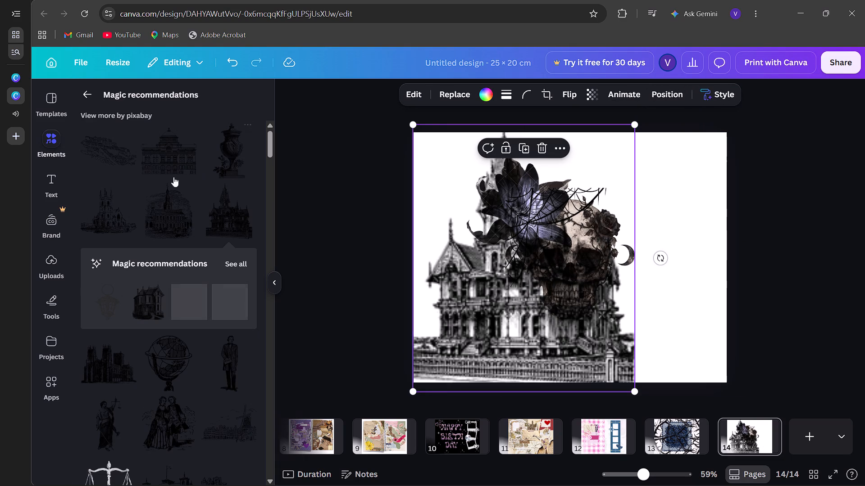
click(661, 90)
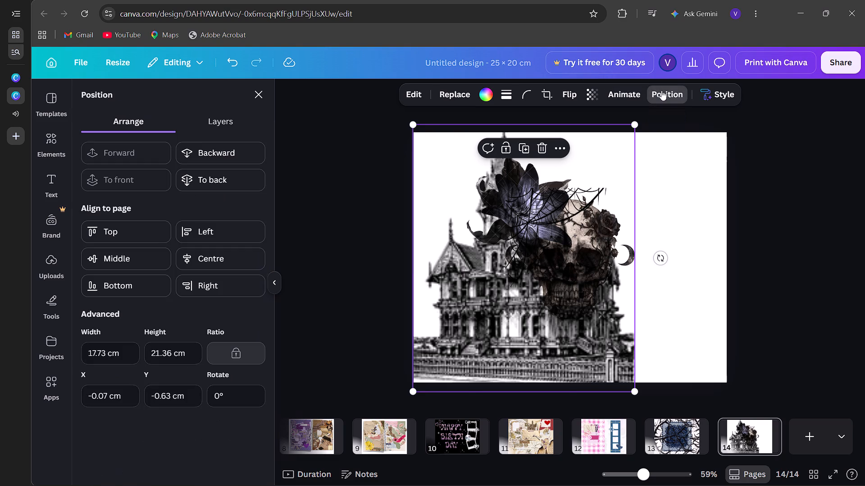
click(233, 169)
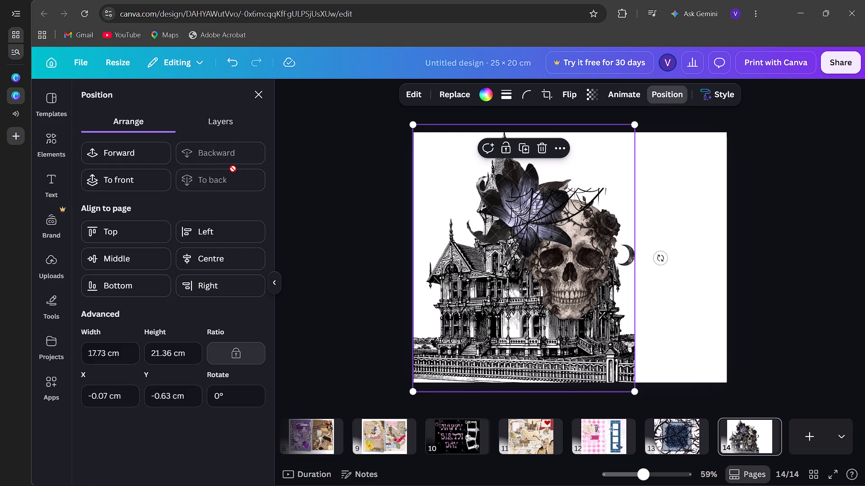
Move the mansion to the page's right side behind the skull, shrinking it to about 16 × 19.3 cm and overhanging the right and bottom edges.
drag(466, 305, 460, 317)
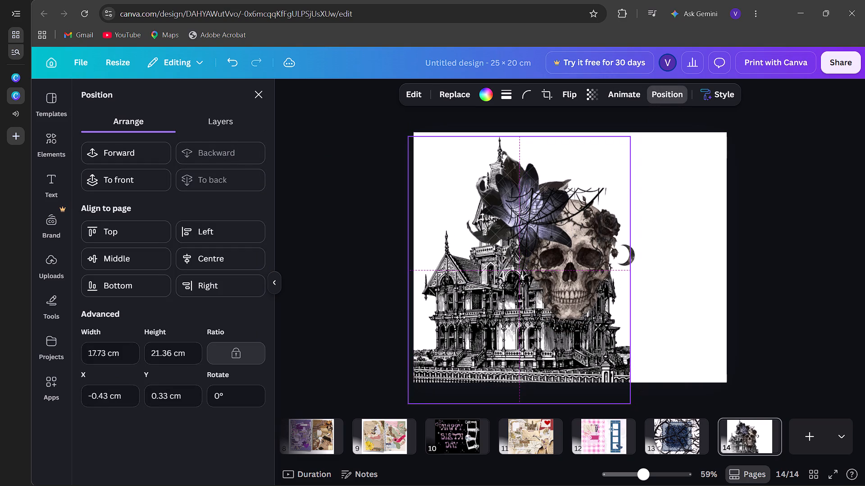
drag(460, 317, 579, 315)
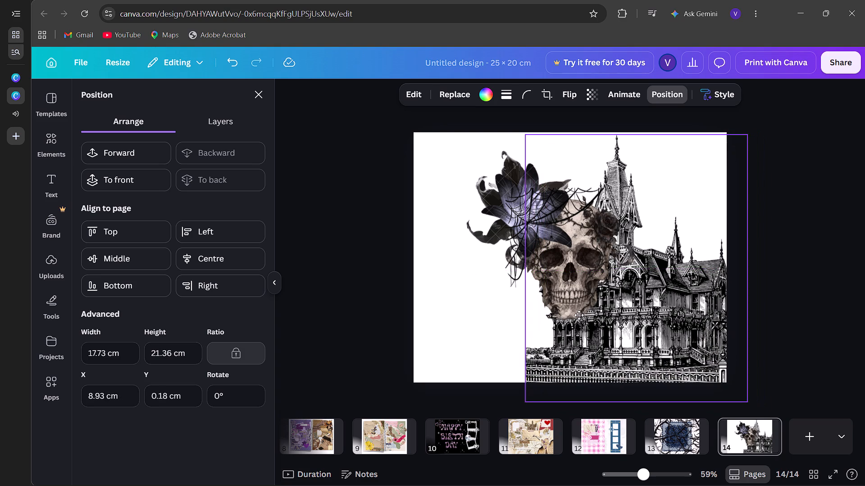
drag(579, 315, 578, 312)
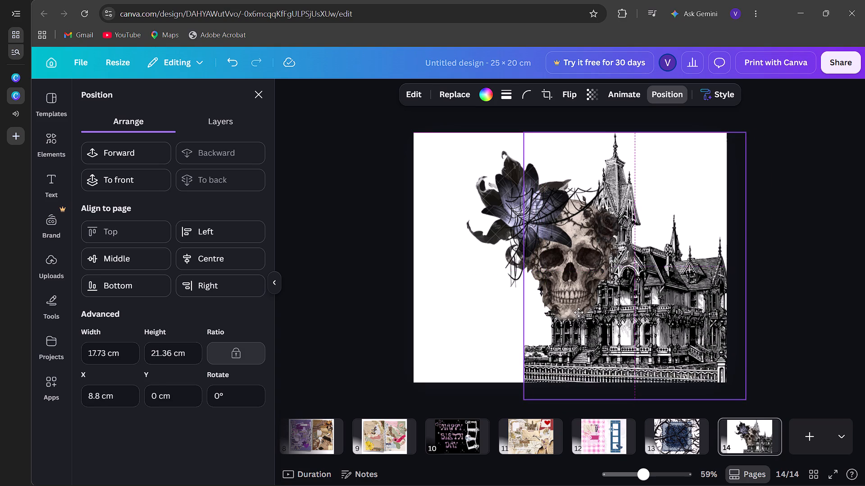
drag(578, 312, 578, 298)
drag(522, 383, 547, 362)
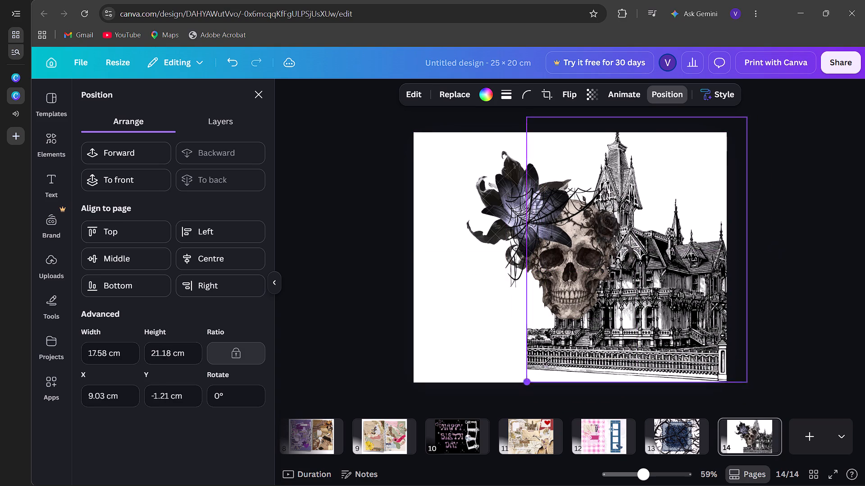
drag(547, 362, 548, 361)
drag(624, 318, 619, 343)
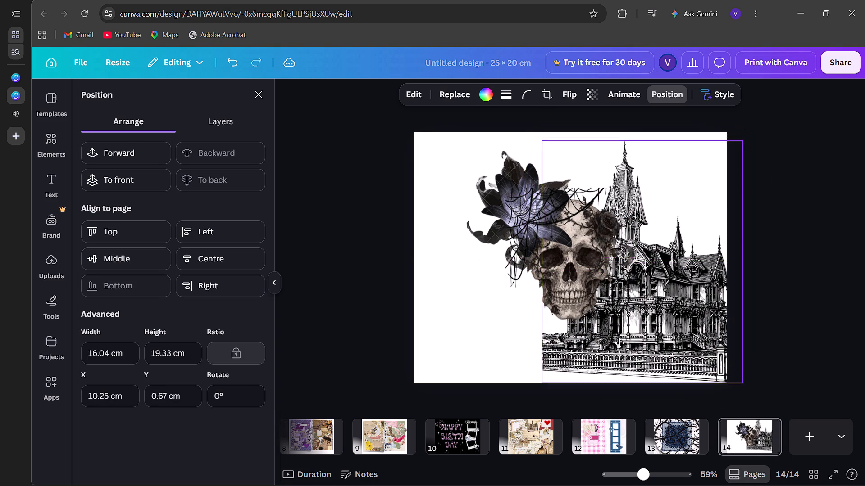
drag(619, 343, 624, 355)
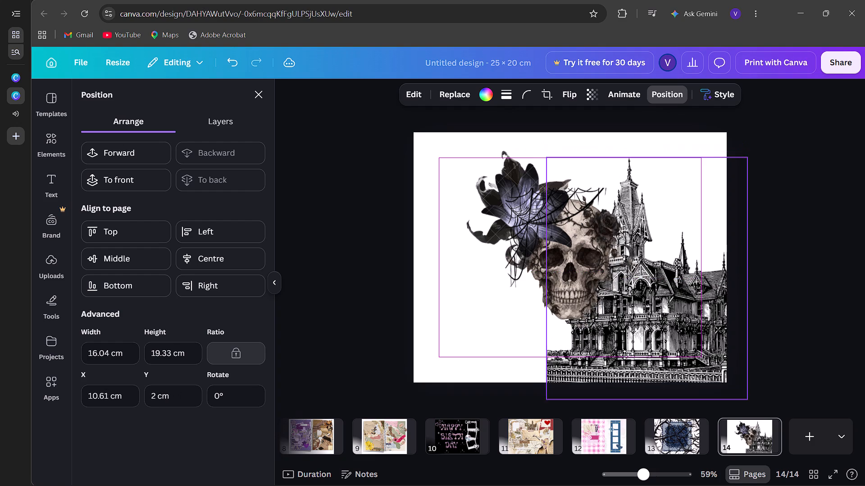
drag(624, 355, 627, 354)
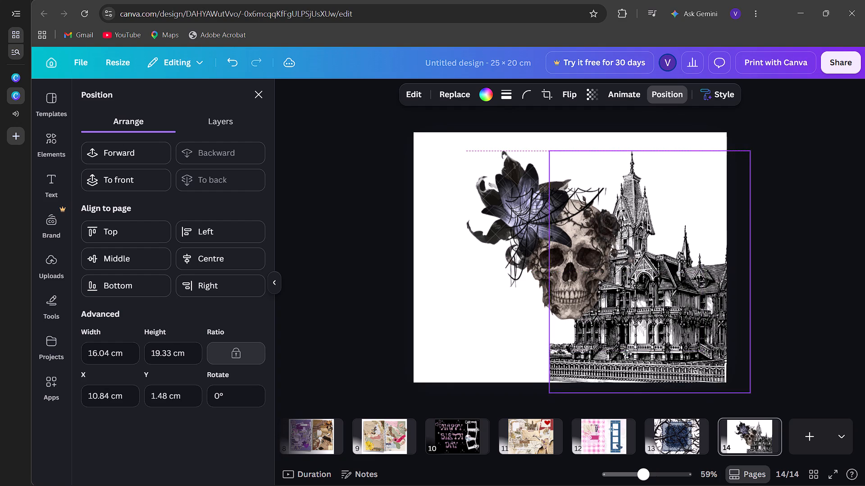
drag(627, 354, 627, 355)
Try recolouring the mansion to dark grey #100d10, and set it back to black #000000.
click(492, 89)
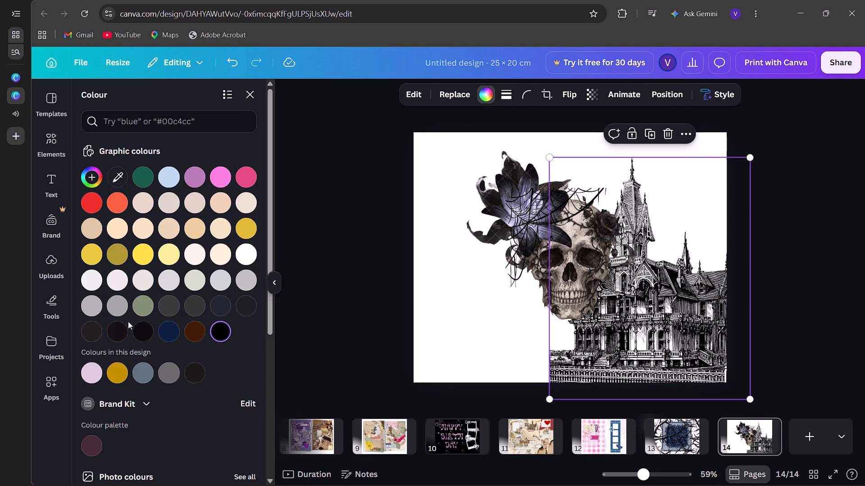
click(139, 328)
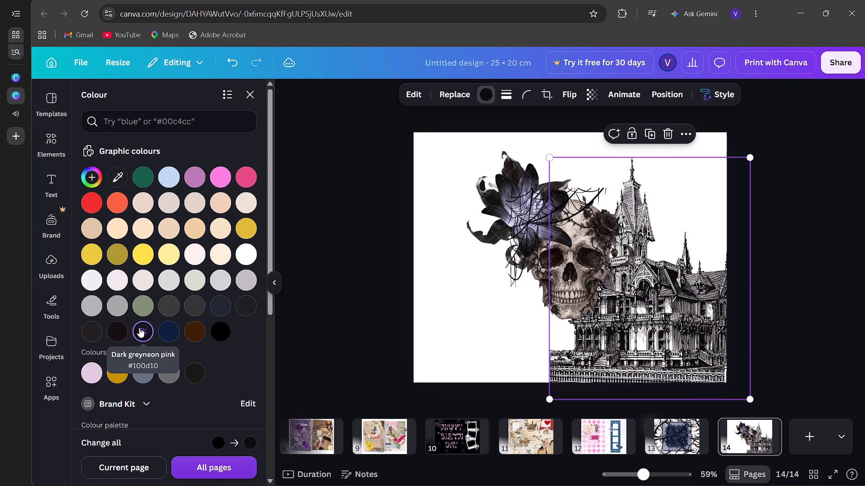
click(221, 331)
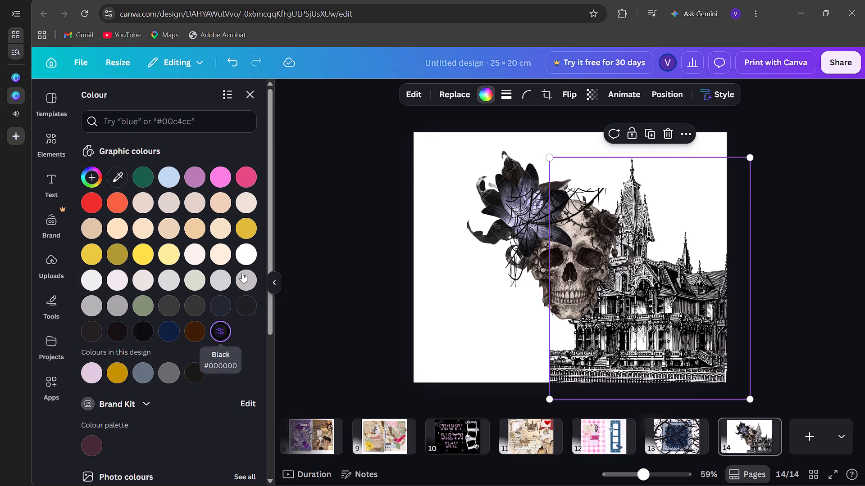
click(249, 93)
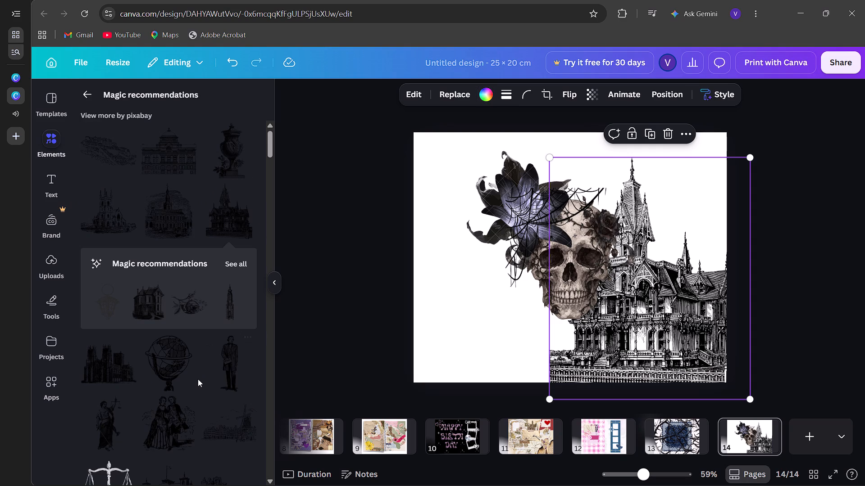
Browse the full set of magic recommendations for another vintage engraving that suits the gothic page.
scroll(197, 385, down, 3)
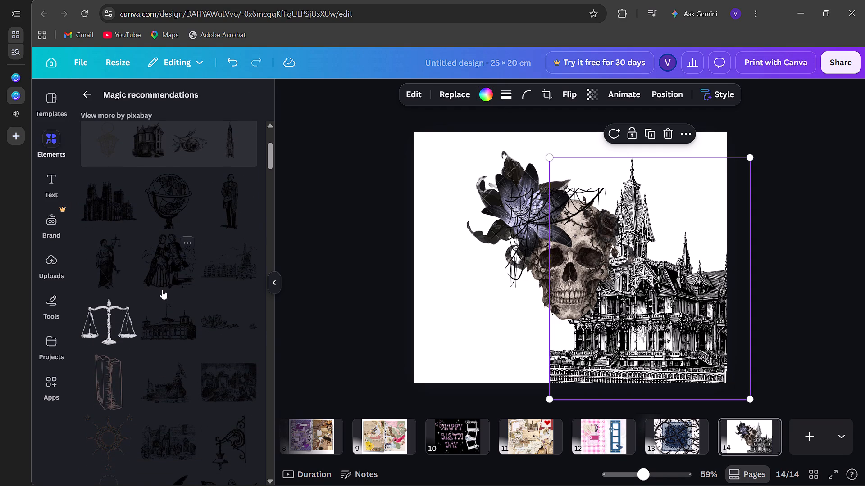
scroll(162, 289, down, 3)
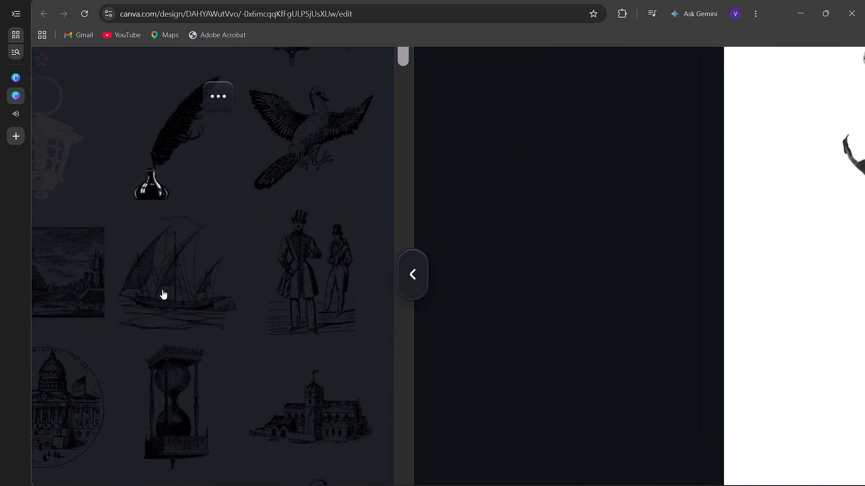
scroll(162, 289, down, 2)
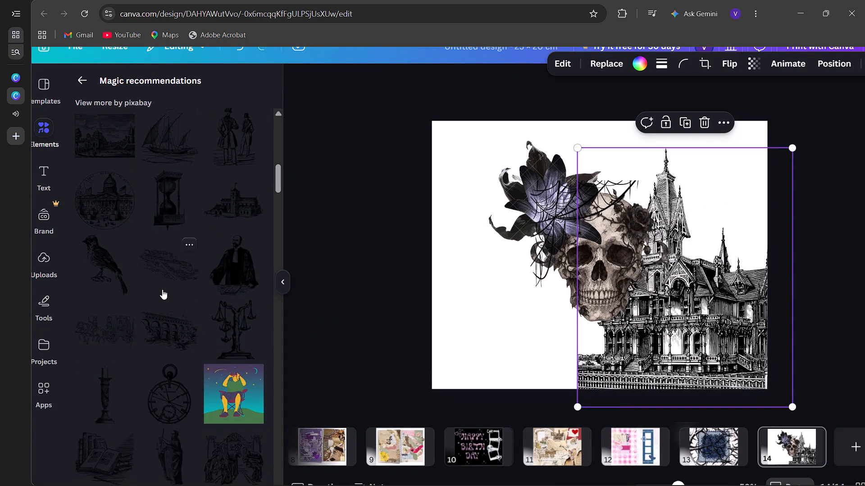
scroll(162, 289, down, 2)
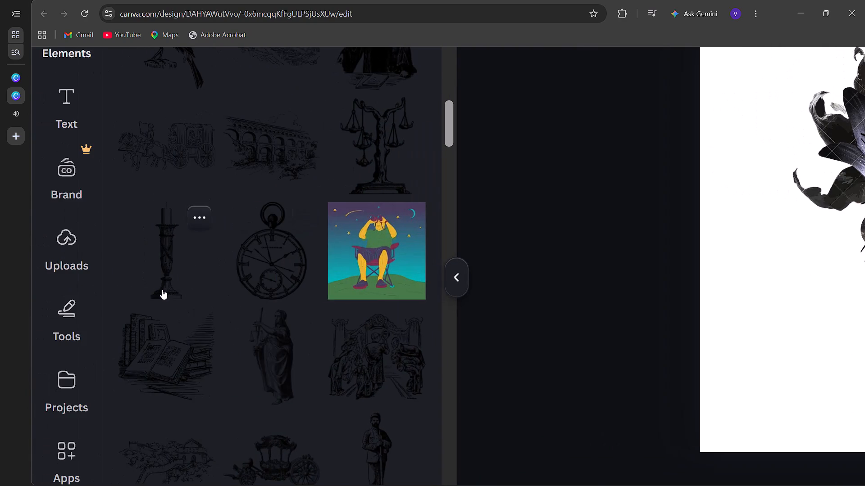
scroll(162, 289, down, 7)
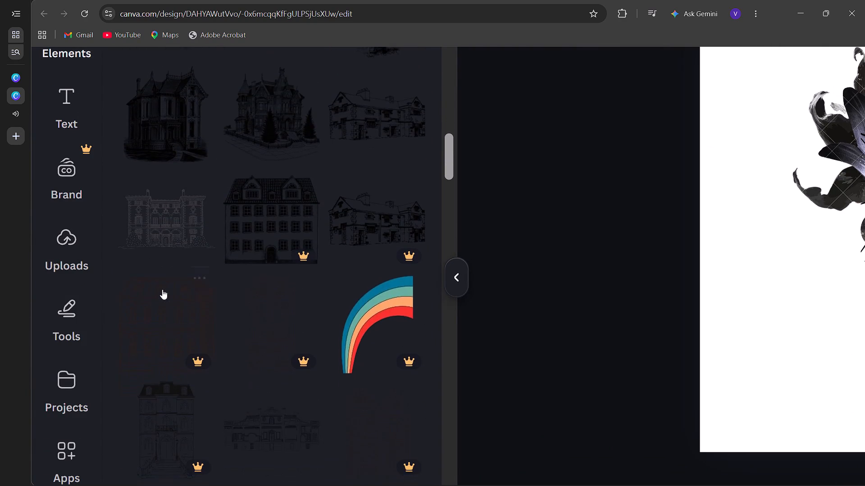
scroll(162, 289, down, 3)
scroll(162, 289, right, 1)
scroll(162, 289, up, 3)
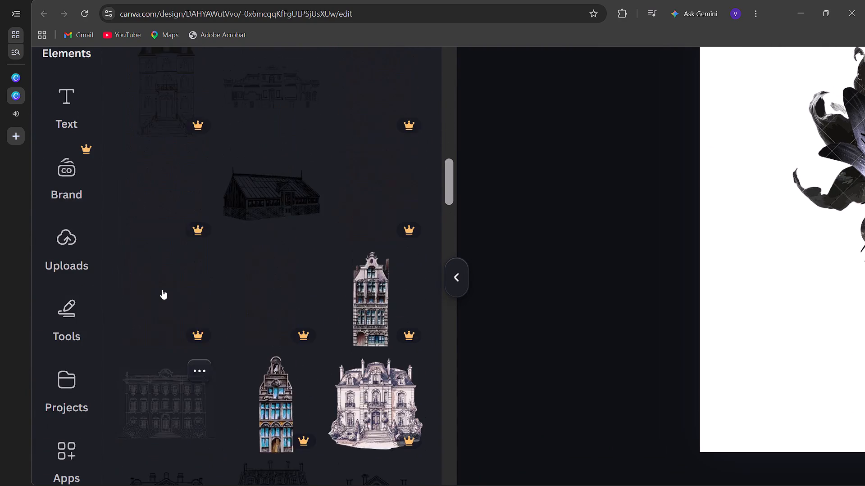
scroll(162, 289, up, 20)
scroll(162, 289, up, 2)
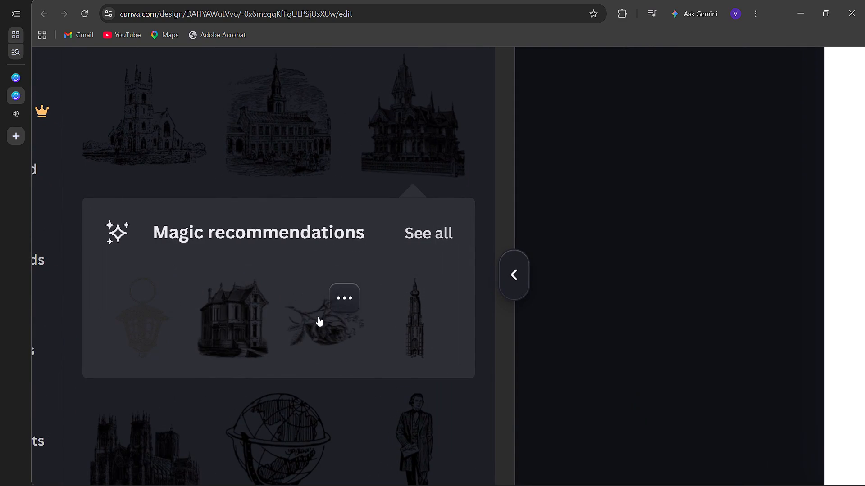
Add the engraved rose sprig from the magic recommendations and place it over the mansion's roof, overhanging the page's right edge.
click(318, 316)
scroll(318, 316, left, 1)
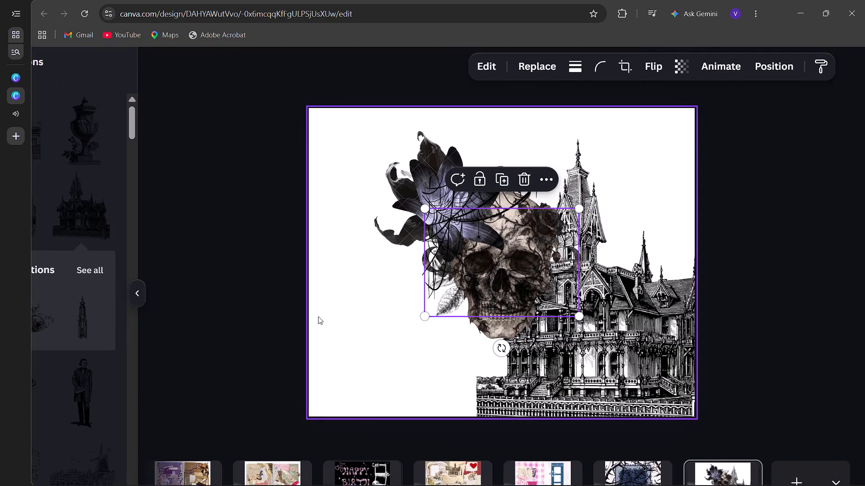
scroll(318, 316, left, 1)
drag(489, 255, 621, 224)
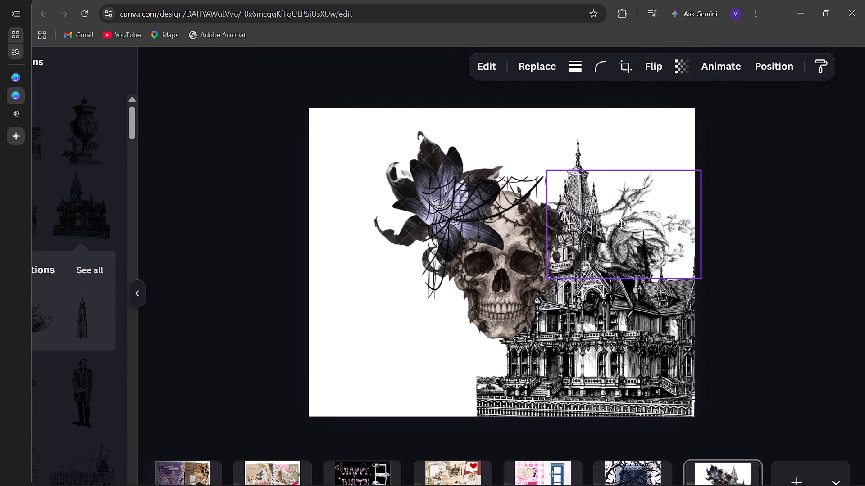
drag(621, 224, 624, 234)
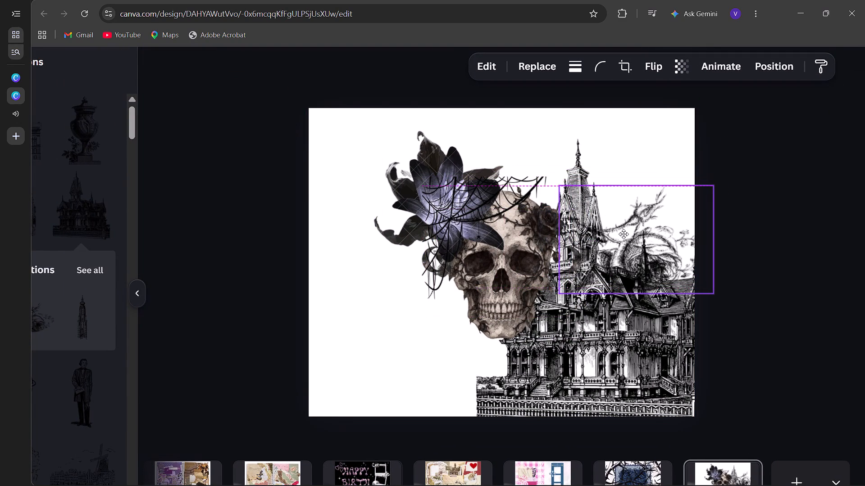
drag(624, 234, 624, 235)
Delete the purple-blue lily bloom from the skull's upper-left side, keeping the black leaves and cobweb.
scroll(624, 235, up, 1)
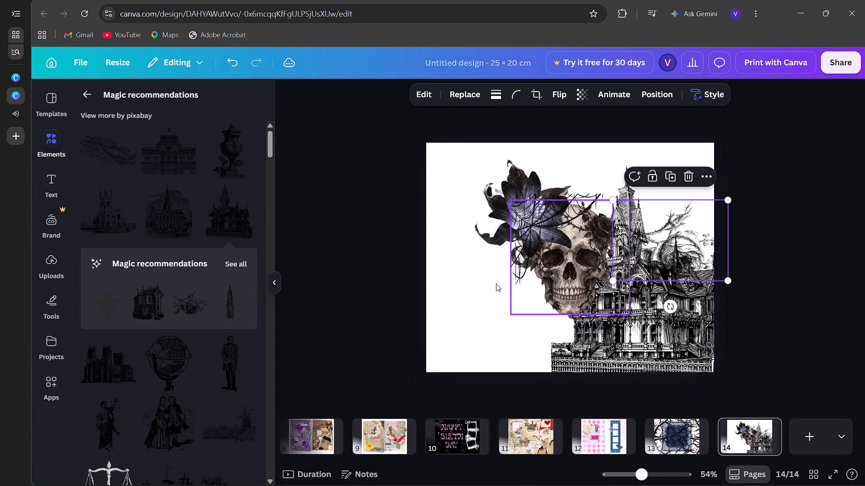
scroll(432, 298, up, 1)
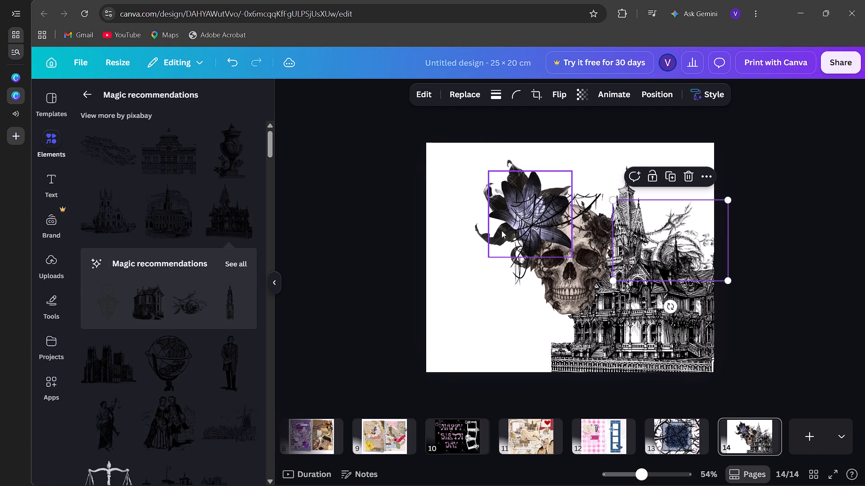
click(499, 222)
key(BackSpace)
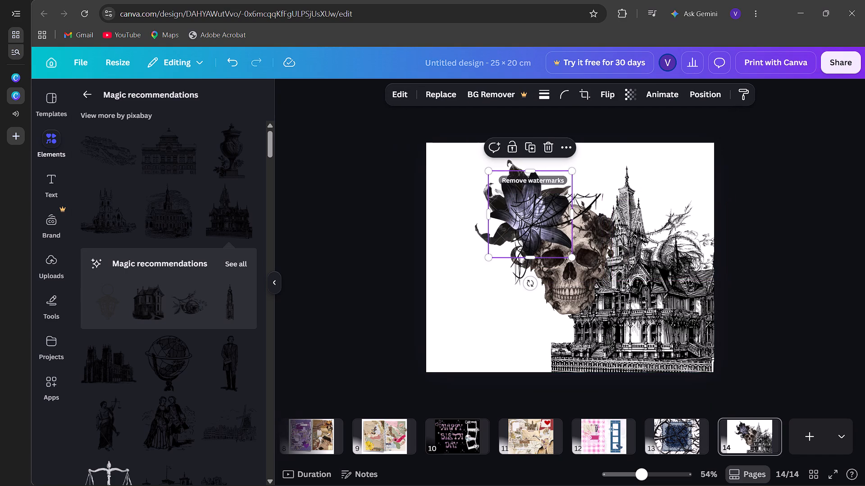
Recolour the engraved rose sprig, trying dark grey-magenta #151114 and settling on the dark plum from the Brand Kit palette.
click(679, 253)
click(476, 94)
click(484, 93)
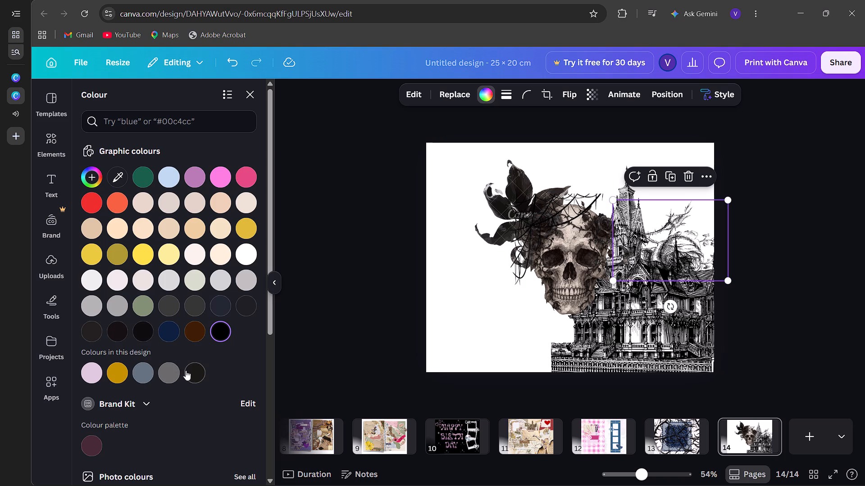
click(113, 332)
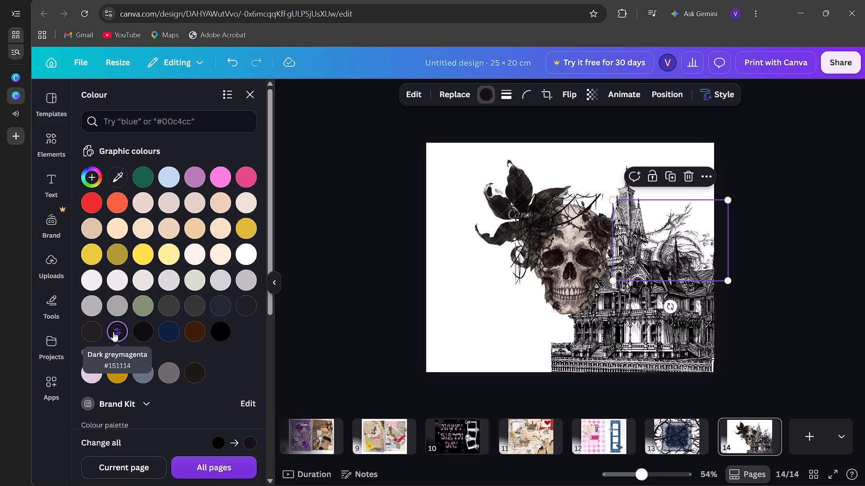
click(97, 316)
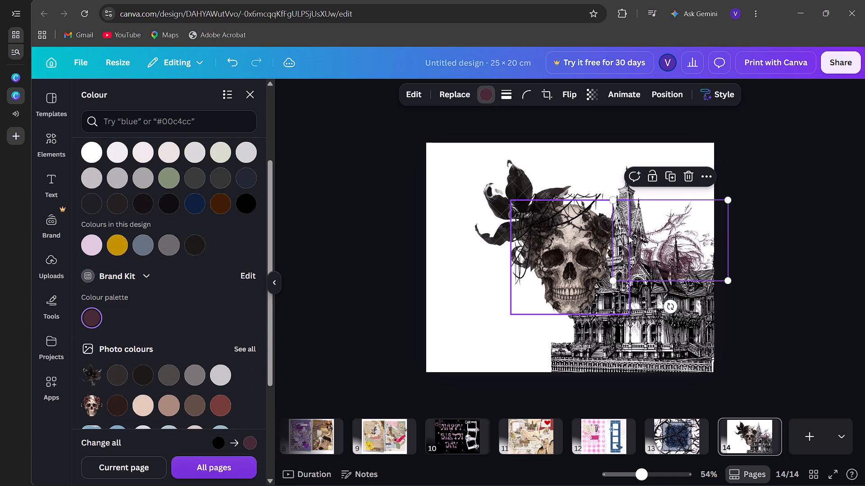
Try the plum rose sprig above the skull, return it to about X 16.08, Y 5.43 cm, and send it to the back behind the mansion.
drag(690, 262, 602, 196)
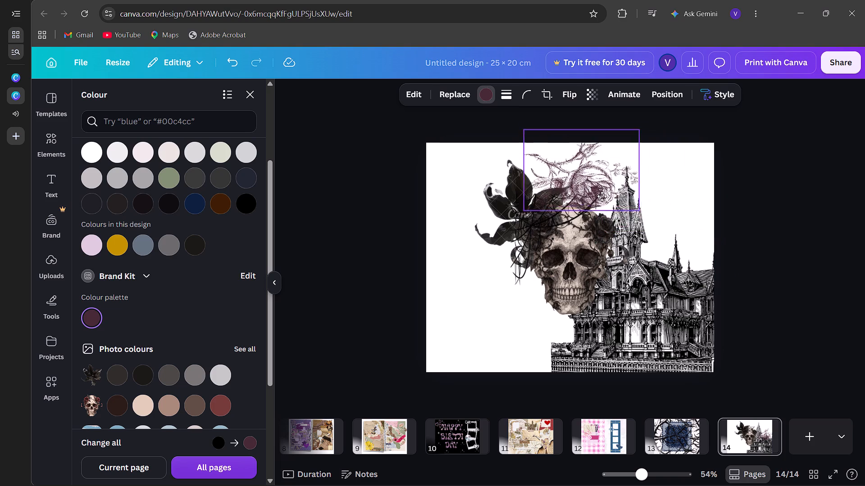
drag(602, 196, 695, 269)
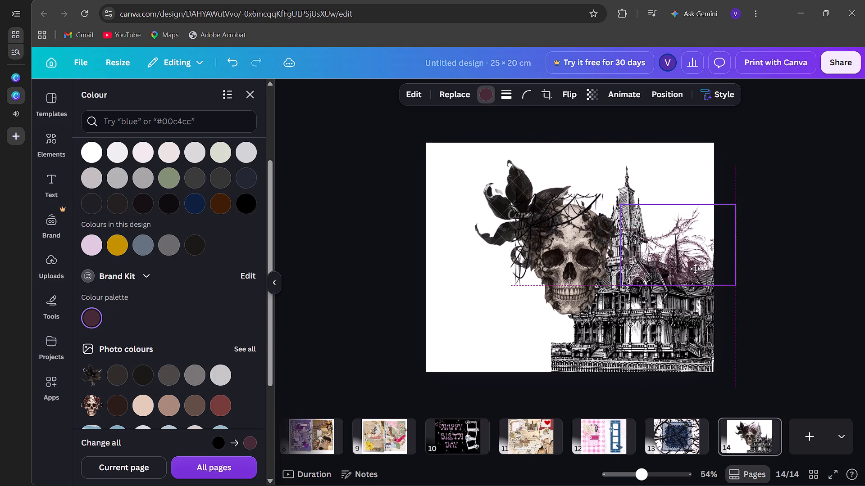
drag(695, 269, 688, 269)
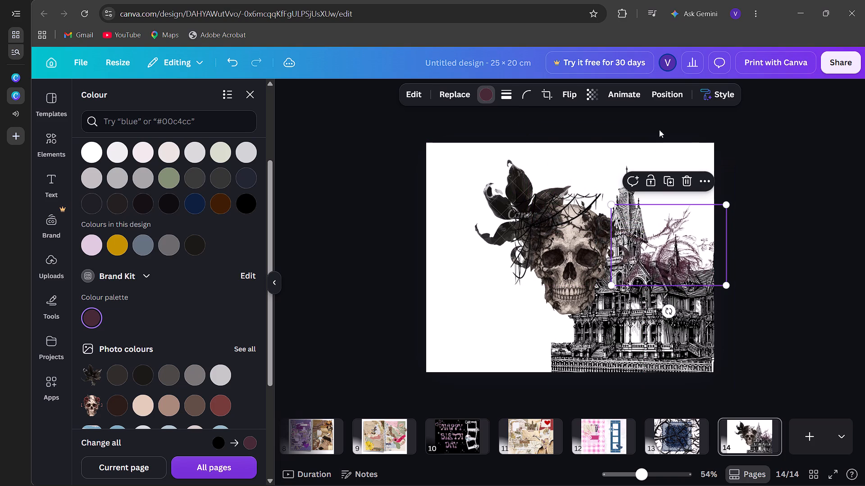
click(663, 96)
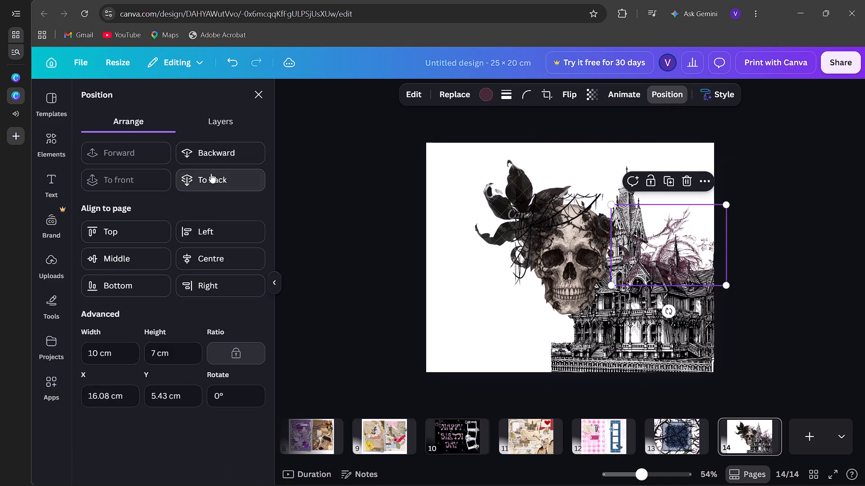
click(211, 173)
click(256, 102)
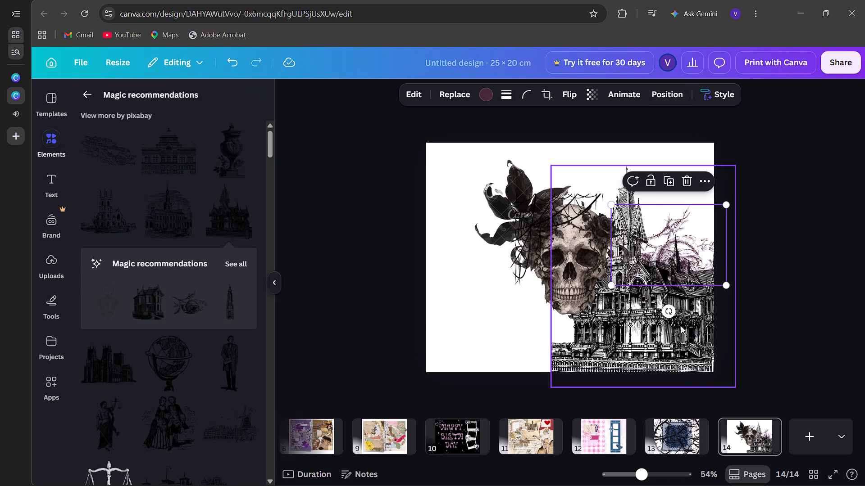
Rotate the plum rose sprig roughly a quarter turn anticlockwise and shift it inward so its bloom rises behind the mansion's roof.
drag(667, 313, 691, 256)
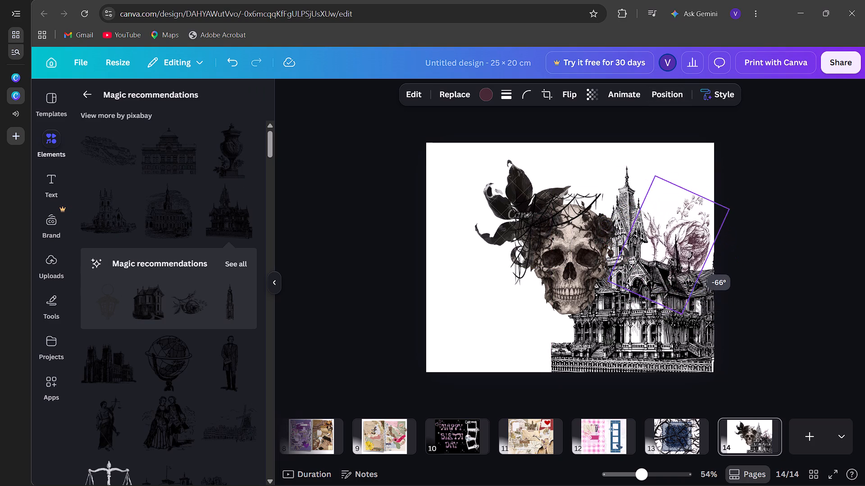
drag(691, 256, 671, 253)
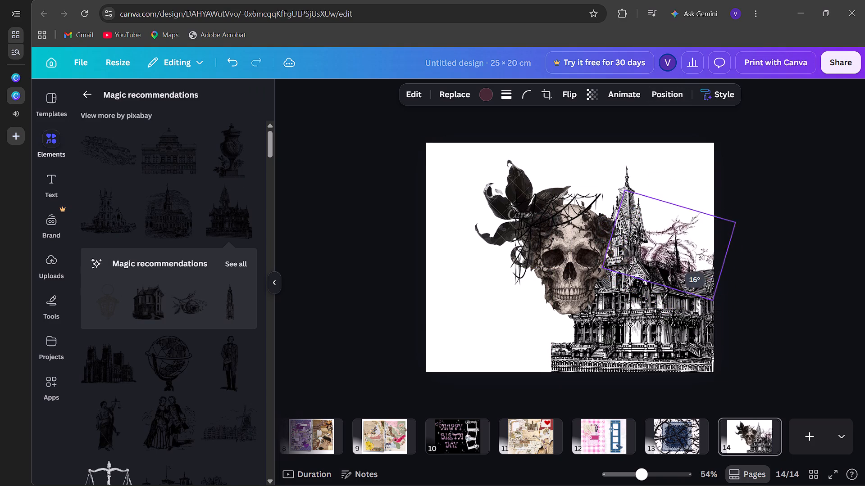
drag(671, 253, 720, 241)
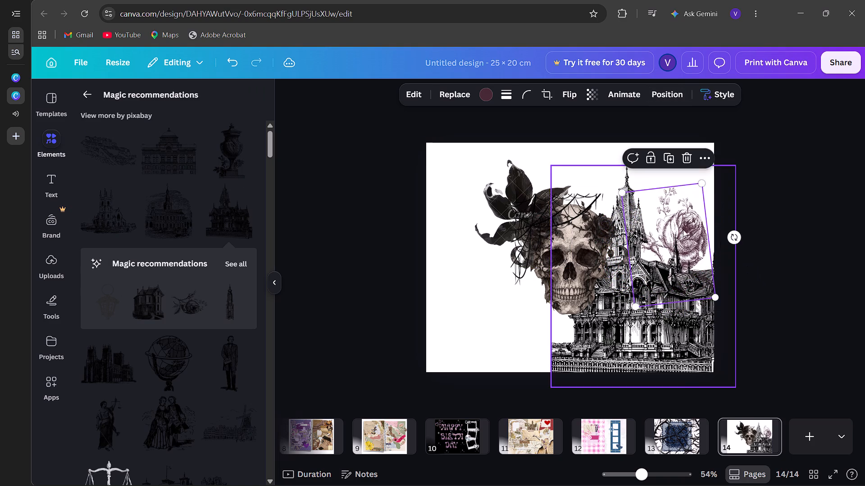
drag(674, 226, 654, 233)
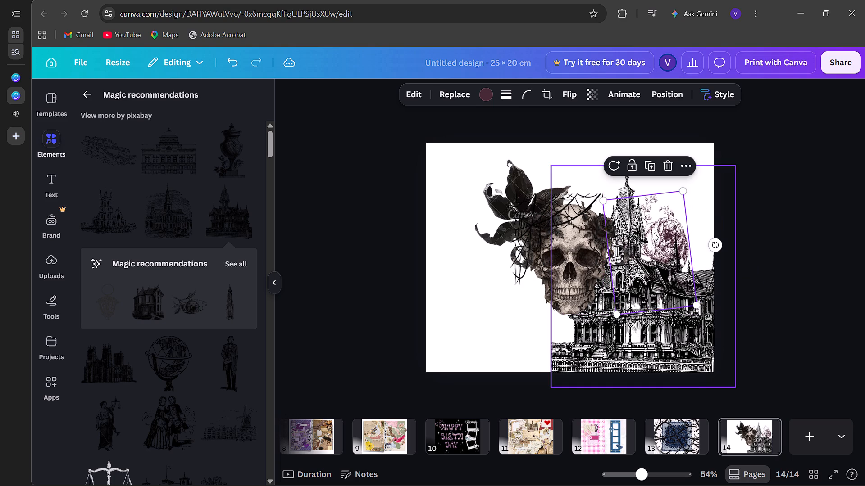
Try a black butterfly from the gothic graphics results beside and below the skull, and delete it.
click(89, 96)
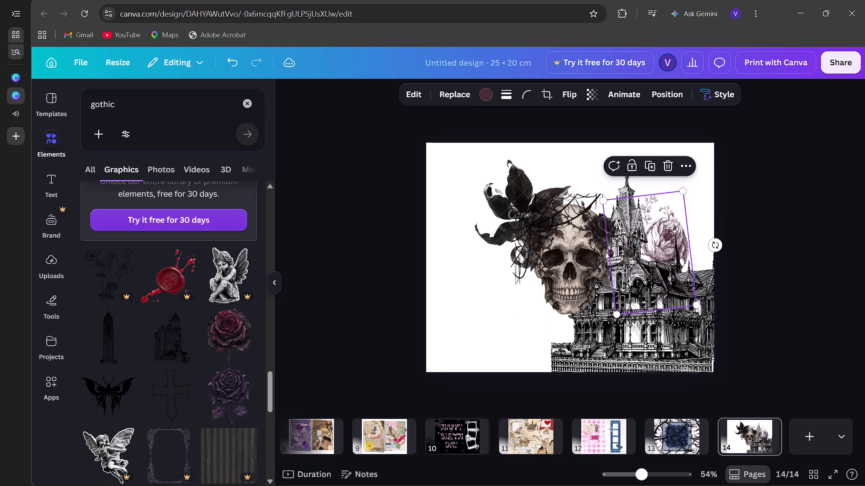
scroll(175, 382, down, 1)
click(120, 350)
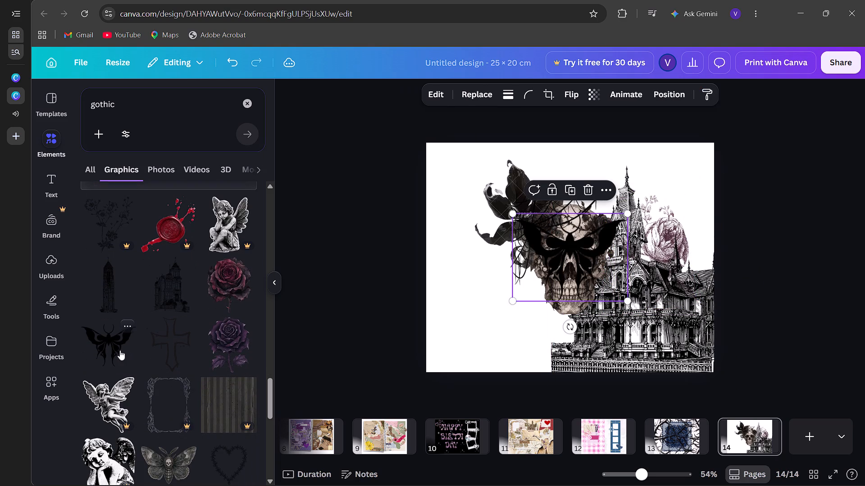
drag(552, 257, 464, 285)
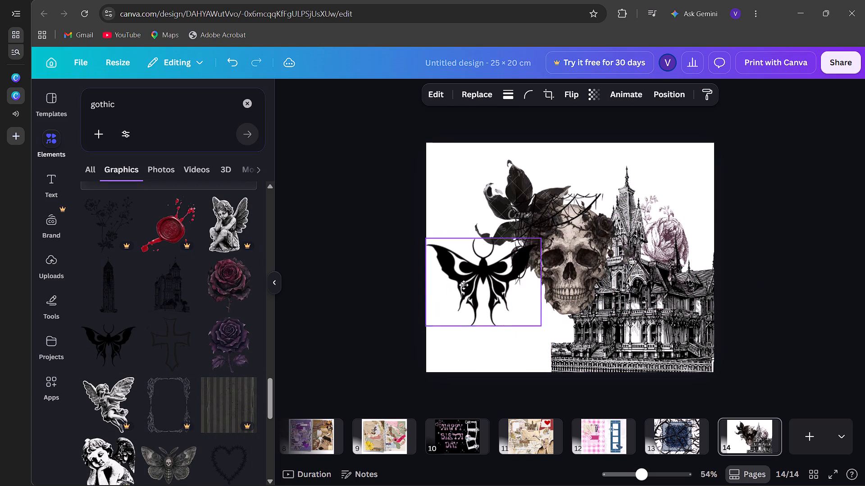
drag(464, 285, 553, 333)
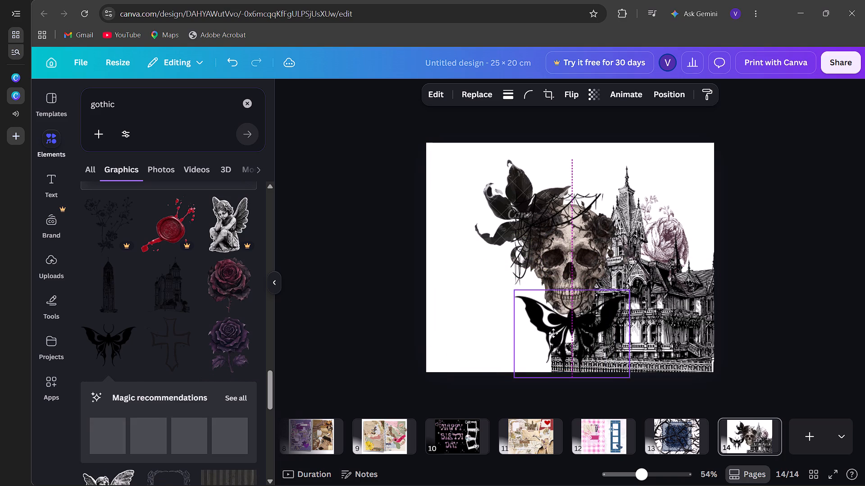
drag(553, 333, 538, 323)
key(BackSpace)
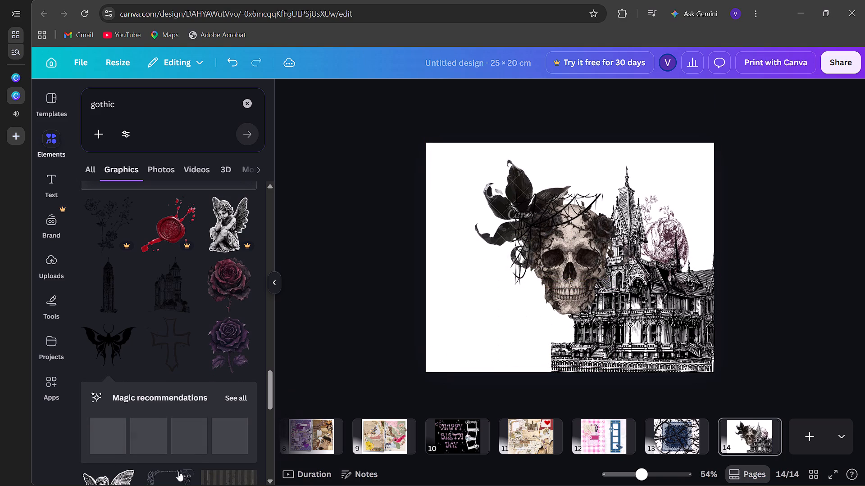
Add the dark purple rose, shrink it to about 5.56 × 7.51 cm, and place it on the skull's crown beside the black leaves.
click(229, 357)
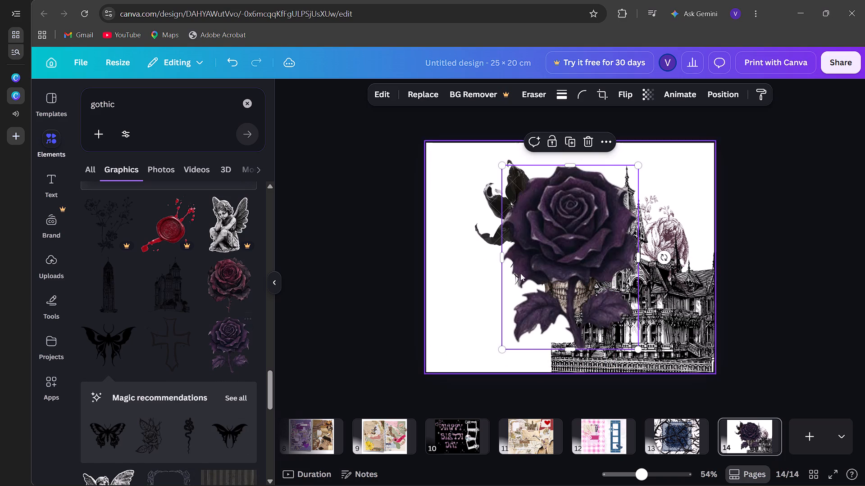
drag(503, 347, 589, 260)
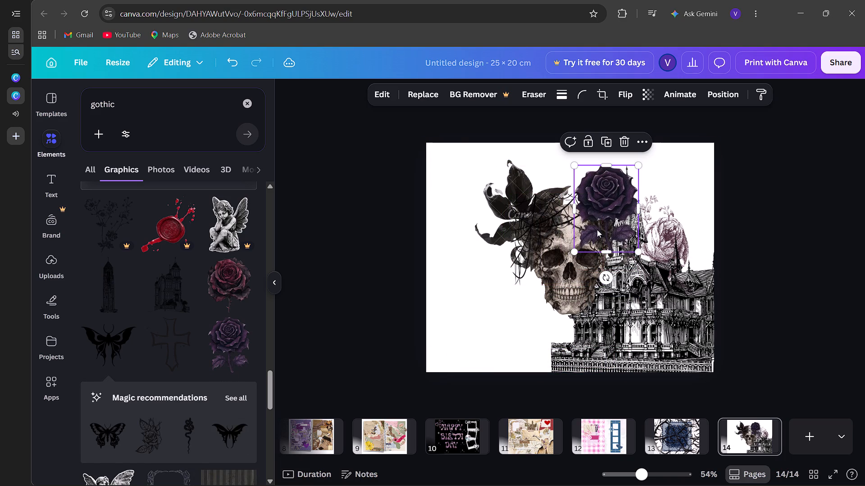
drag(598, 190, 546, 195)
Move the purple rose backward two layers so it sits behind the skull and cobweb.
click(724, 90)
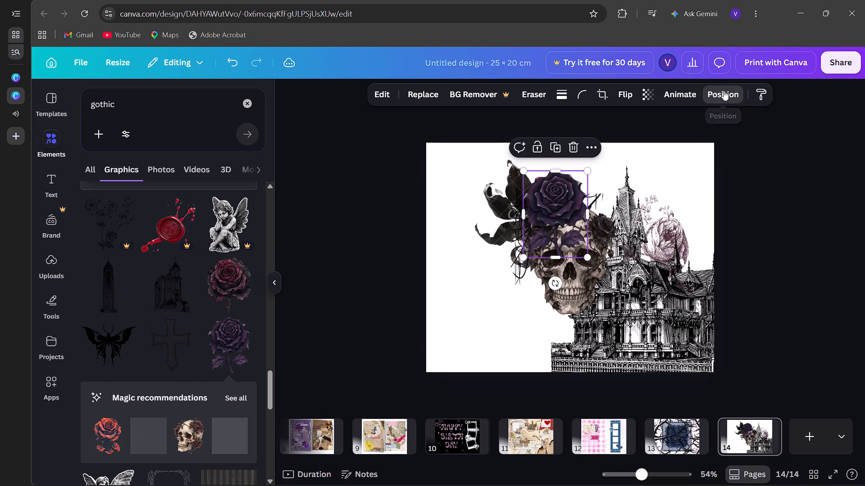
click(223, 157)
click(223, 157)
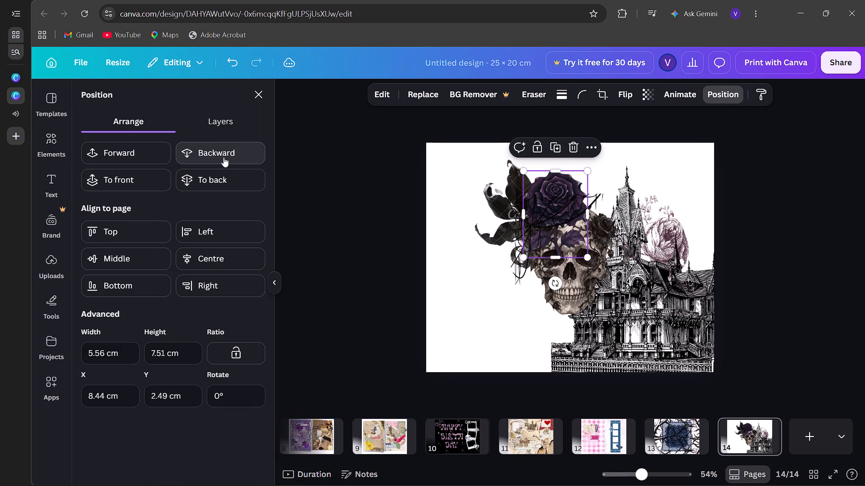
click(254, 100)
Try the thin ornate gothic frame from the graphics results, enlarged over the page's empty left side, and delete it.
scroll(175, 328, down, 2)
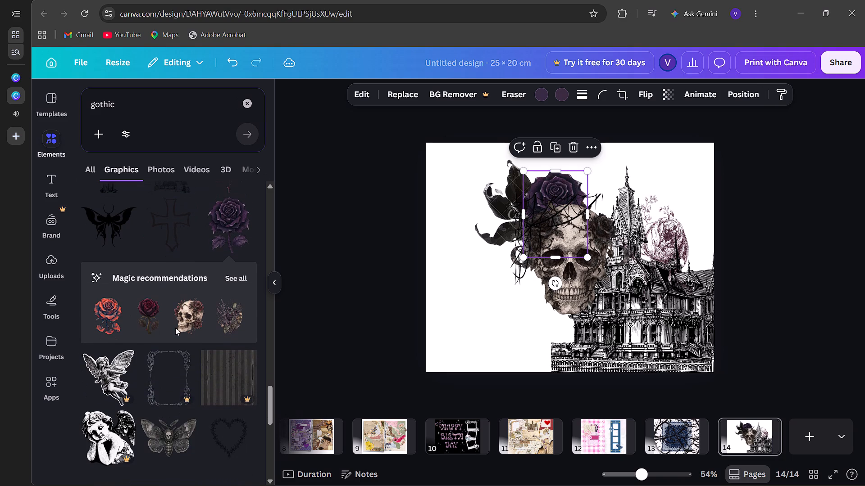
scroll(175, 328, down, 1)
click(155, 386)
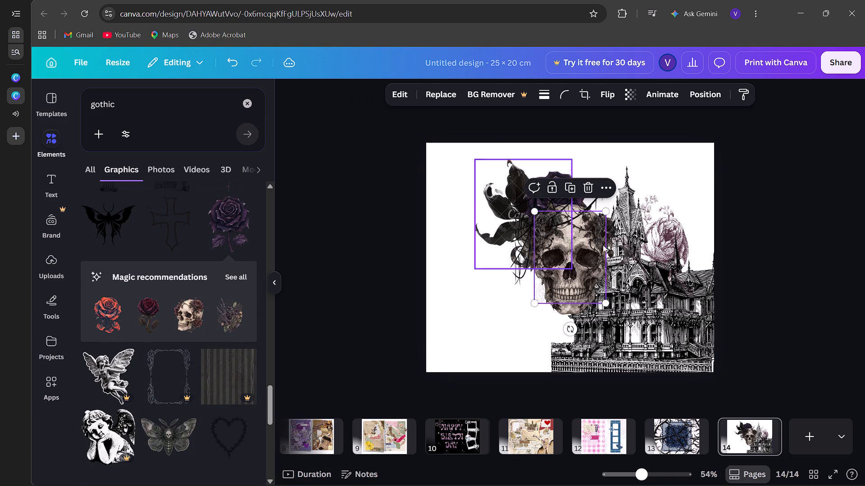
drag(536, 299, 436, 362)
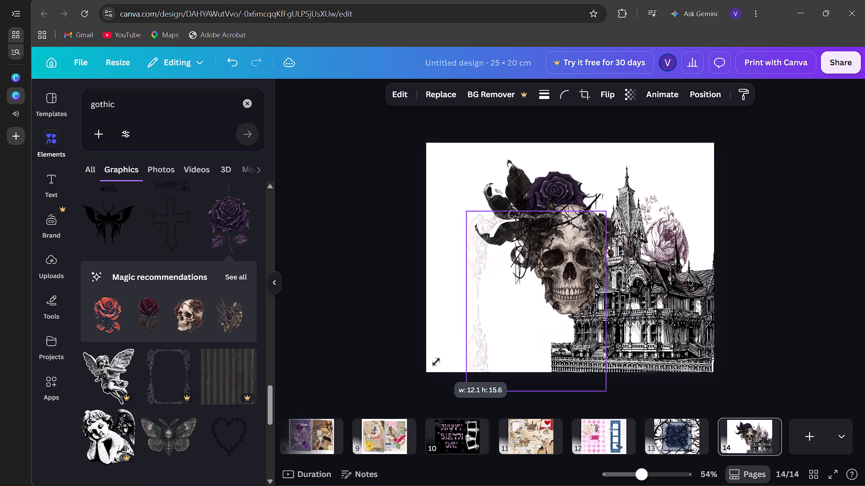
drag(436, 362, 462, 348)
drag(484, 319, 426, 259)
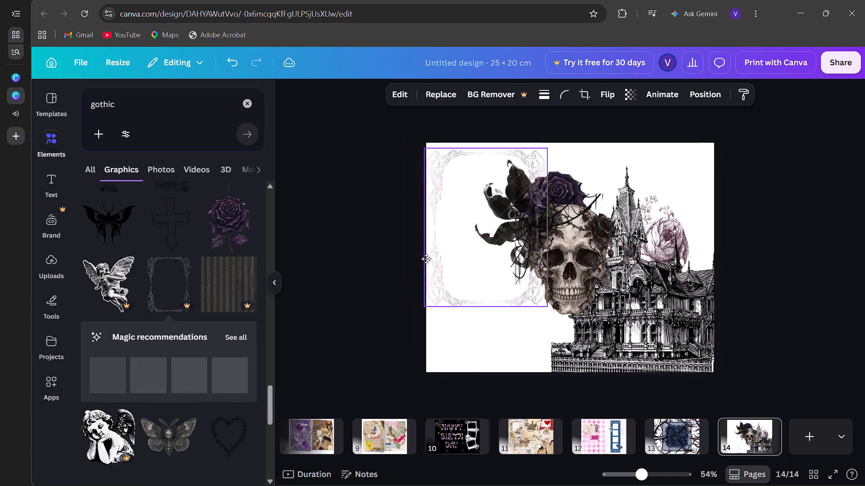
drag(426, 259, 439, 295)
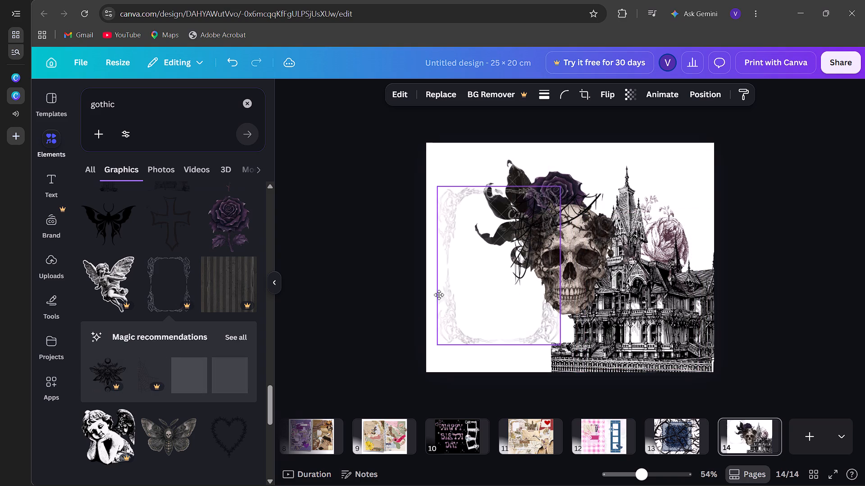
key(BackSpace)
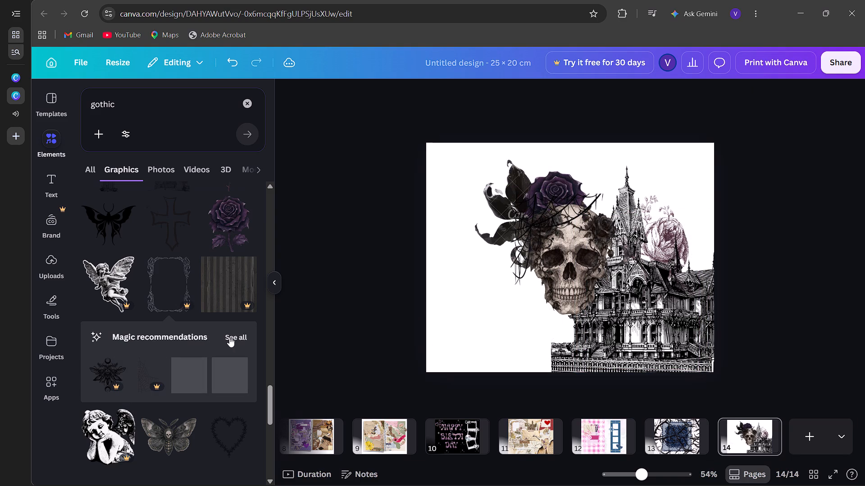
View all recommendations for the ornate frame, add the spiderweb corner ornament and fit it into the page's top-left corner.
click(232, 337)
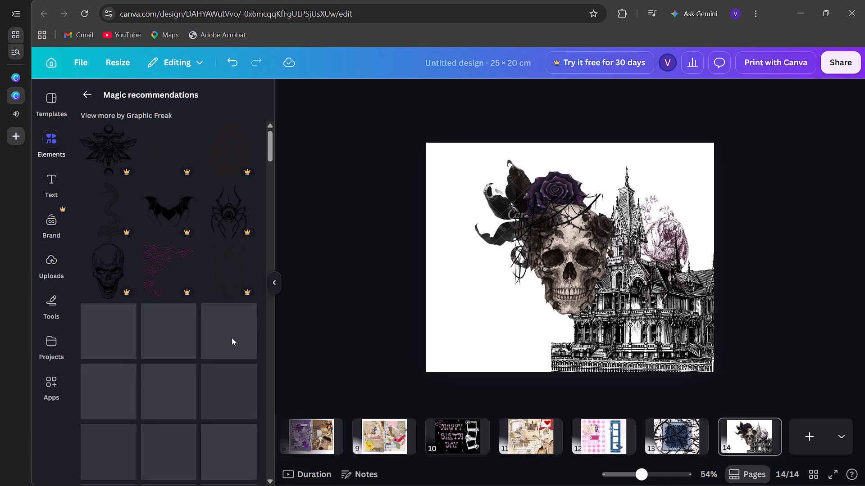
click(156, 249)
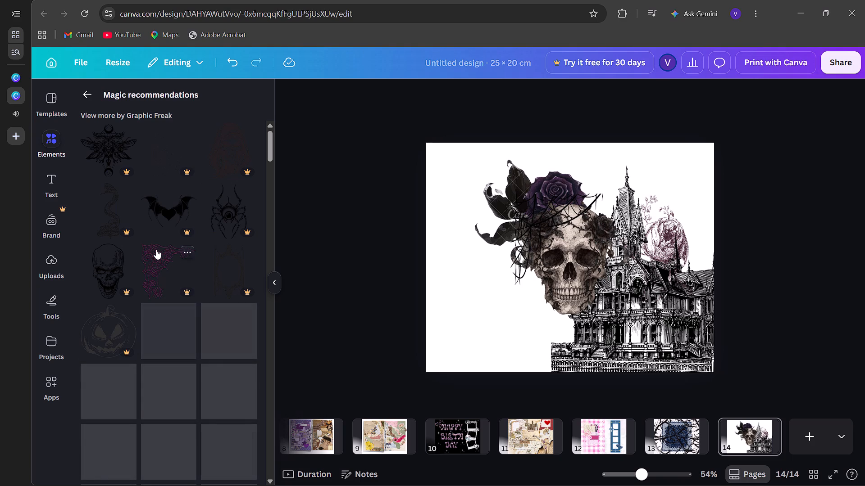
drag(540, 230, 441, 166)
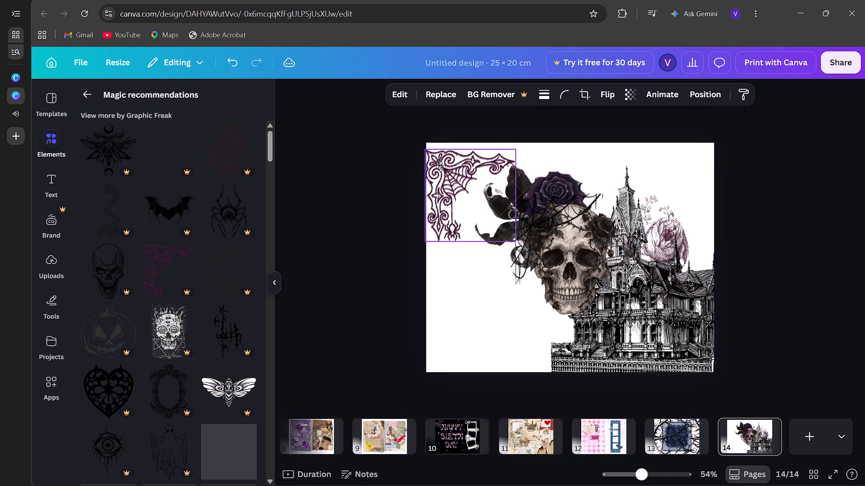
drag(441, 166, 440, 162)
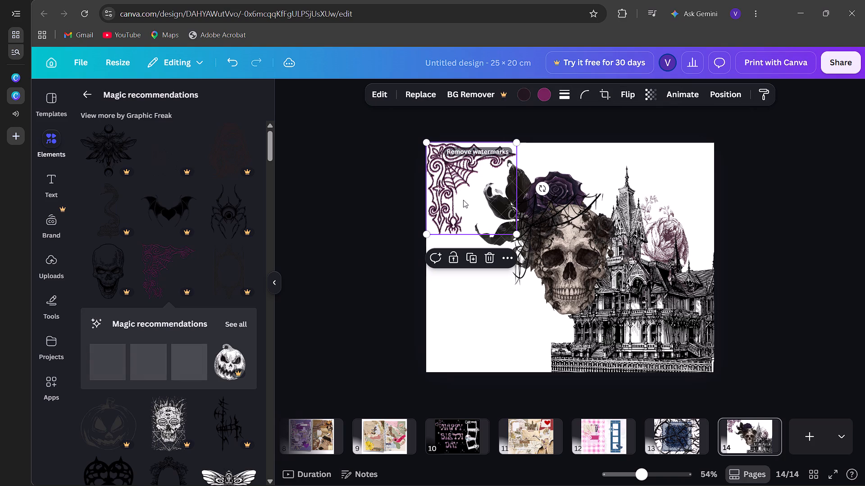
Recolour both the dark and the magenta tones of the spiderweb corner ornament to the same near-black.
click(527, 98)
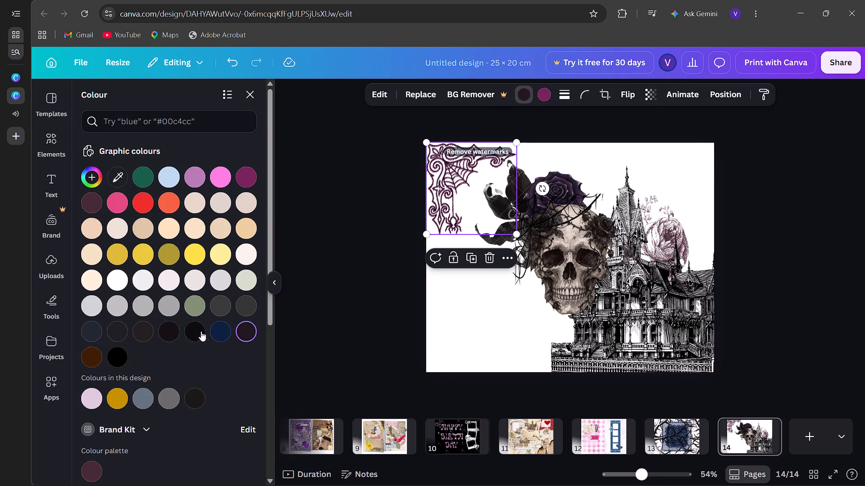
click(200, 332)
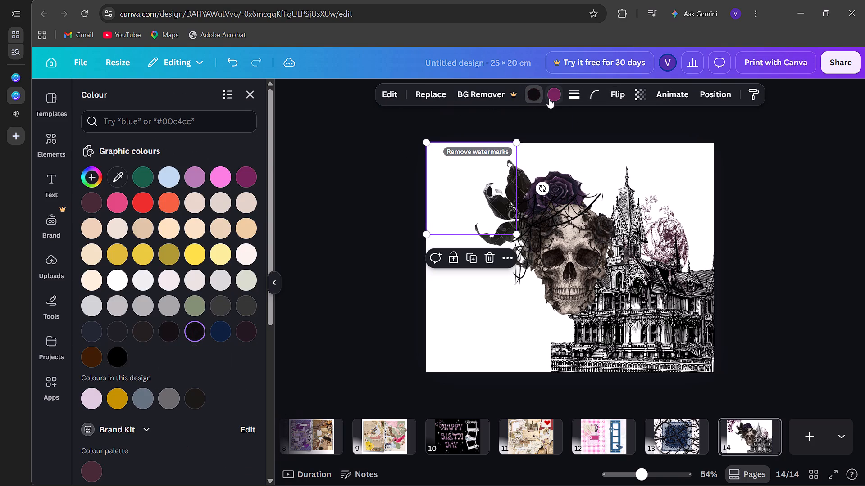
click(551, 94)
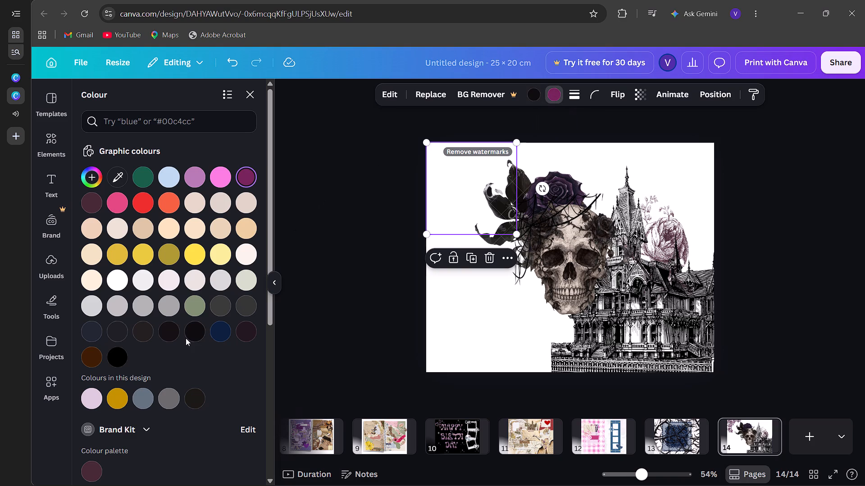
click(186, 338)
click(188, 335)
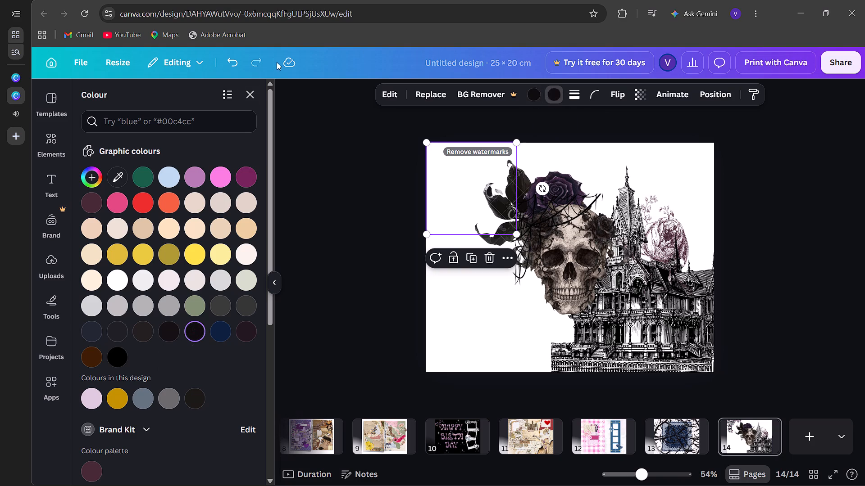
click(253, 97)
Replace the gothic search and search the graphics for "black paper".
scroll(218, 358, down, 2)
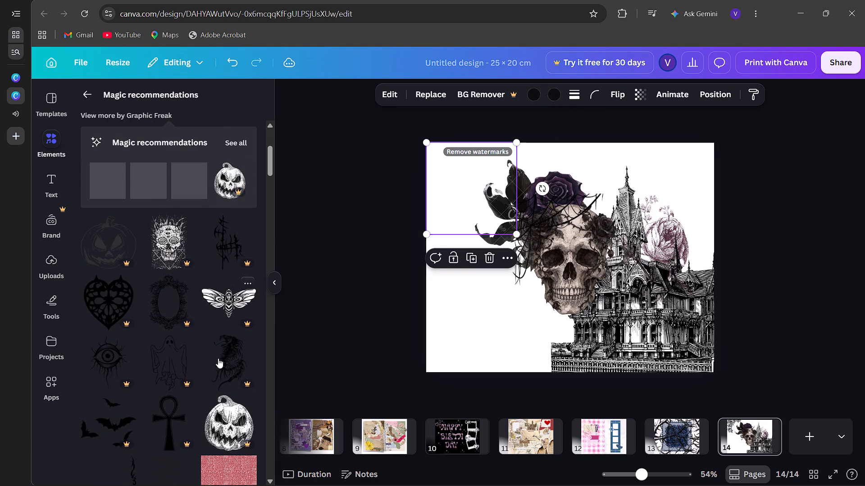
scroll(218, 358, down, 1)
scroll(218, 358, up, 8)
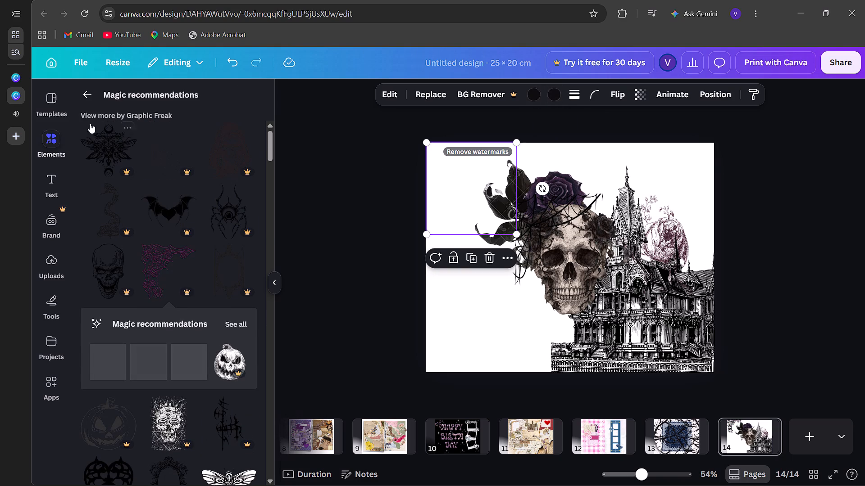
click(93, 95)
click(141, 110)
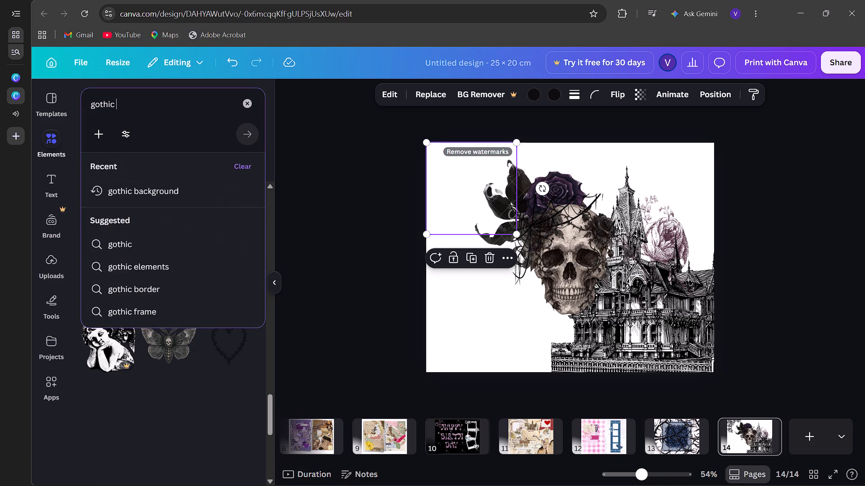
key(BackSpace)
key(BackSpace)
key(BackSpace)
key(BackSpace)
key(BackSpace)
key(BackSpace)
key(BackSpace)
key(BackSpace)
key(BackSpace)
key(BackSpace)
key(BackSpace)
key(BackSpace)
key(BackSpace)
key(BackSpace)
key(BackSpace)
key(BackSpace)
key(BackSpace)
key(BackSpace)
key(BackSpace)
key(BackSpace)
key(BackSpace)
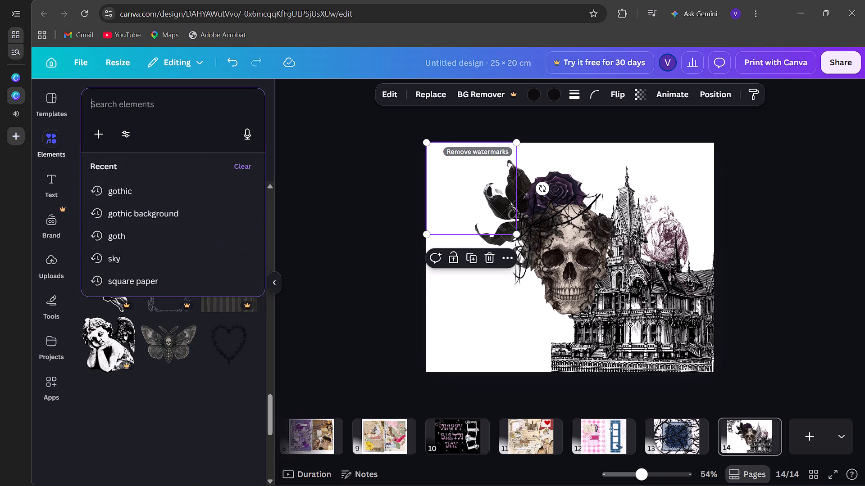
text(black)
key(space)
text(paper)
key(Return)
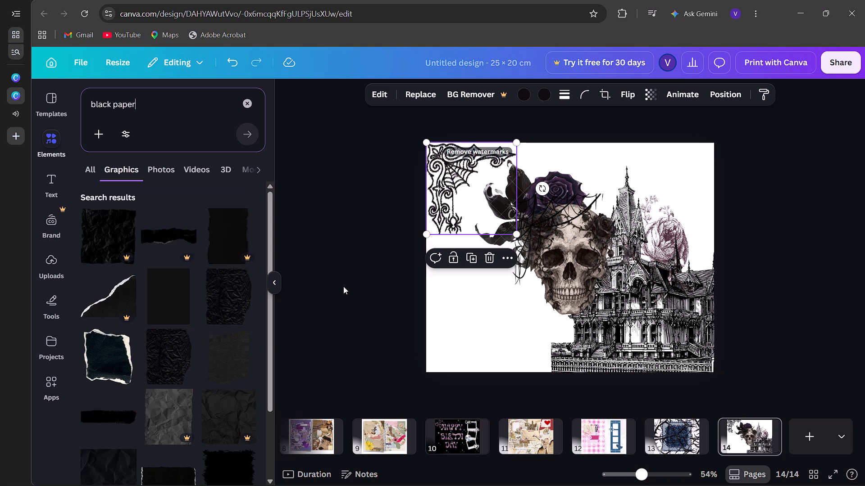
Add the crumpled torn-edge black paper and enlarge it to about 18.22 × 20.36 cm over the left part of the page.
click(246, 285)
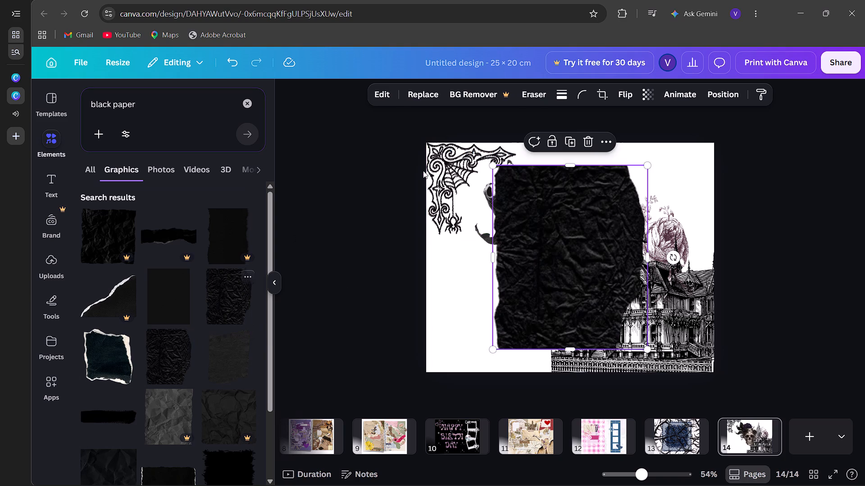
drag(623, 227, 539, 197)
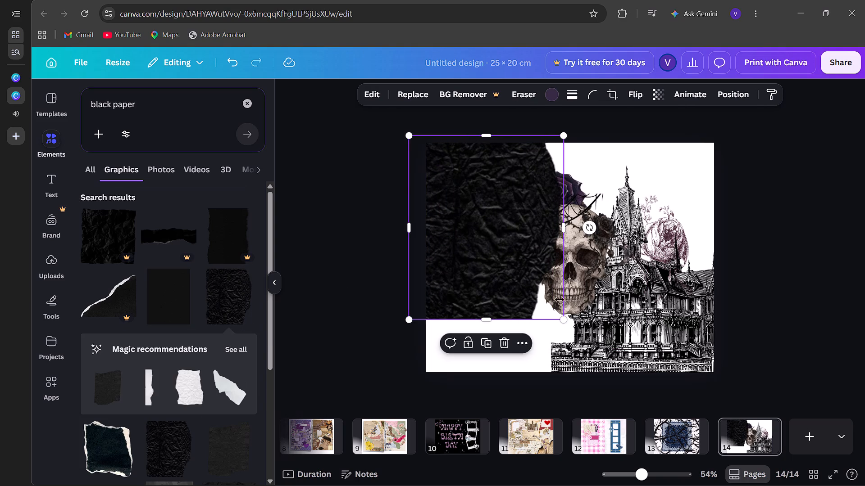
drag(488, 320, 504, 366)
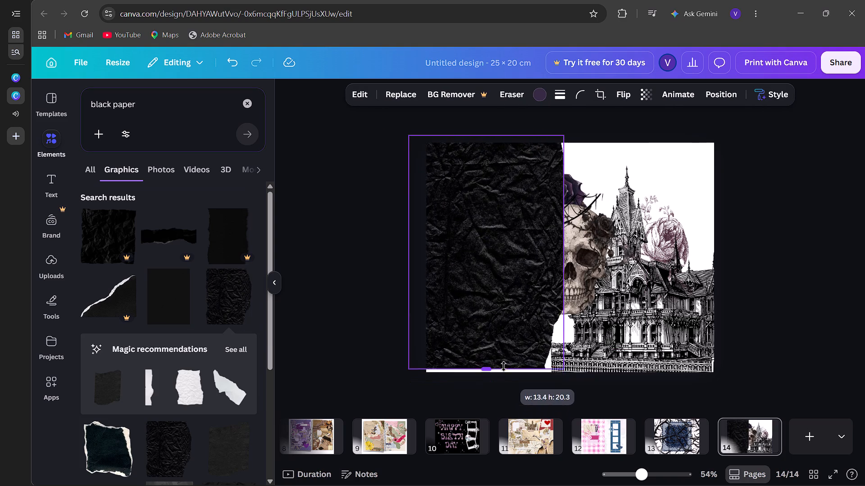
drag(504, 366, 517, 308)
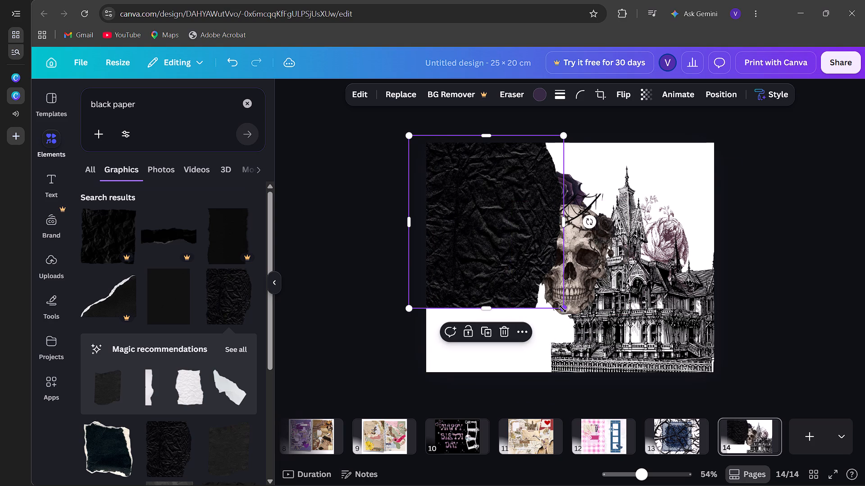
drag(563, 309, 598, 387)
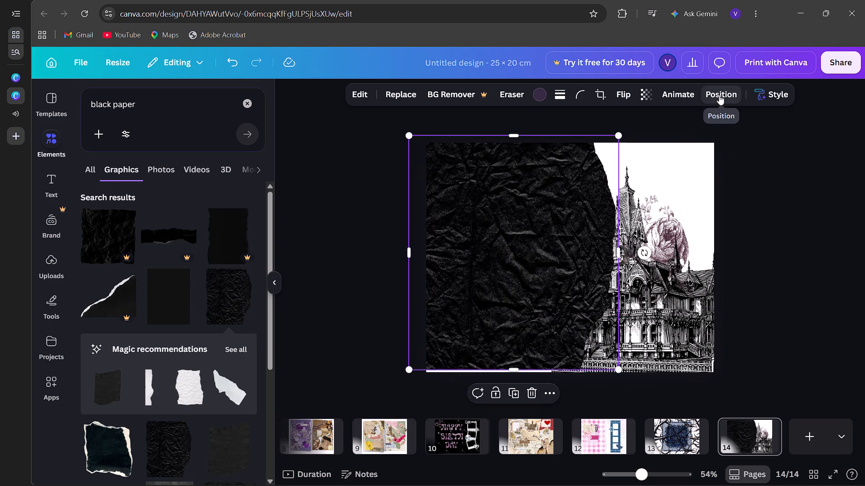
Send the black paper to the back and shift it outward to about X -2.8 cm, with its top at the page edge.
click(719, 94)
click(222, 171)
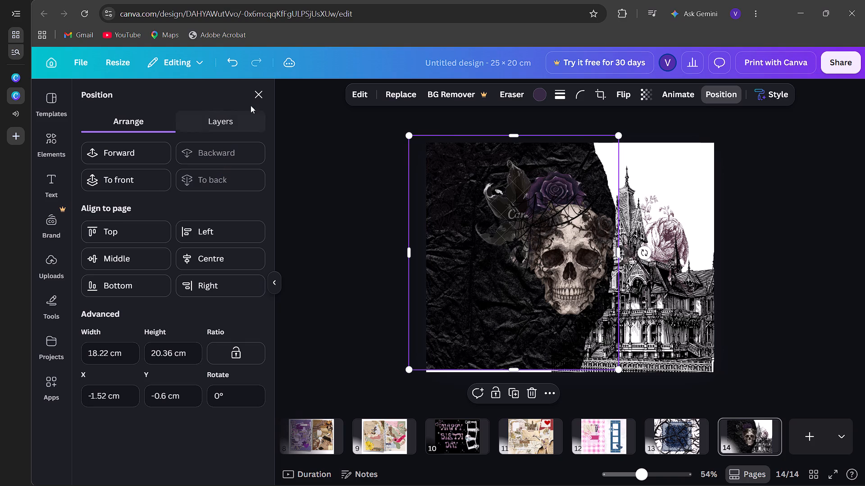
drag(462, 334, 454, 333)
drag(454, 333, 447, 339)
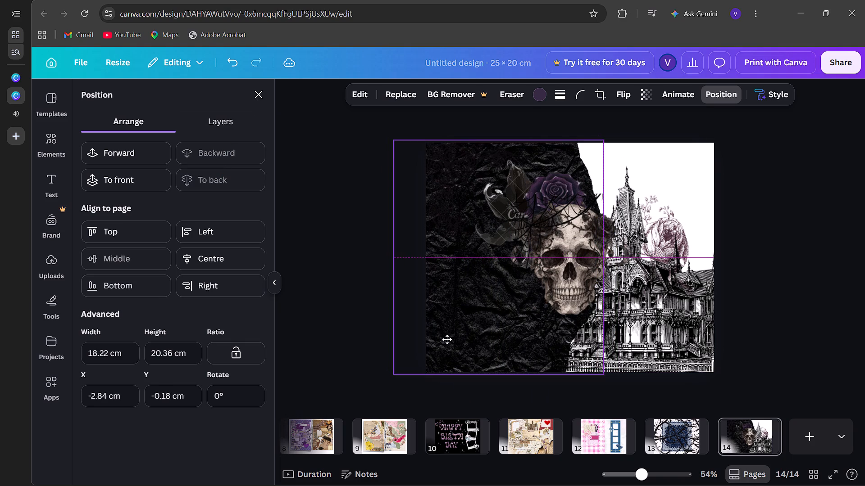
drag(447, 339, 447, 340)
click(256, 103)
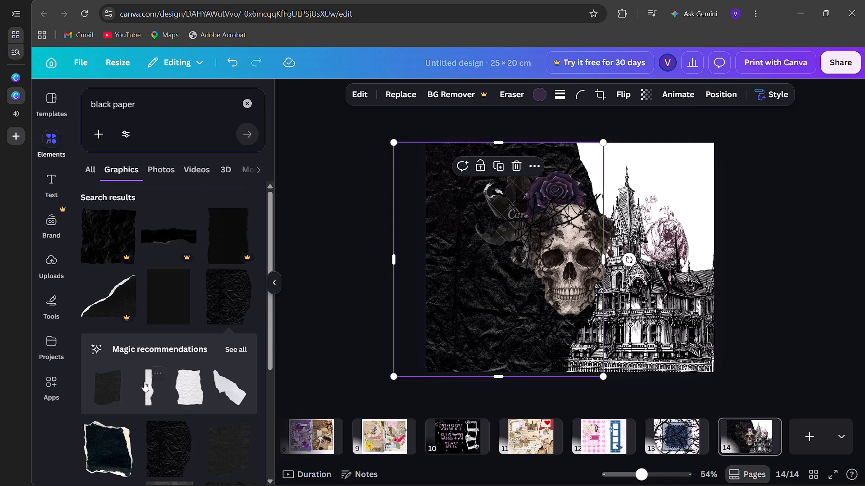
Add the crumpled white torn paper, enlarge it to about 17.08 × 21.62 cm, and place it over the right side at X 10.32 cm, Y -0.29 cm.
click(190, 393)
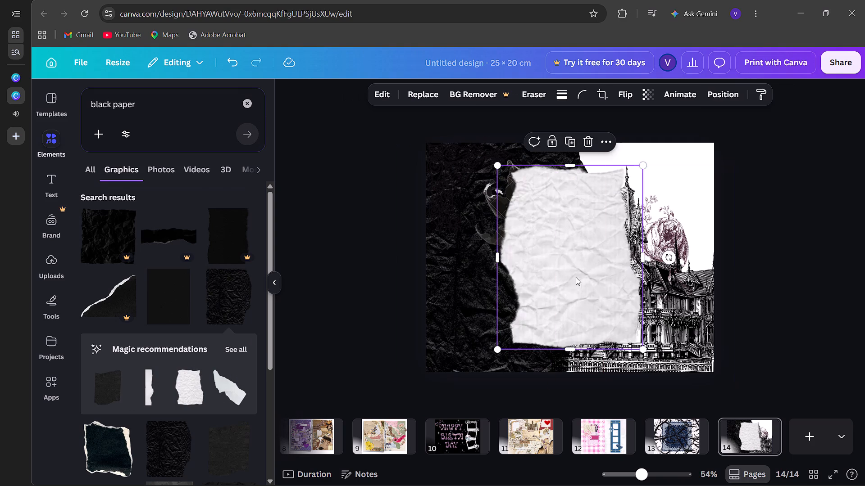
drag(561, 278, 621, 245)
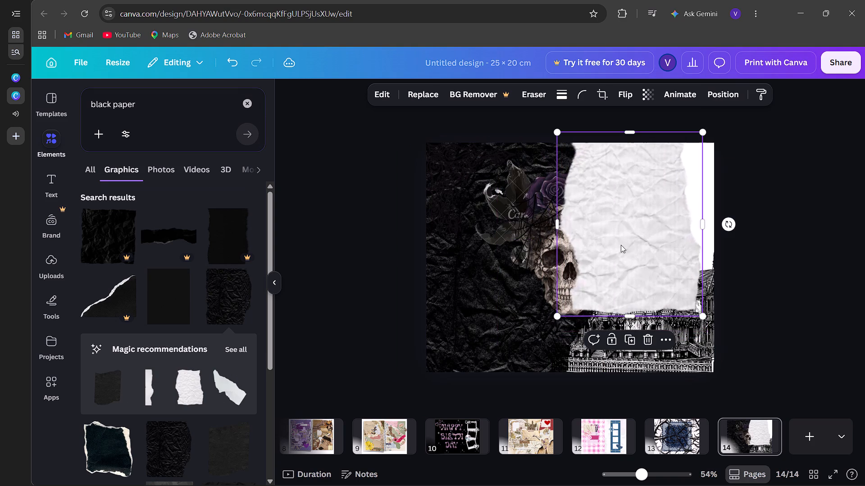
drag(698, 319, 733, 398)
drag(651, 342, 636, 350)
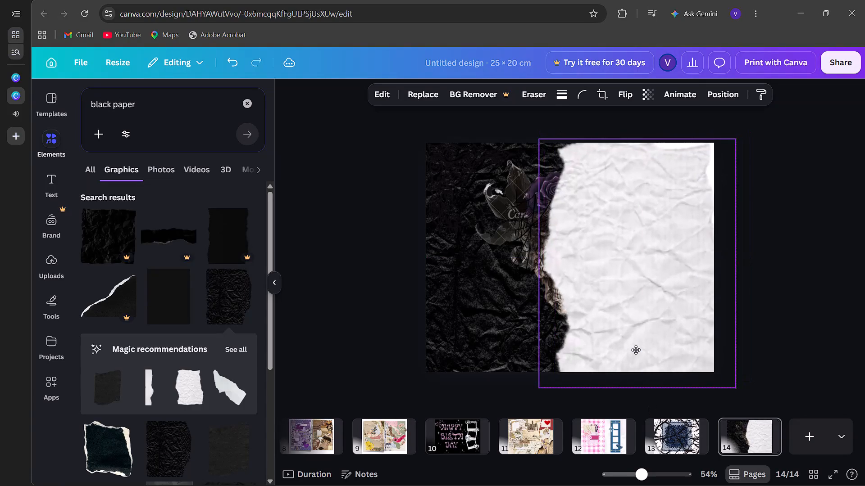
drag(636, 350, 637, 348)
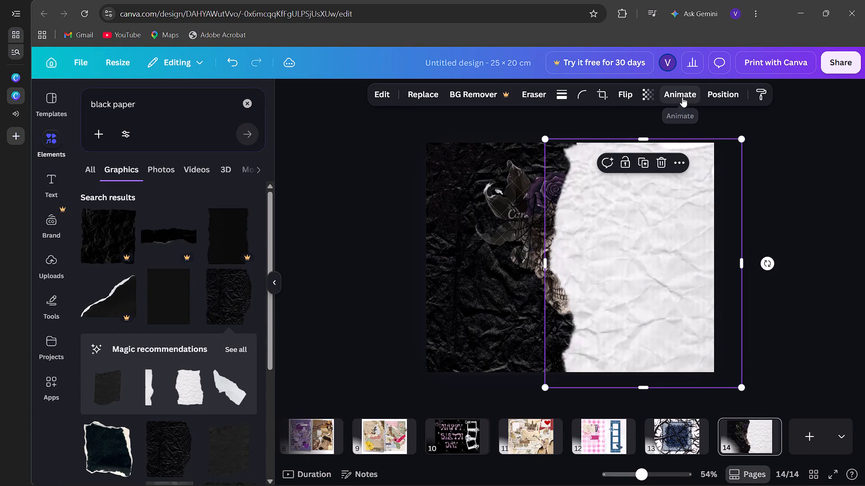
Send the white crumpled paper to the back, behind the black paper, skull and mansion.
click(710, 92)
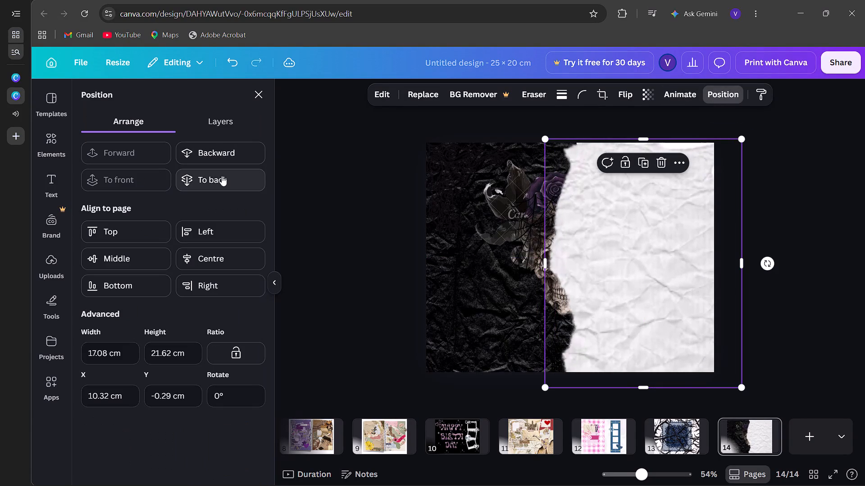
click(222, 176)
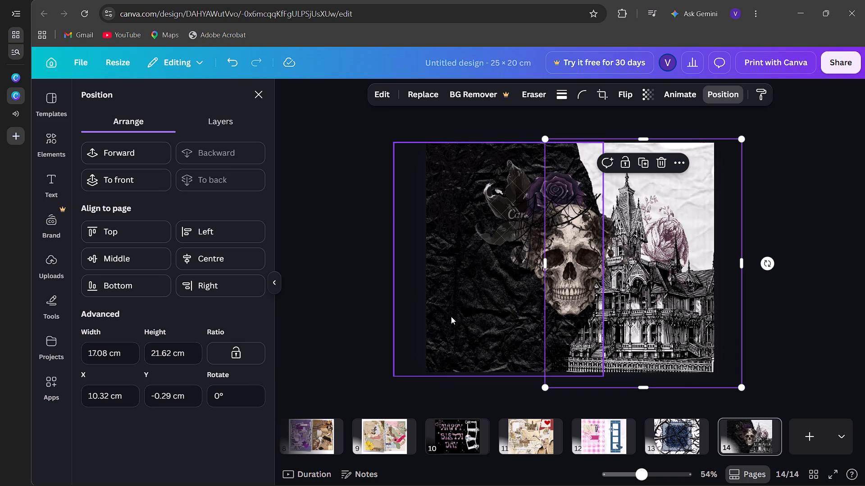
Shift the black paper further outward and slightly down to about X -3.67 cm, Y 0.34 cm.
drag(451, 316, 441, 320)
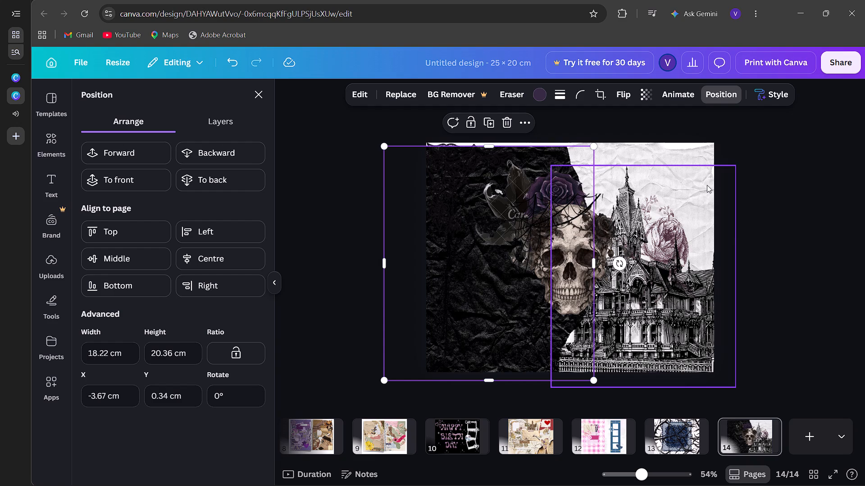
Stretch the black paper's top edge upward past the page edge, to a height of about 20.99 cm at Y -0.29 cm.
drag(485, 146, 484, 137)
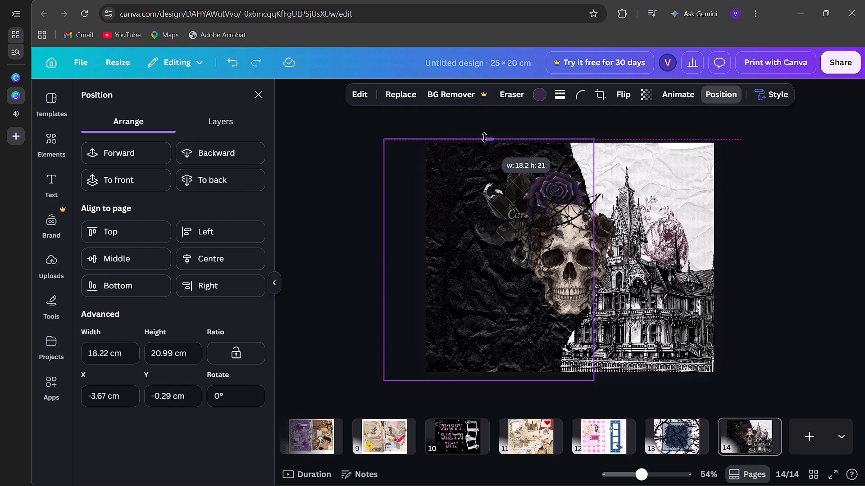
drag(484, 137, 484, 138)
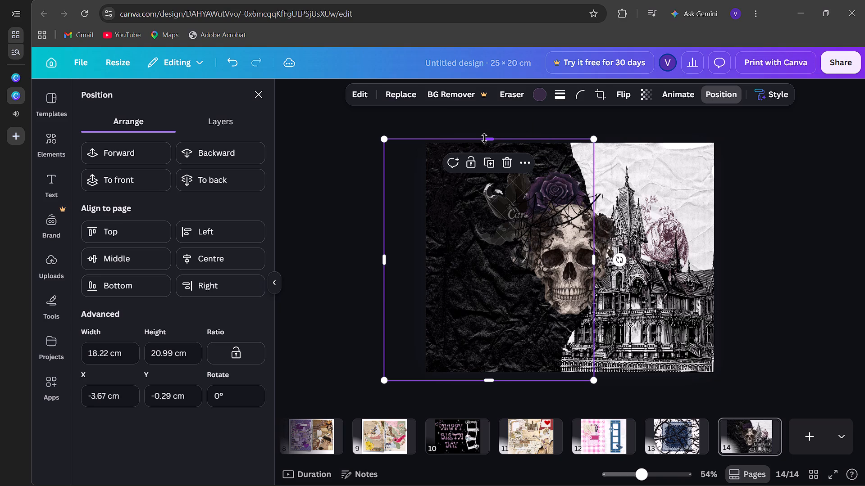
Recolour the dark spiderweb corner ornament over the black paper, trying light orange #e6d6ca and the pale blue swatch.
click(443, 202)
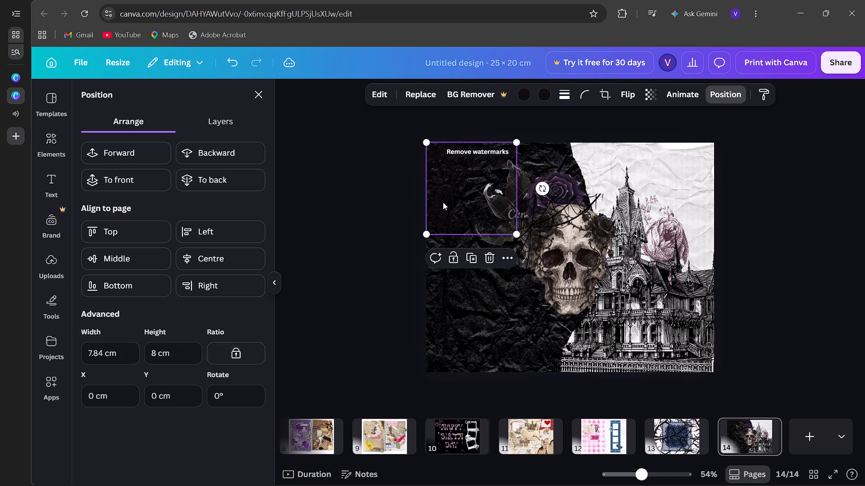
click(524, 92)
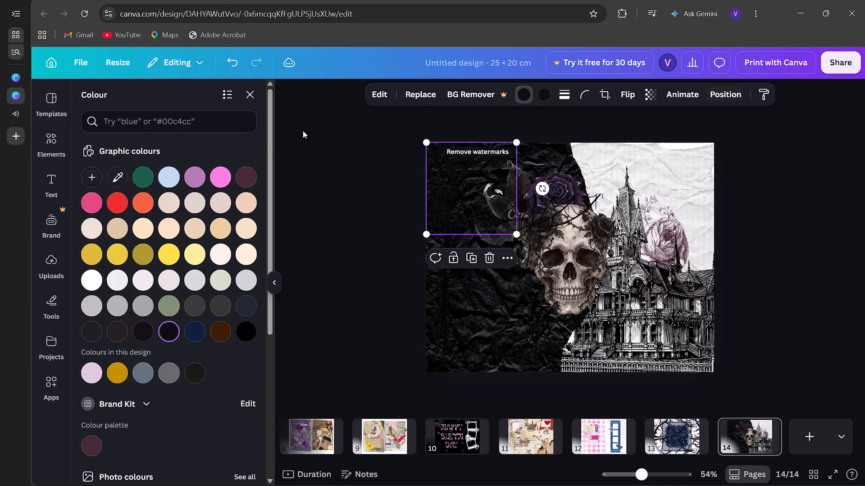
click(161, 202)
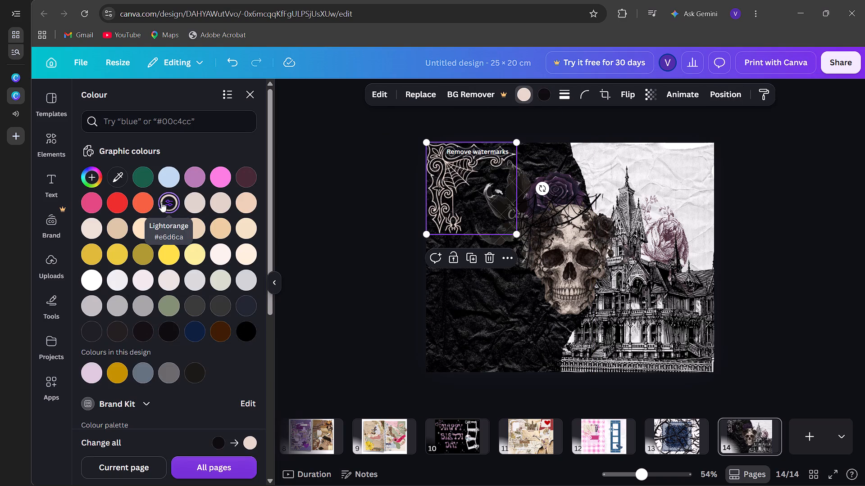
click(164, 175)
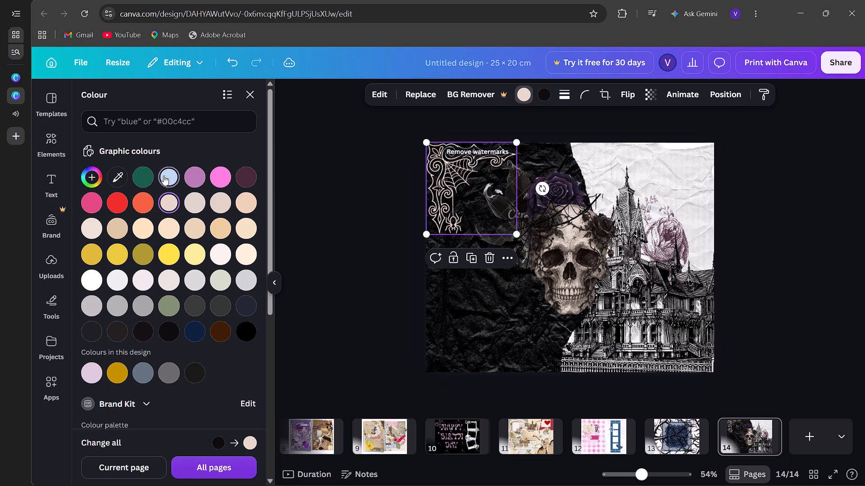
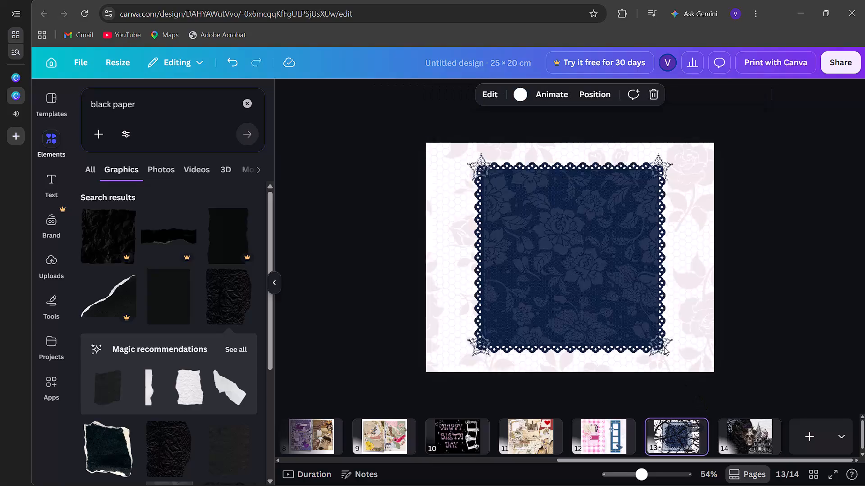
Delete the black thorny branches graphic covering the blue lace square on page 13.
drag(601, 274, 643, 299)
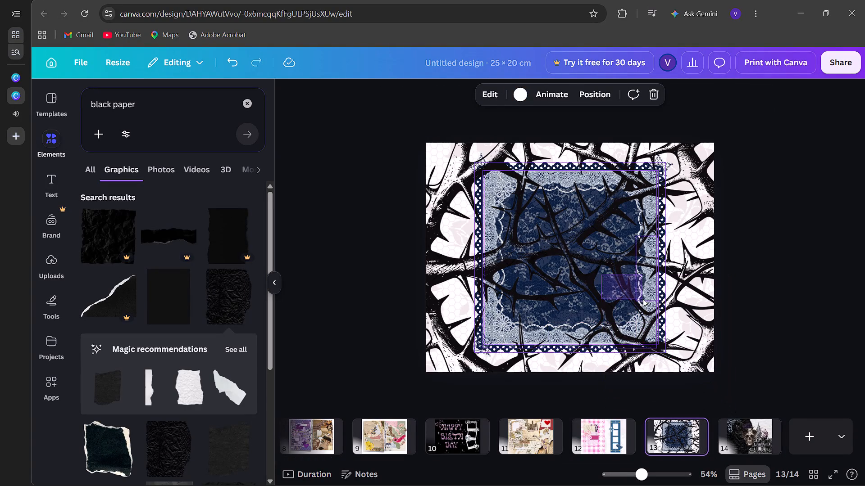
drag(686, 341, 716, 370)
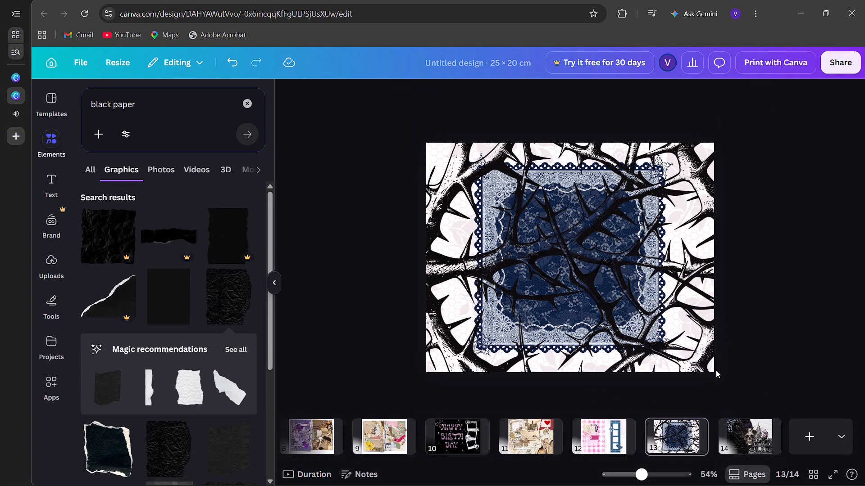
drag(577, 272, 615, 281)
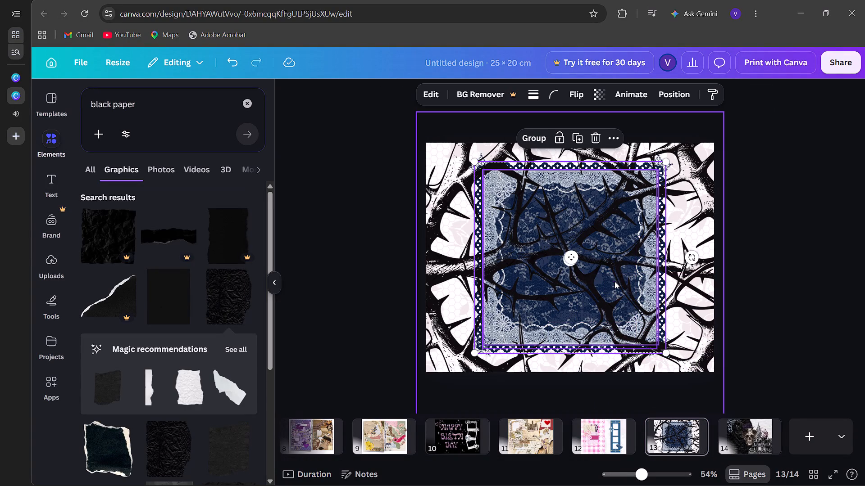
click(547, 214)
drag(432, 162, 439, 171)
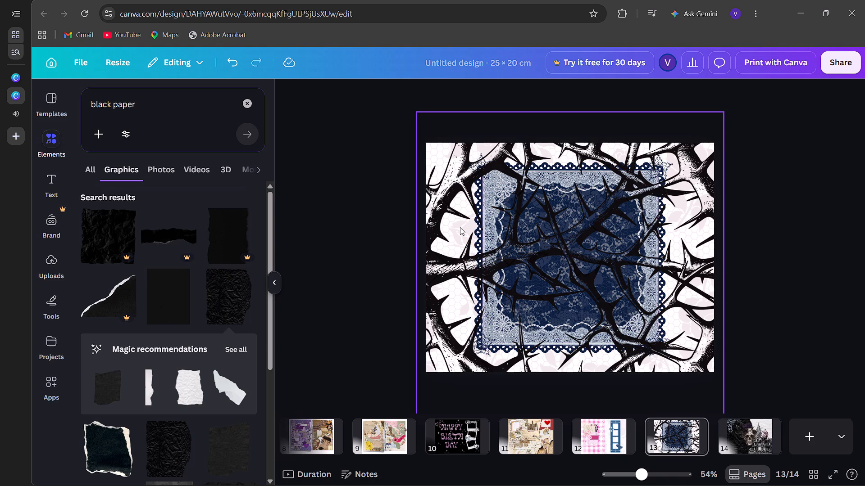
click(460, 227)
key(BackSpace)
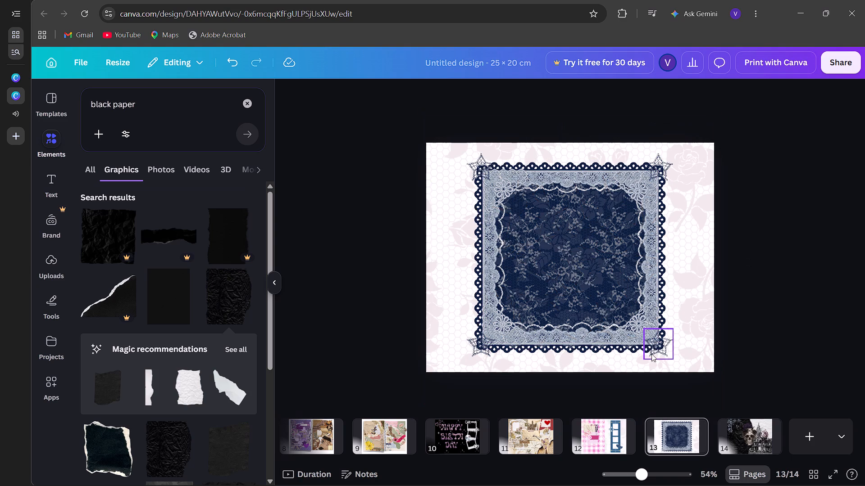
Go to page 14 and delete the pale blue spiderweb corner ornament from the black paper.
click(717, 430)
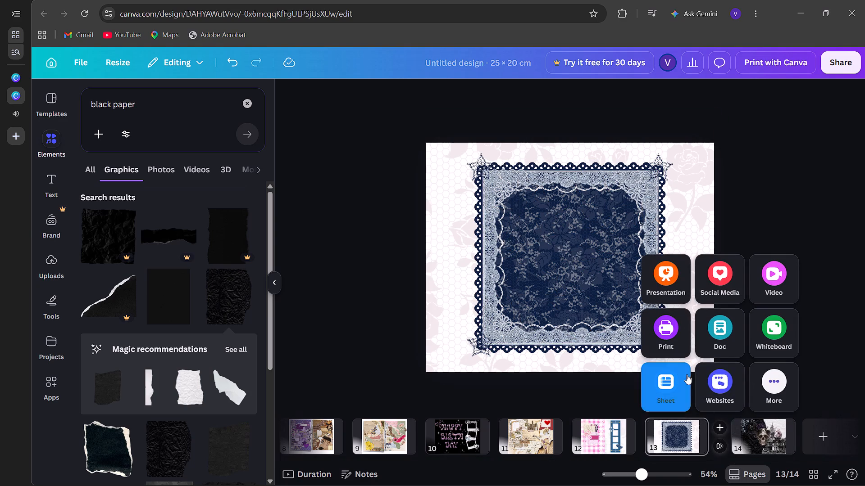
click(745, 439)
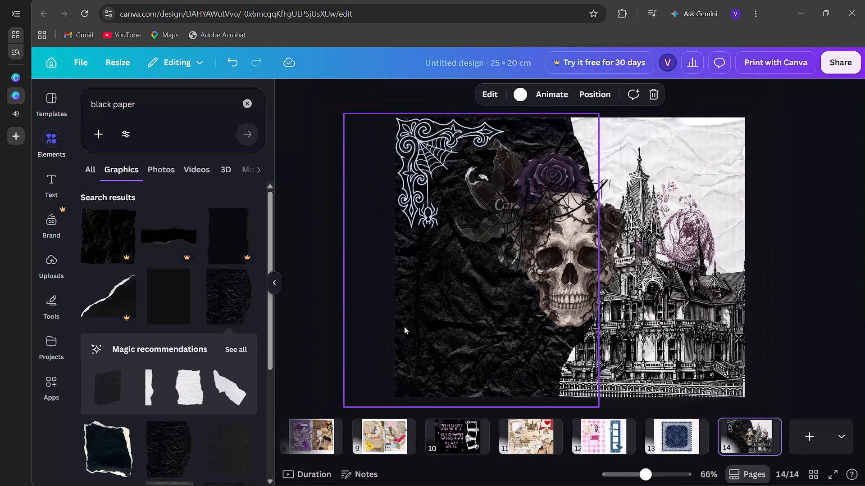
click(423, 172)
key(BackSpace)
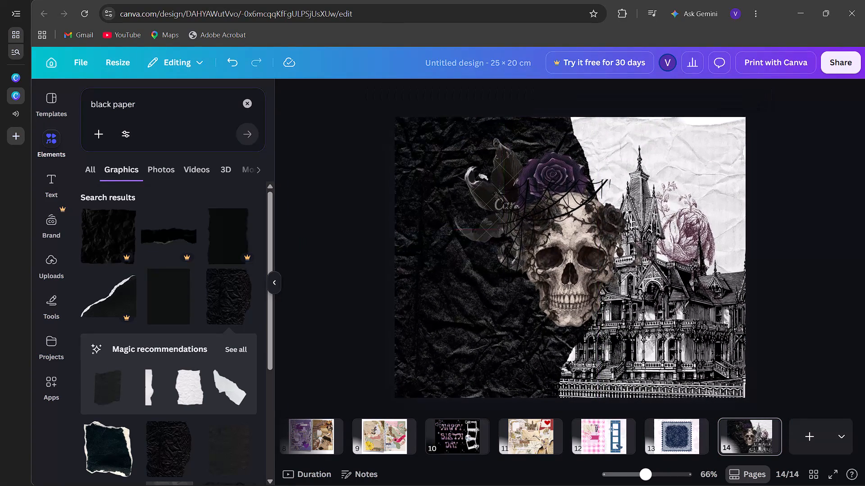
Clear the black paper search and show all recommended elements.
scroll(178, 398, down, 3)
scroll(178, 398, up, 5)
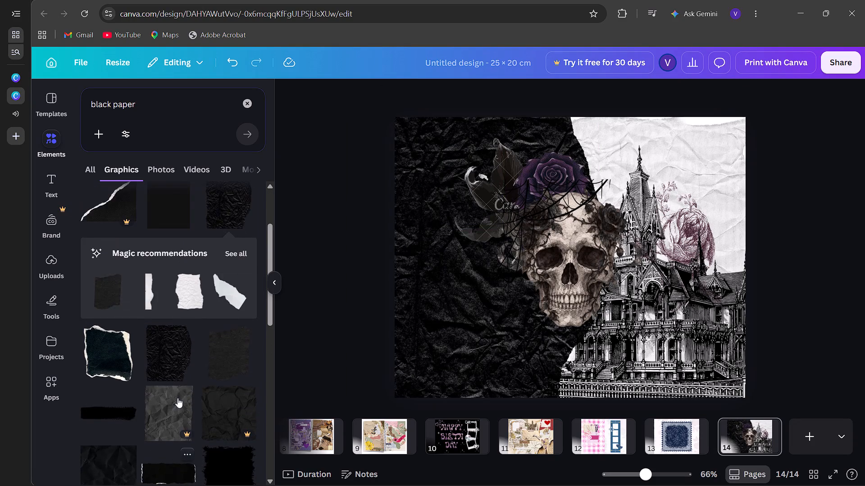
scroll(178, 398, up, 9)
click(55, 129)
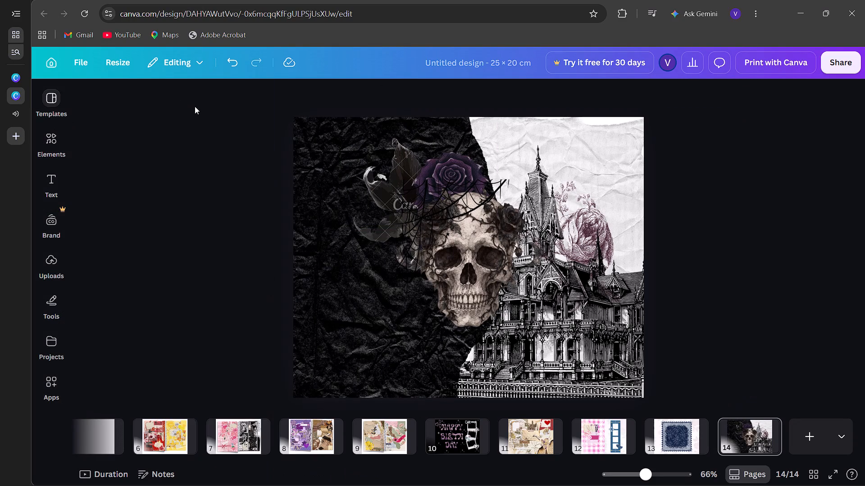
click(47, 157)
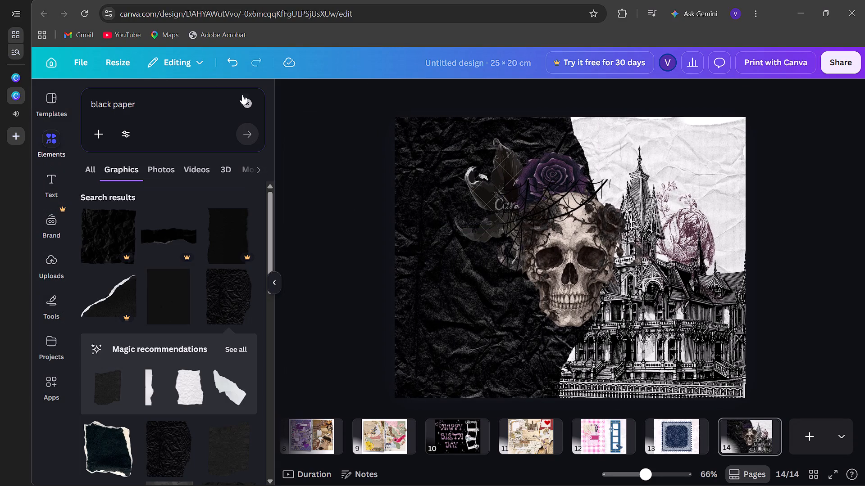
click(253, 99)
click(349, 252)
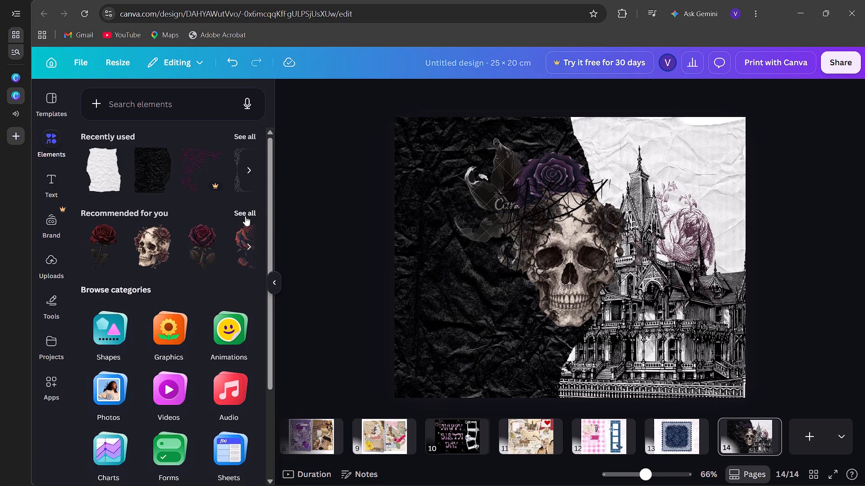
click(236, 209)
Add the lit five-candle black candelabra, shrink it to about 4.7 × 7.11 cm and place it beside the skull at about X 5.44 cm, Y 6.24 cm.
scroll(236, 209, down, 1)
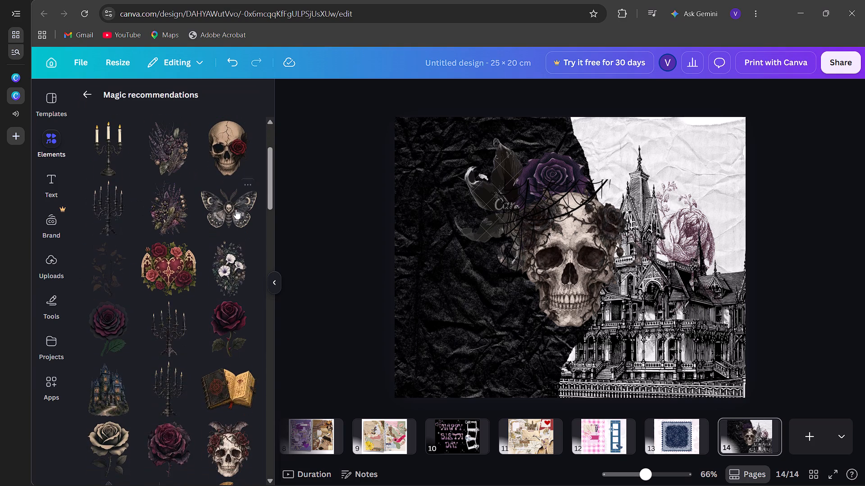
scroll(236, 209, down, 1)
click(182, 324)
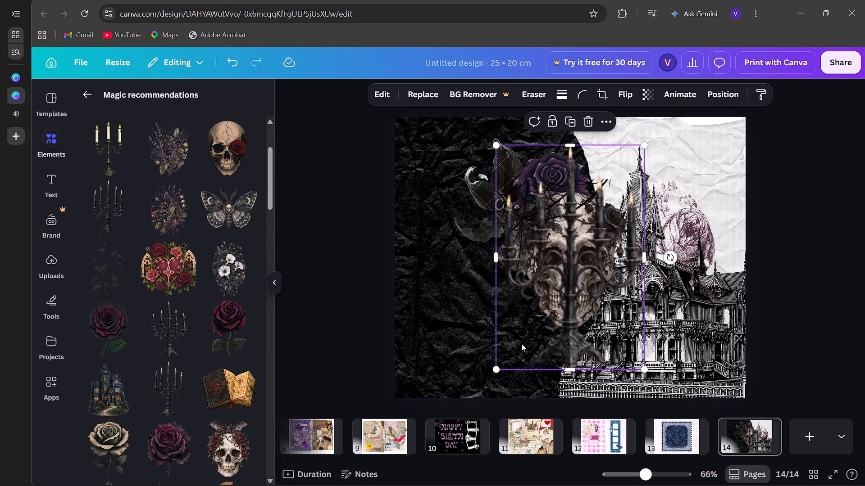
drag(494, 373, 587, 256)
drag(617, 202, 601, 215)
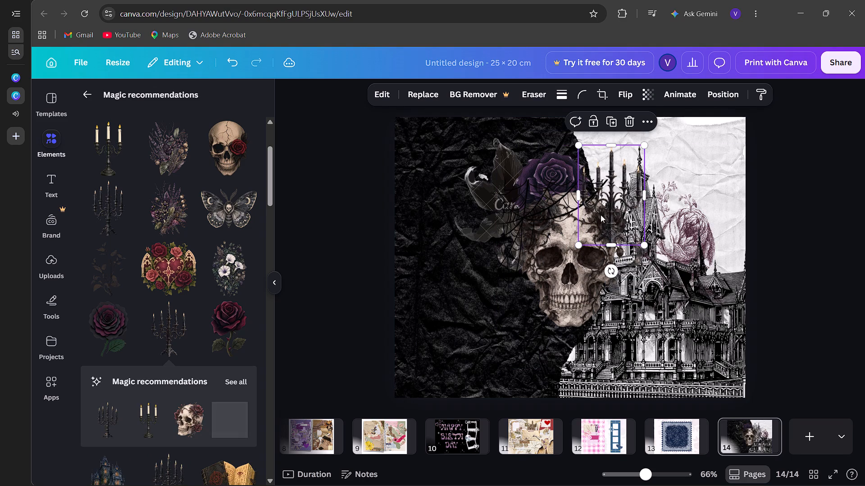
drag(601, 215, 502, 241)
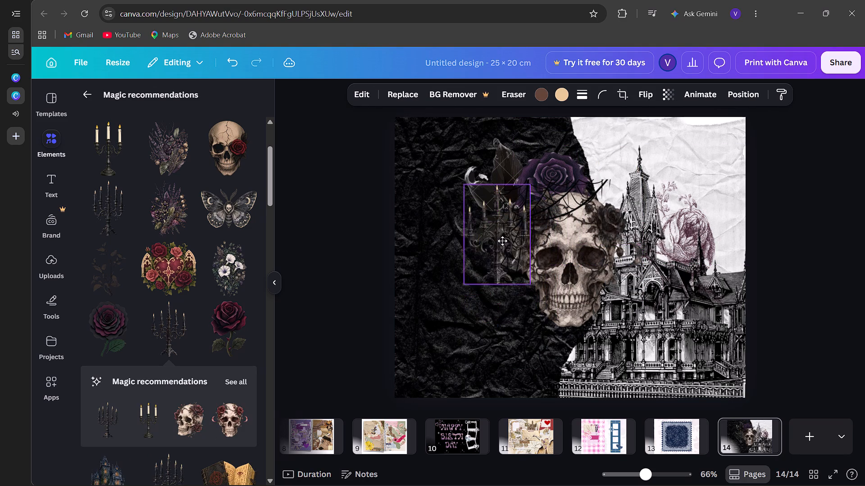
drag(502, 241, 506, 262)
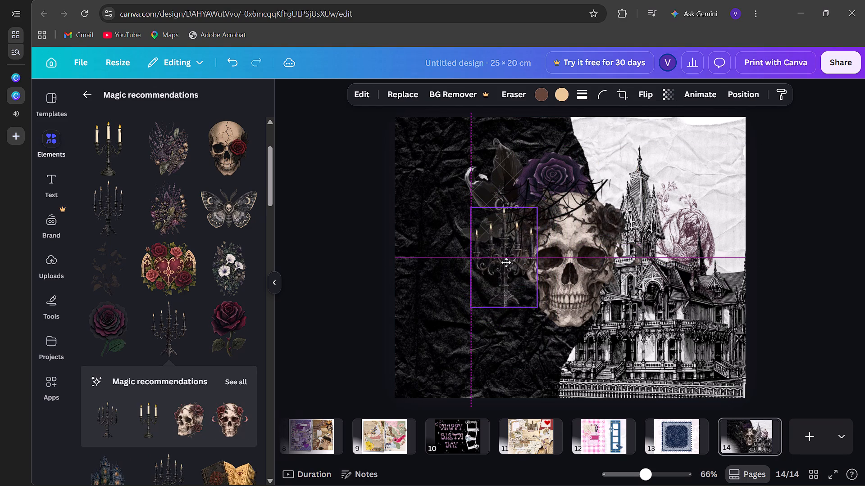
drag(506, 262, 508, 261)
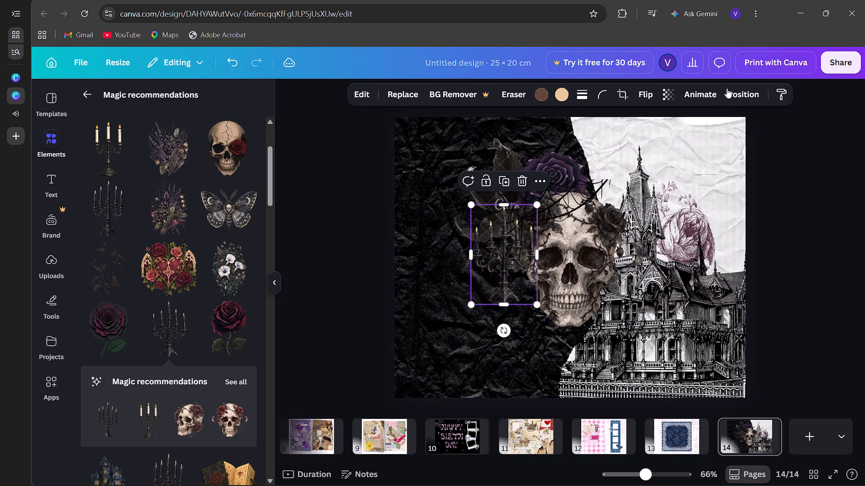
Send the candelabra to the back, then bring it forward two layers so it sits above the paper backgrounds.
click(731, 92)
click(233, 189)
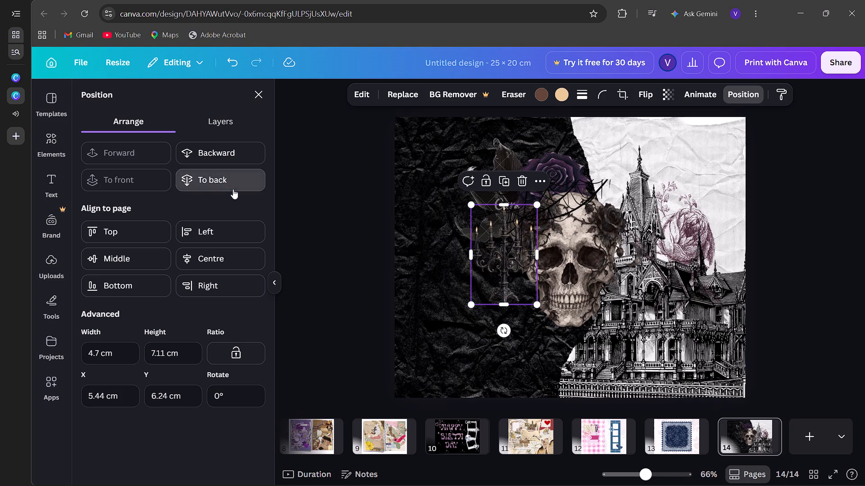
click(122, 153)
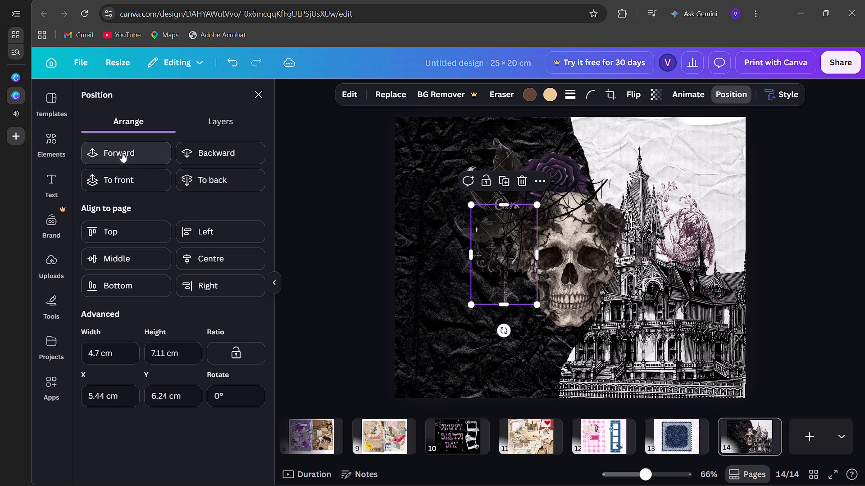
click(131, 144)
Rotate the candelabra to about -46.8° so its candles fan outward from behind the skull.
drag(505, 328, 563, 313)
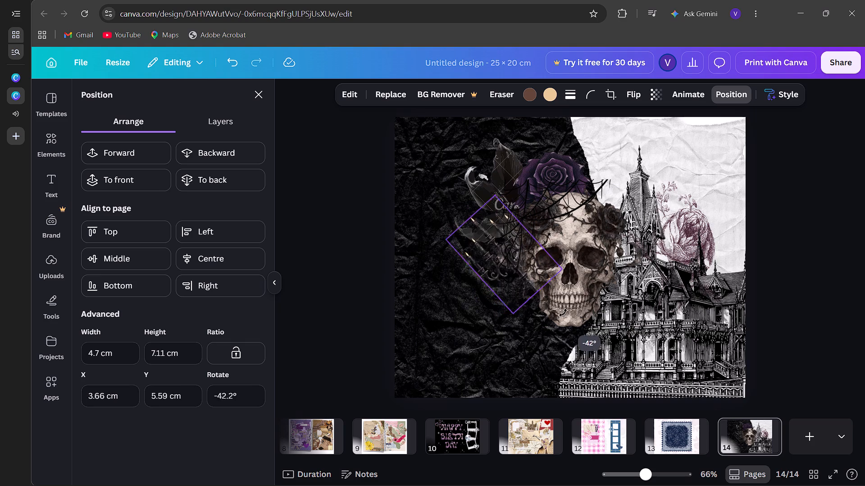
drag(563, 313, 578, 323)
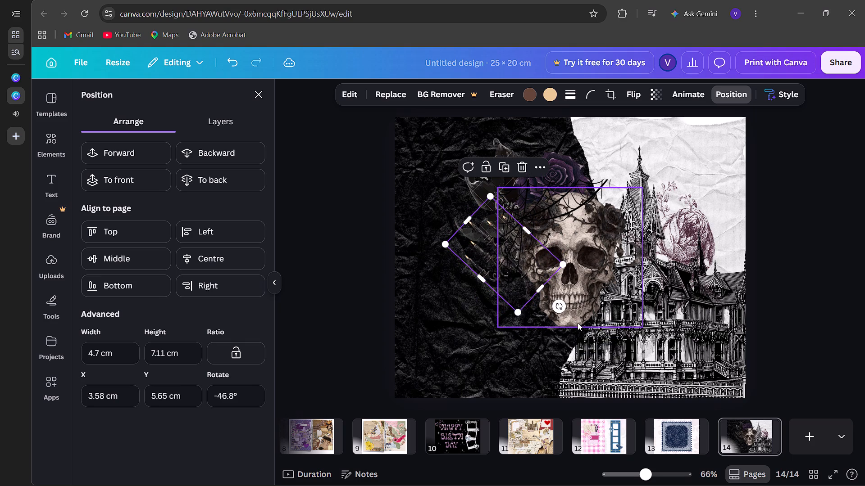
click(261, 92)
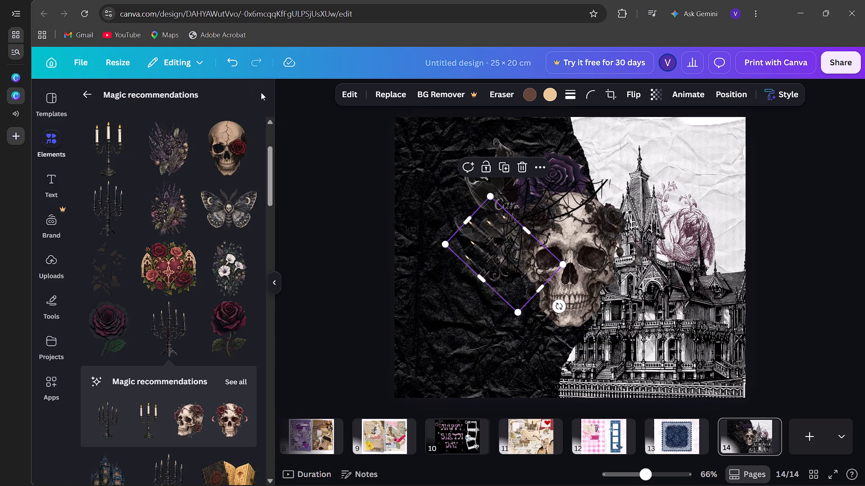
Add the dark burgundy rose, shrink it to about 5.53 × 7 cm, rotate it to about -123.7° and place it by the skull's cheek below the candelabra.
scroll(180, 405, down, 2)
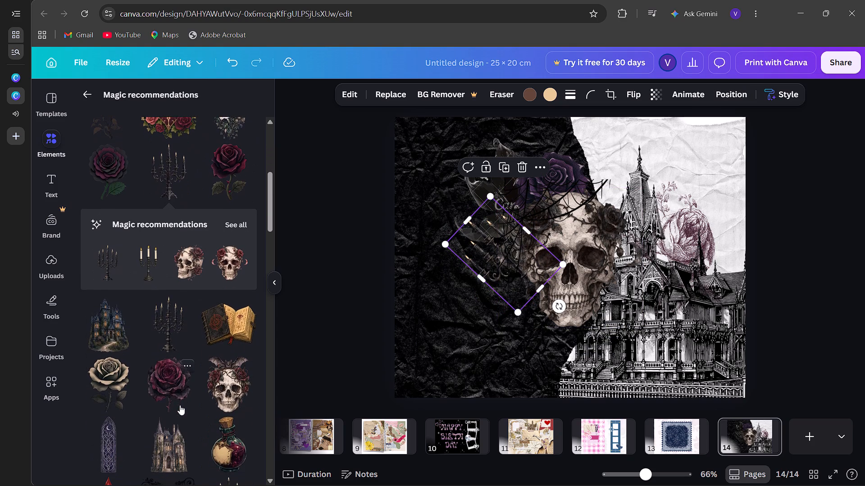
click(180, 405)
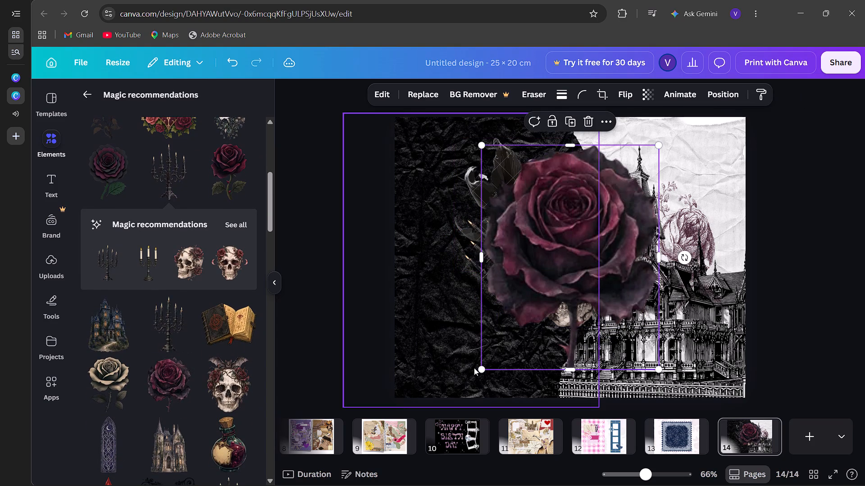
drag(481, 368, 588, 247)
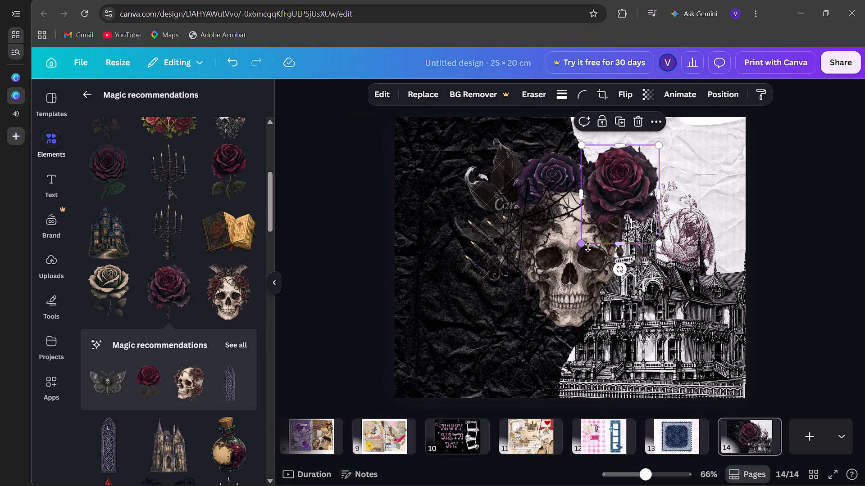
drag(626, 266, 694, 169)
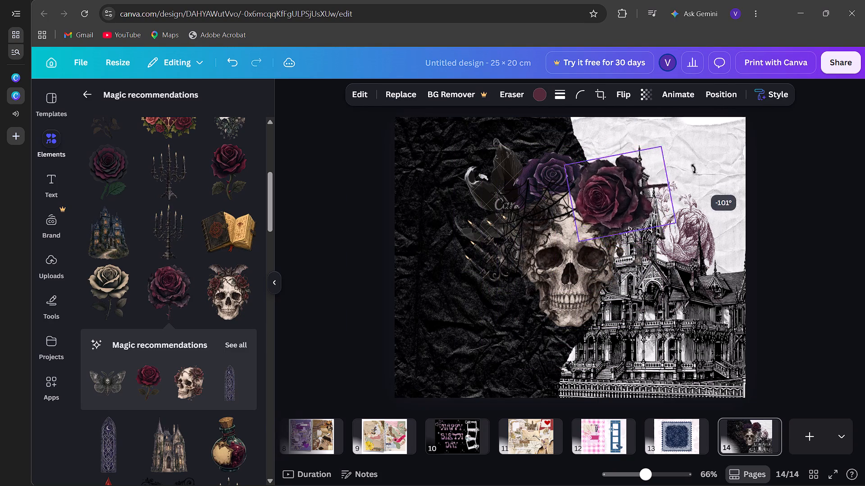
drag(694, 169, 671, 153)
drag(606, 196, 535, 284)
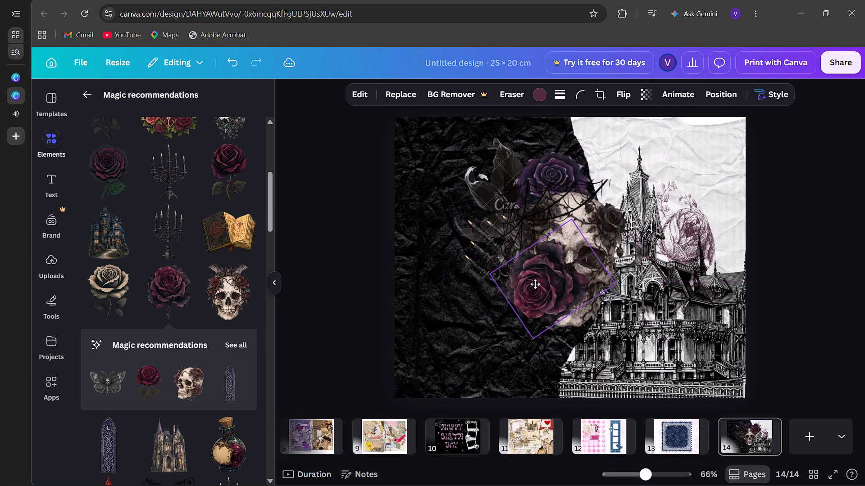
drag(535, 284, 516, 274)
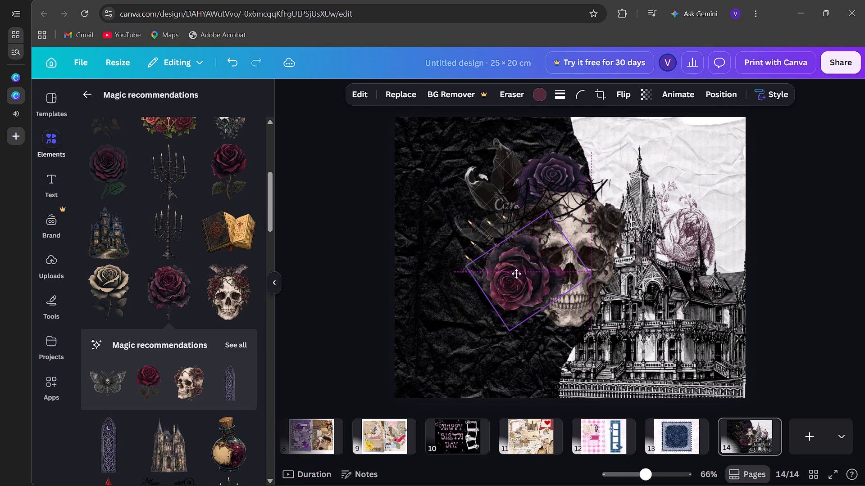
drag(516, 274, 518, 274)
drag(518, 274, 510, 278)
Send the burgundy rose backward four layers so it sits behind the skull.
drag(726, 83, 724, 91)
click(724, 91)
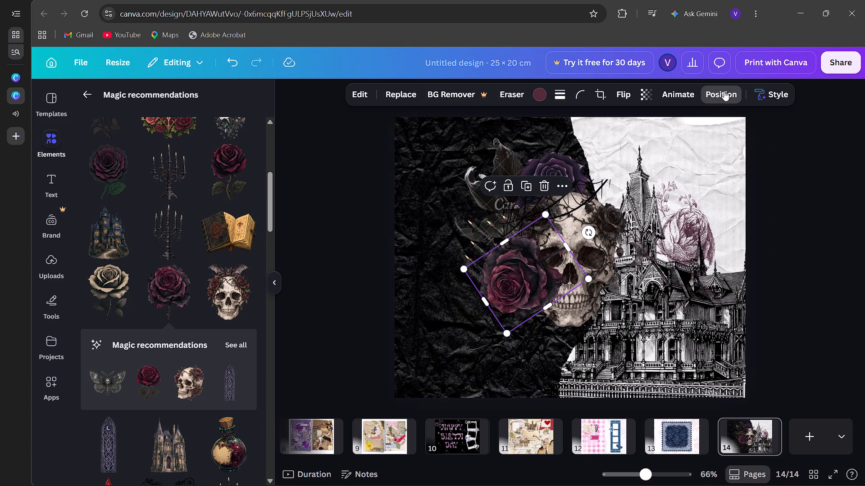
click(229, 154)
click(229, 154)
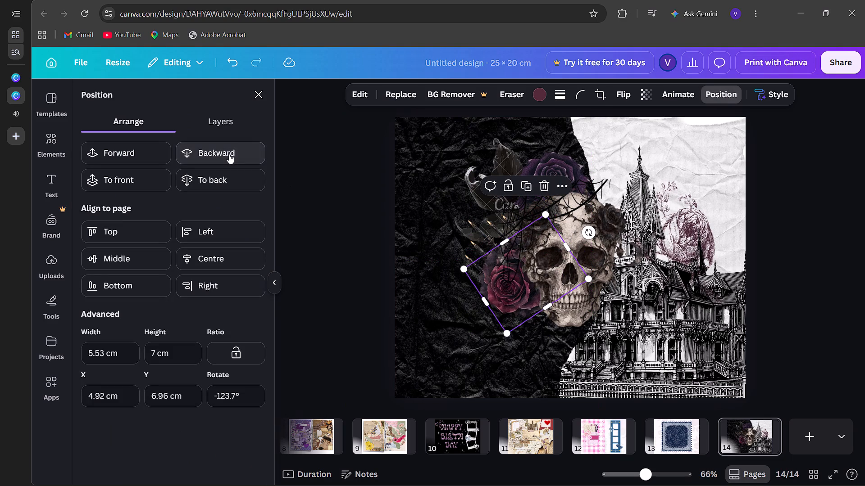
click(229, 154)
click(229, 154)
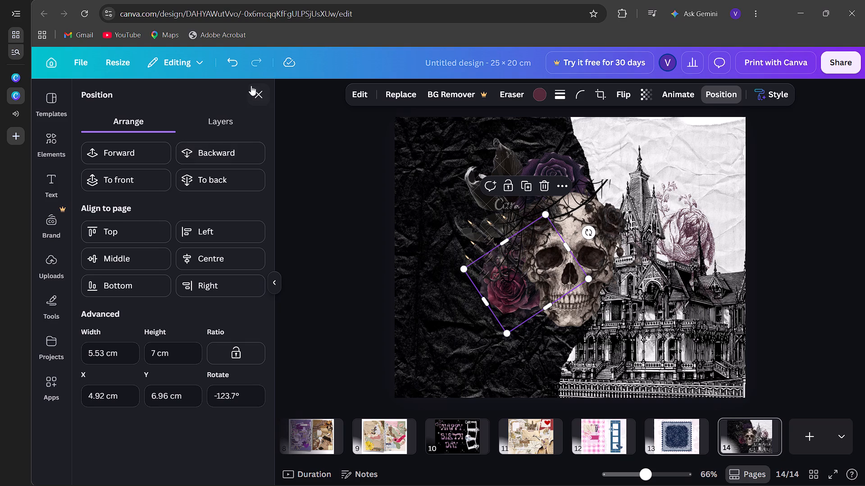
Return to the recommended gothic elements and browse further down to the black candle.
click(263, 102)
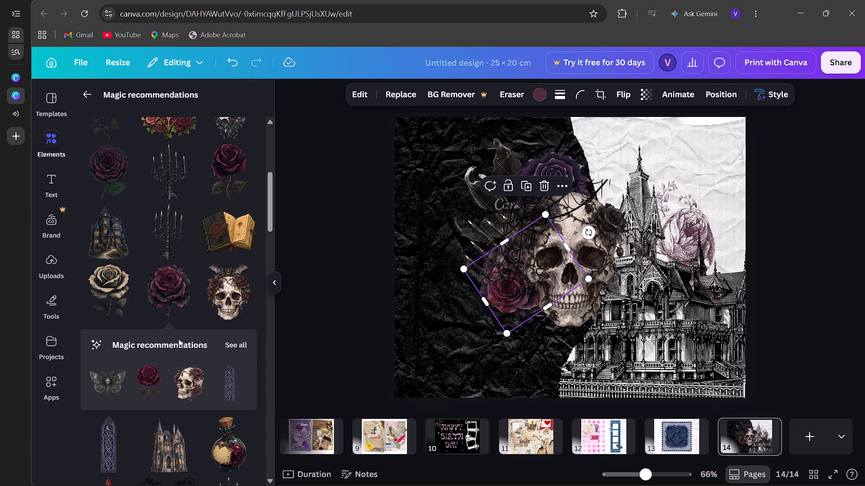
scroll(178, 339, down, 3)
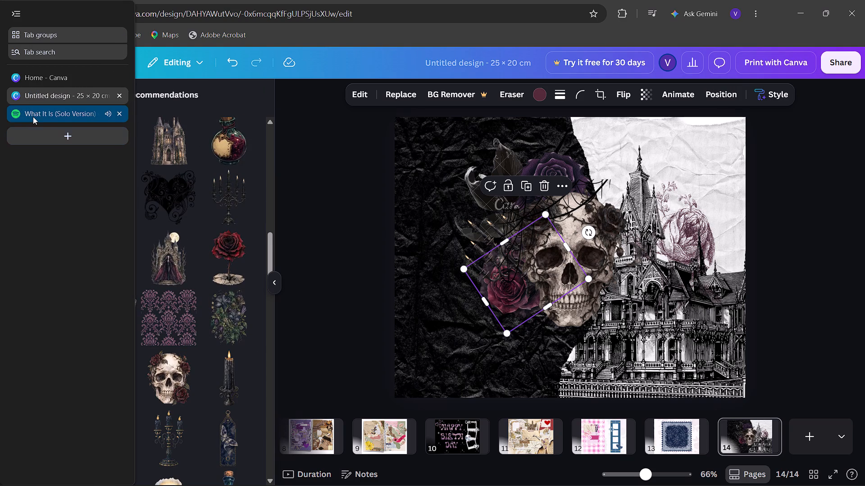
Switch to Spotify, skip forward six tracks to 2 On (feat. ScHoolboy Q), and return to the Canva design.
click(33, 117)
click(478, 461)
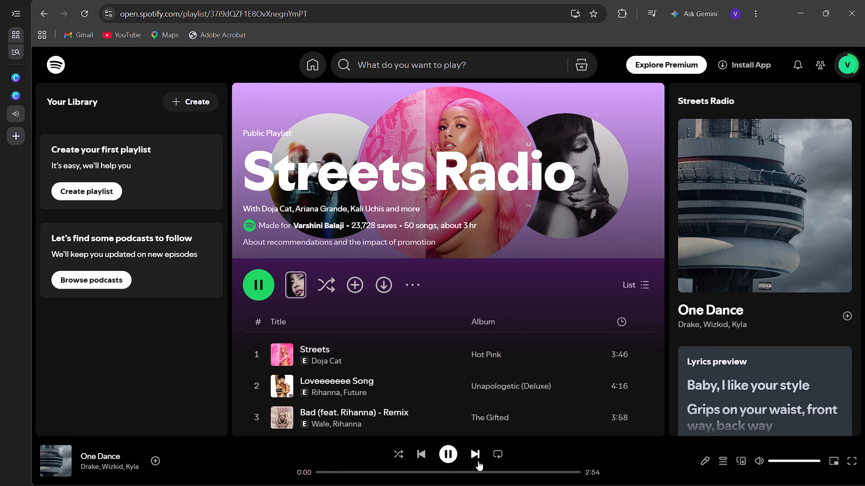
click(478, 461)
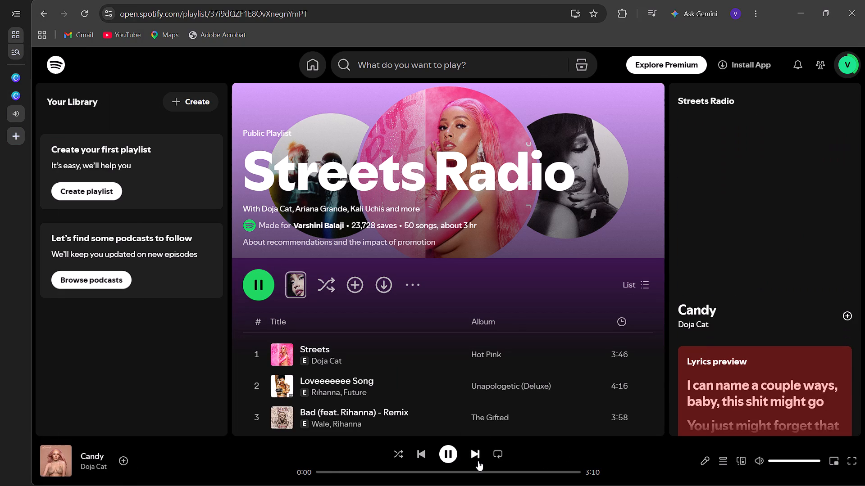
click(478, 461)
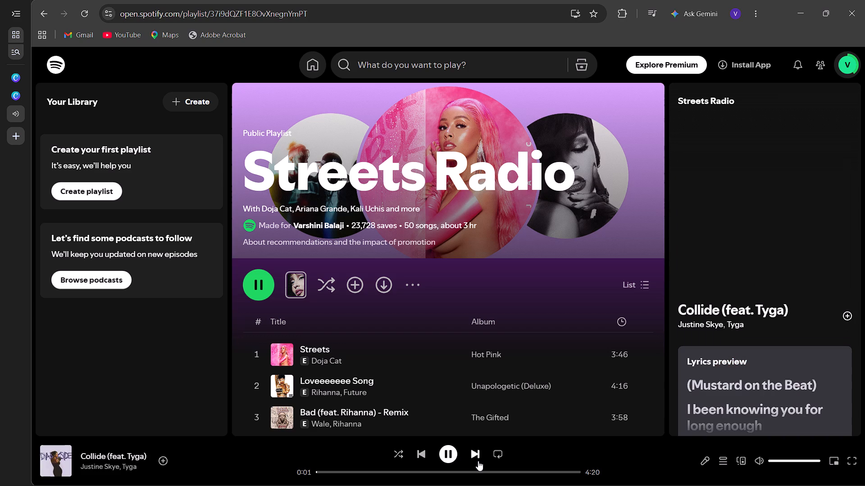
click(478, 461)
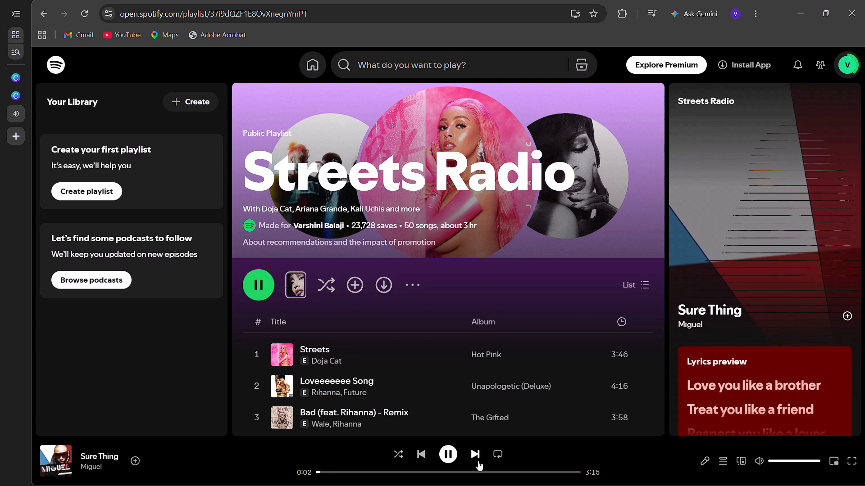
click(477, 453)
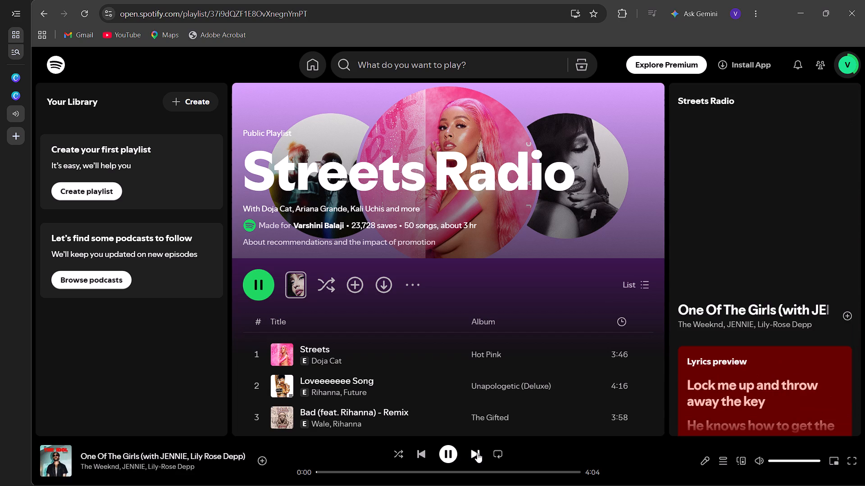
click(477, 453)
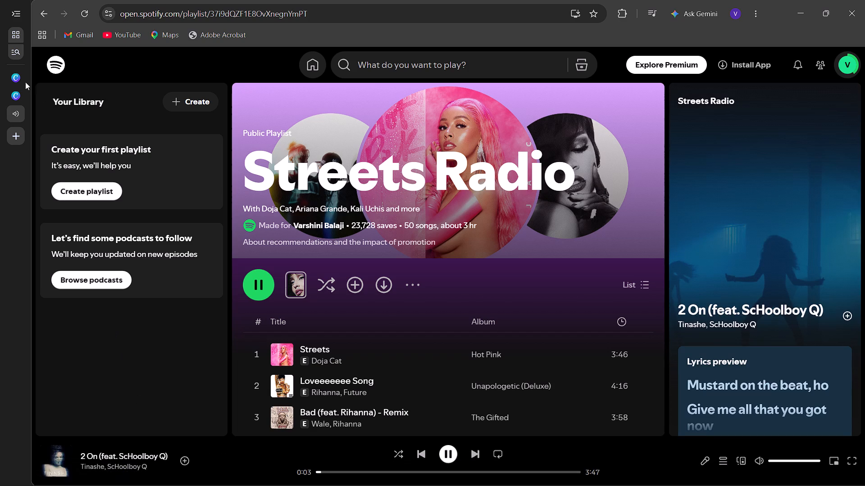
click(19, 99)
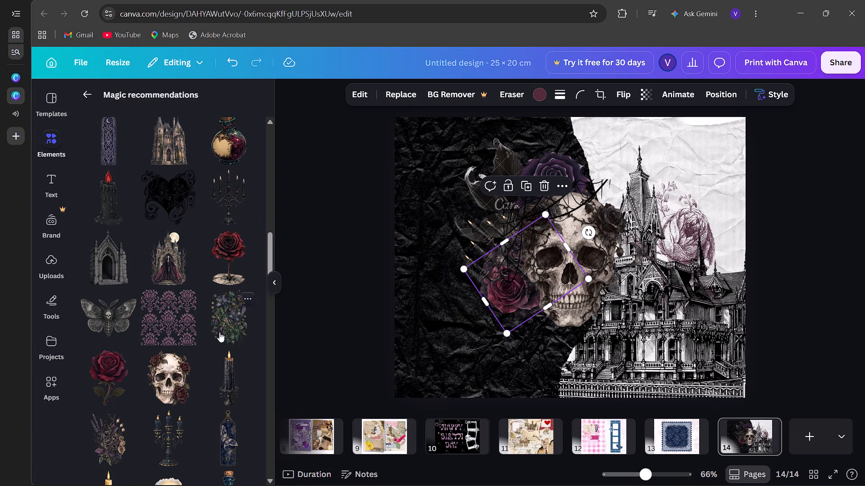
Add the lit black candle, shrink it to about 1.47 × 4.19 cm and place it above the skull beside the purple rose.
click(229, 385)
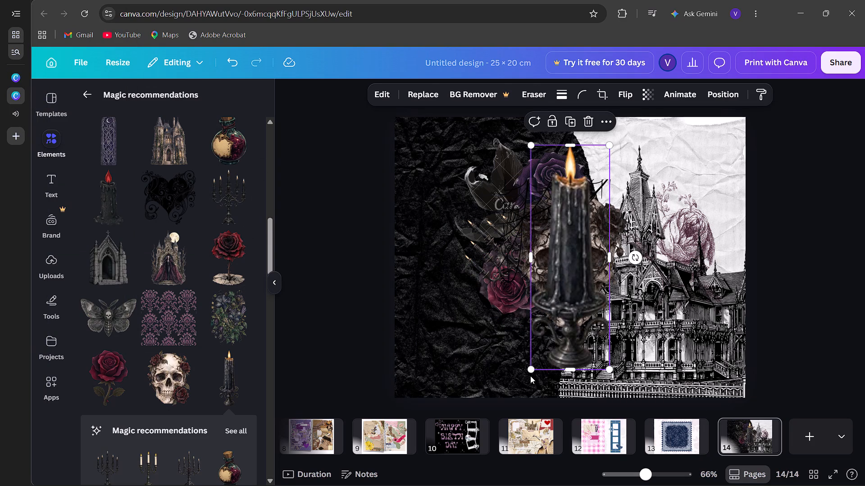
drag(530, 371, 636, 222)
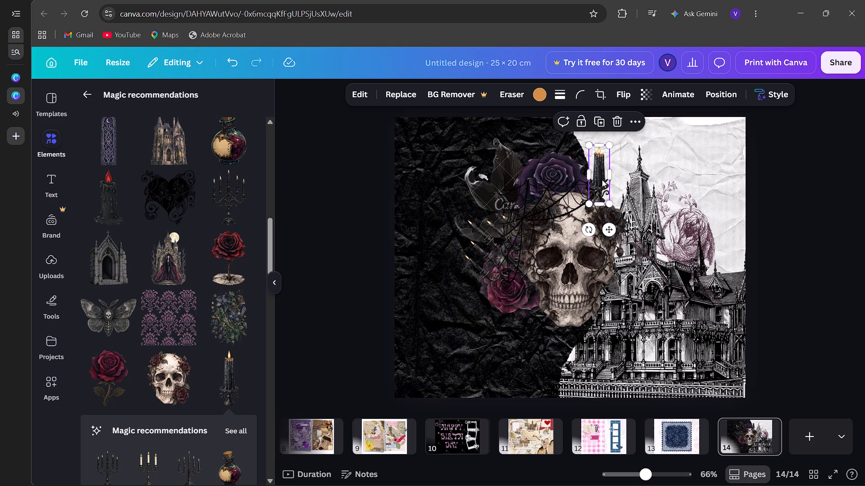
drag(602, 180, 596, 200)
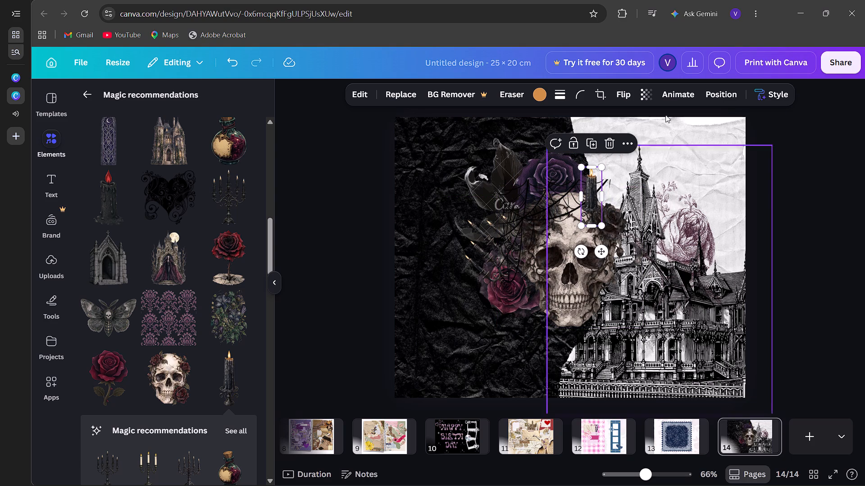
Send the black candle to the back, then bring it forward three layers so it sits behind the skull but above the paper backgrounds.
click(718, 92)
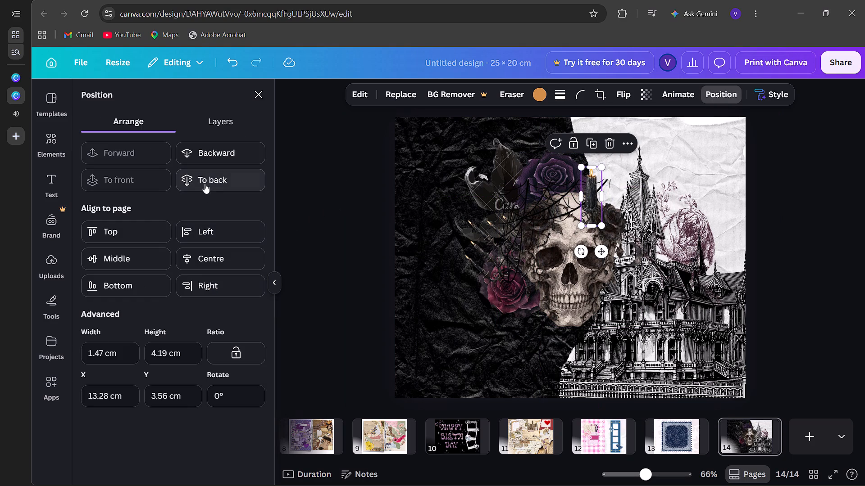
click(205, 184)
click(129, 159)
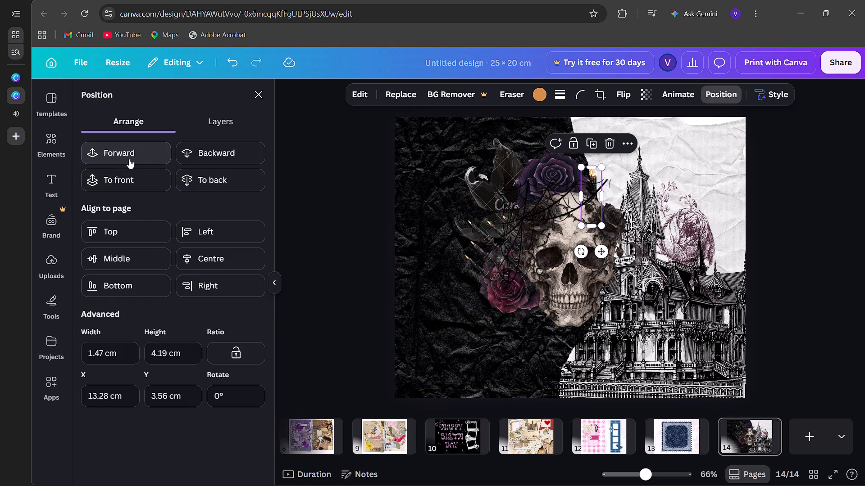
click(129, 159)
click(129, 159)
Try the spiderweb at several spots around the skull and page corners, then delete it.
drag(530, 227, 564, 243)
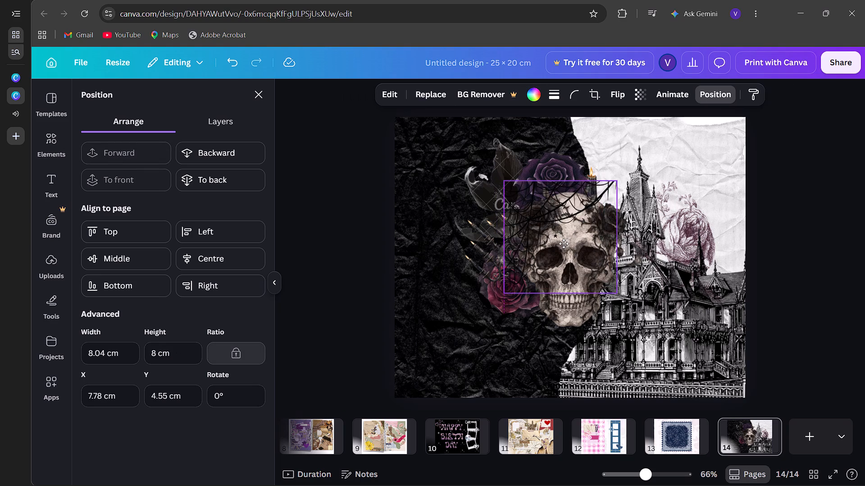
drag(564, 243, 612, 161)
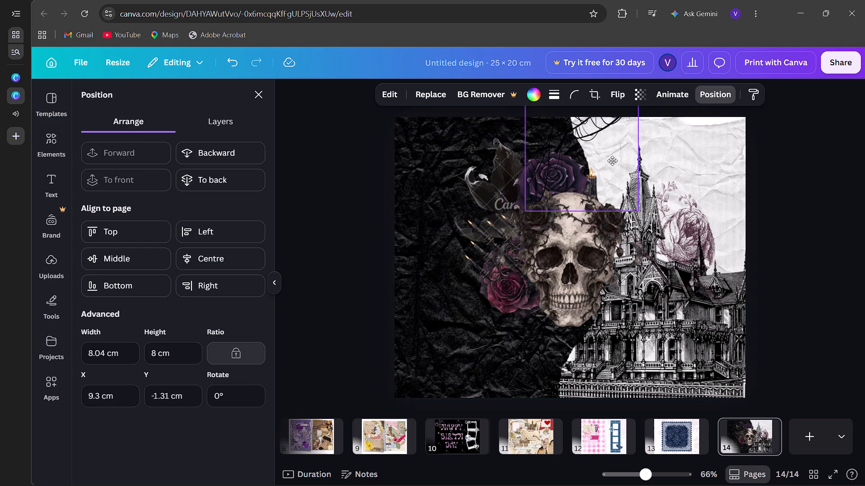
drag(612, 161, 609, 289)
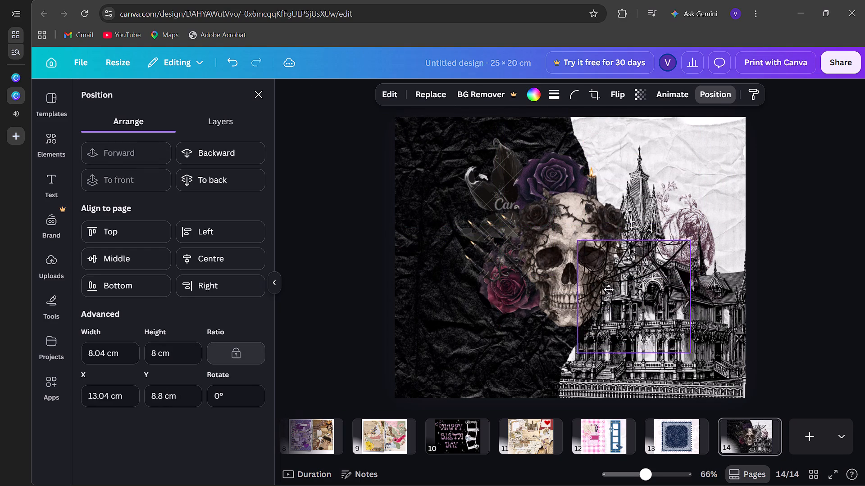
drag(609, 289, 692, 141)
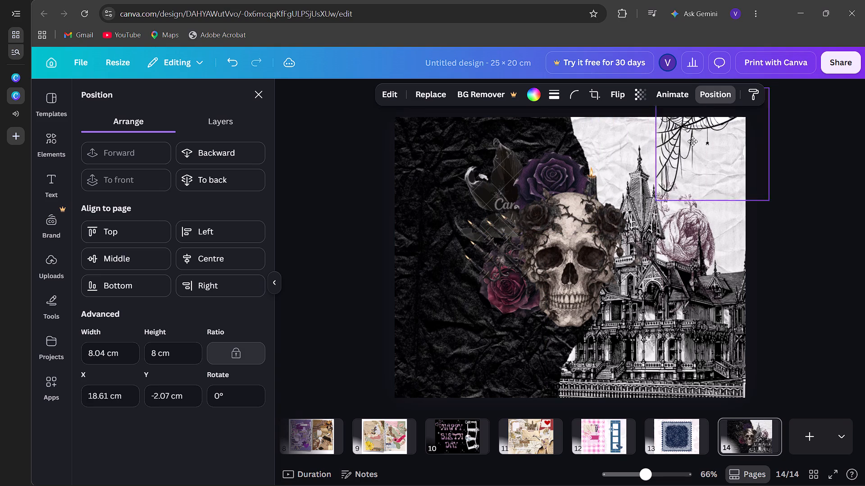
drag(692, 141, 370, 164)
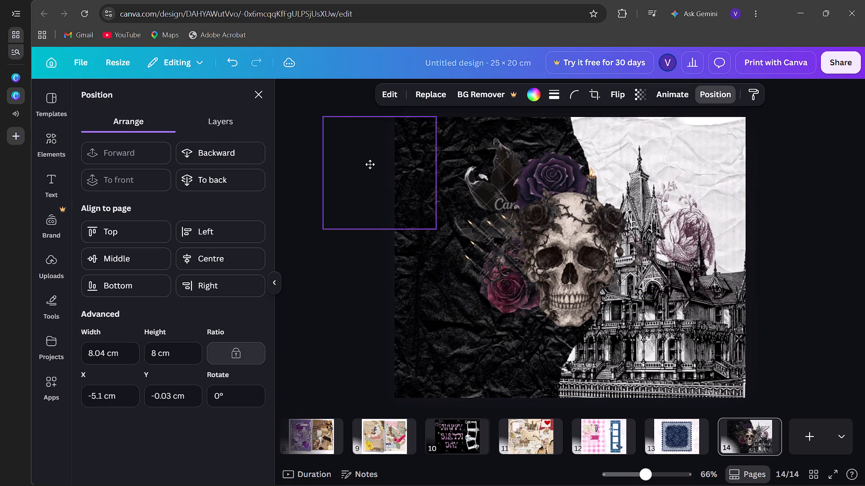
drag(370, 164, 430, 165)
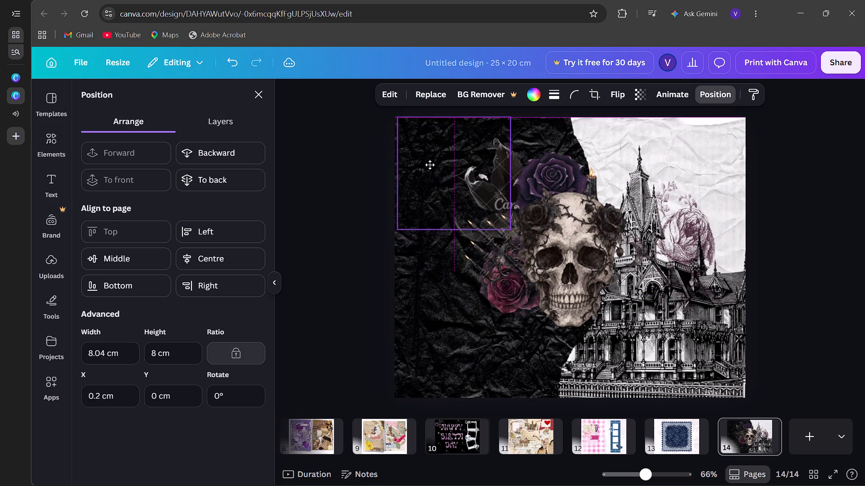
drag(430, 165, 430, 165)
key(BackSpace)
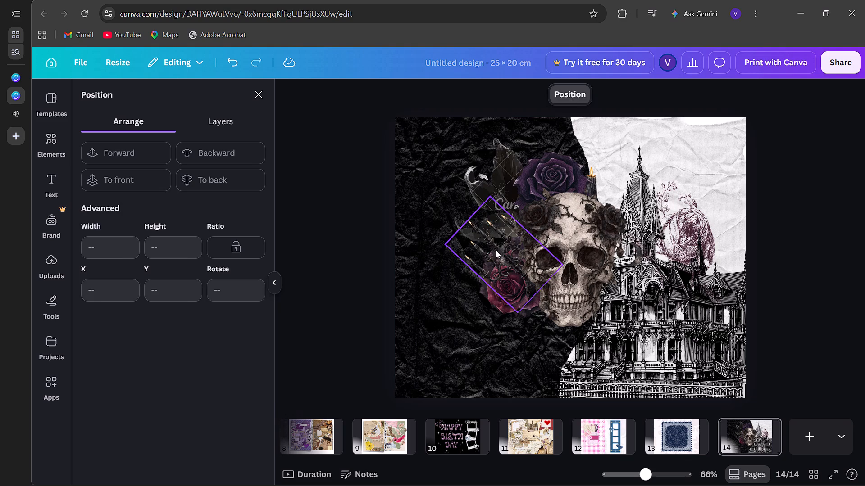
Move the candelabra closer to the skull and burgundy rose, to about X 4.63 cm, Y 6.69 cm.
drag(496, 250, 510, 265)
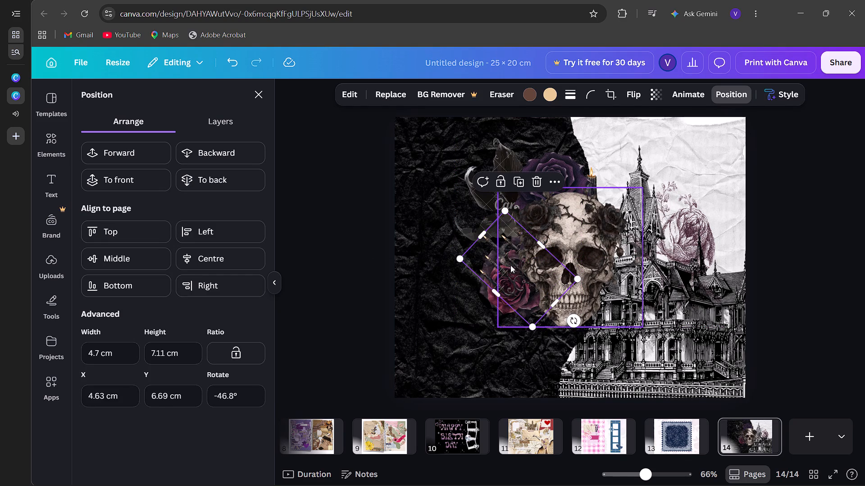
click(247, 87)
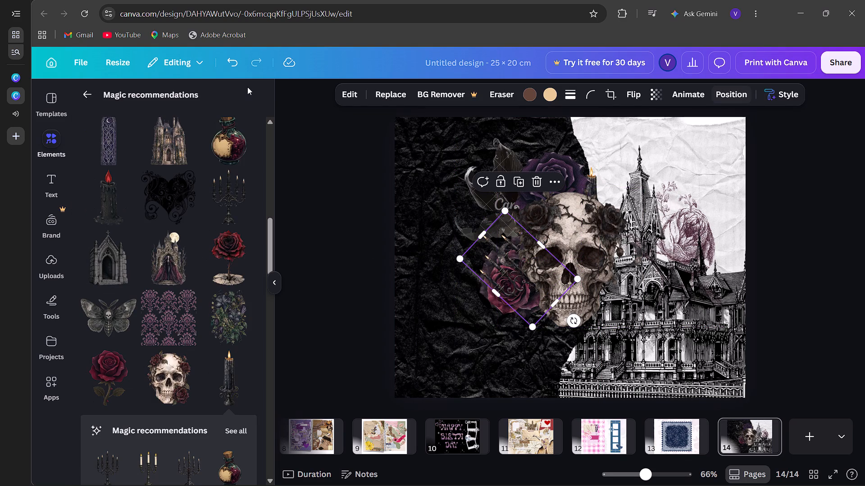
Add the dark flower and ivy bouquet, resize it to about 6.67 × 10.03 cm, rotate it about -24.1° and place it over the burgundy rose.
scroll(212, 382, down, 2)
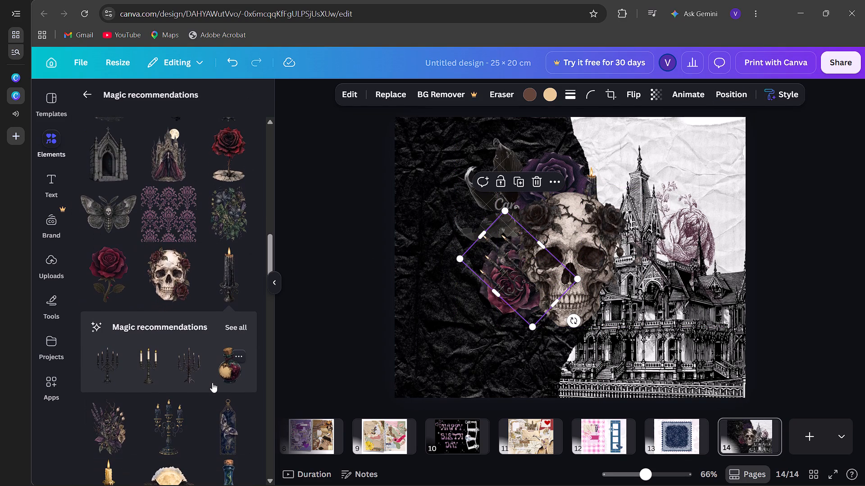
click(224, 214)
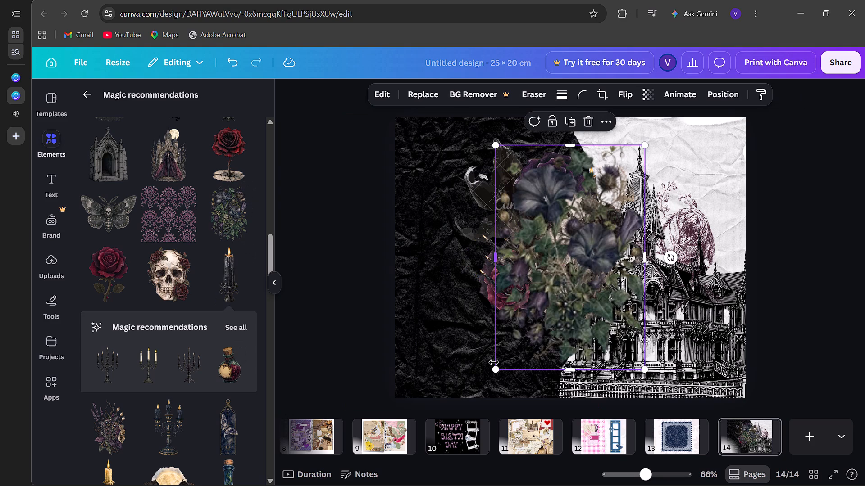
drag(492, 368, 545, 283)
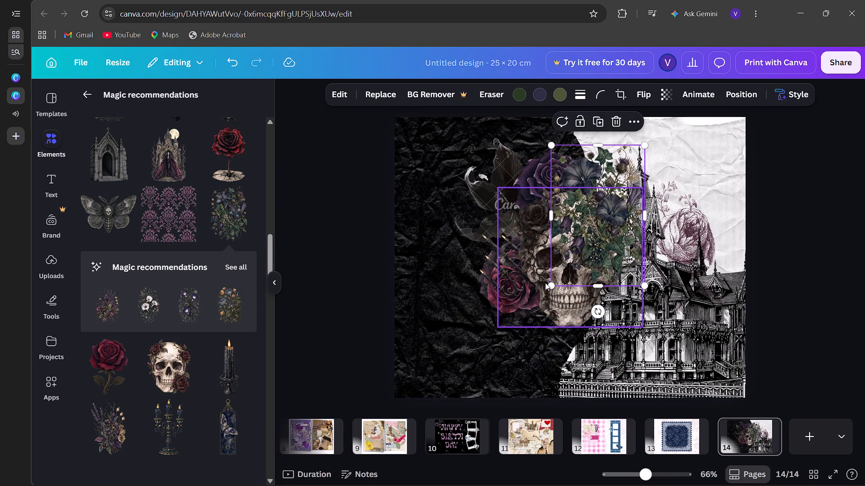
drag(594, 203, 587, 200)
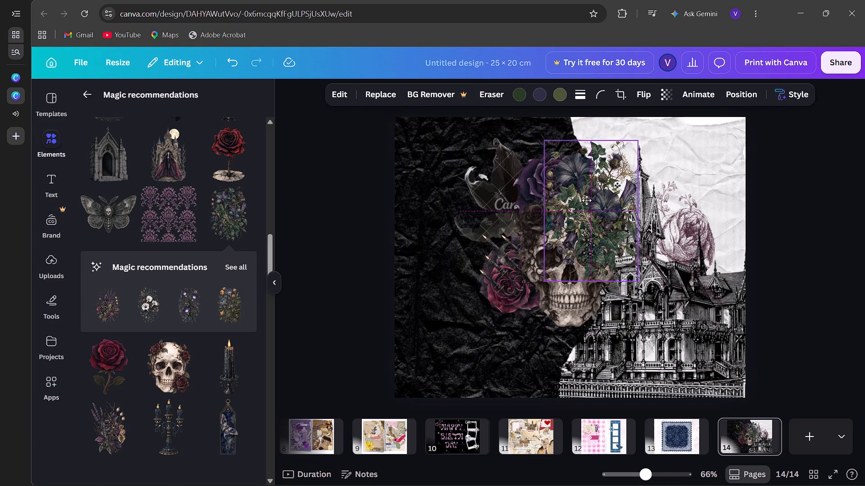
drag(587, 200, 496, 238)
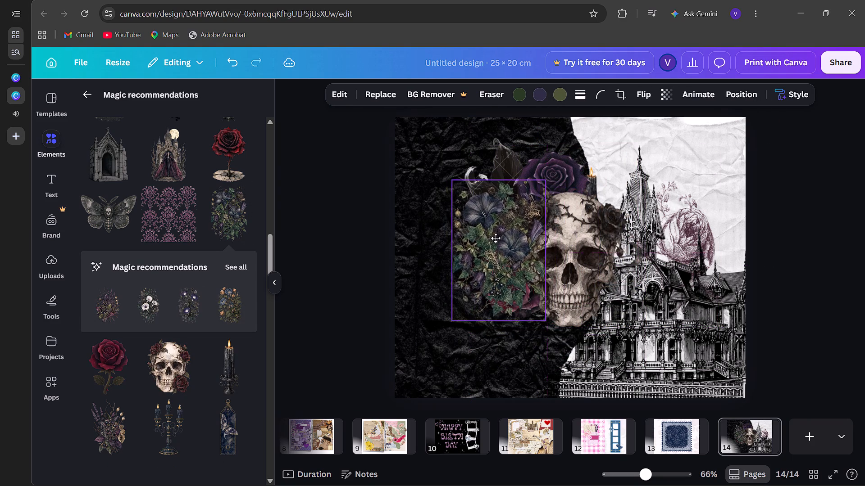
drag(496, 238, 504, 259)
drag(578, 274, 576, 262)
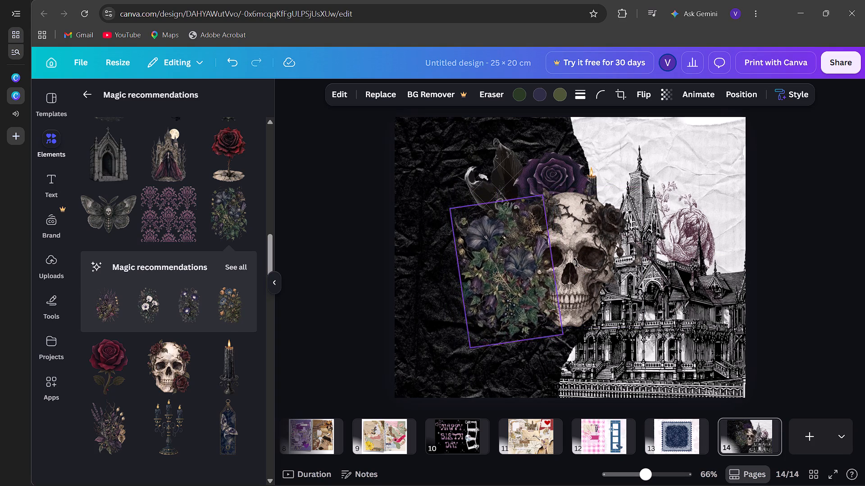
drag(576, 262, 561, 250)
drag(507, 274, 516, 284)
Send the flower and ivy bouquet to the back, then bring it forward four layers so it sits behind the skull and burgundy rose.
click(751, 91)
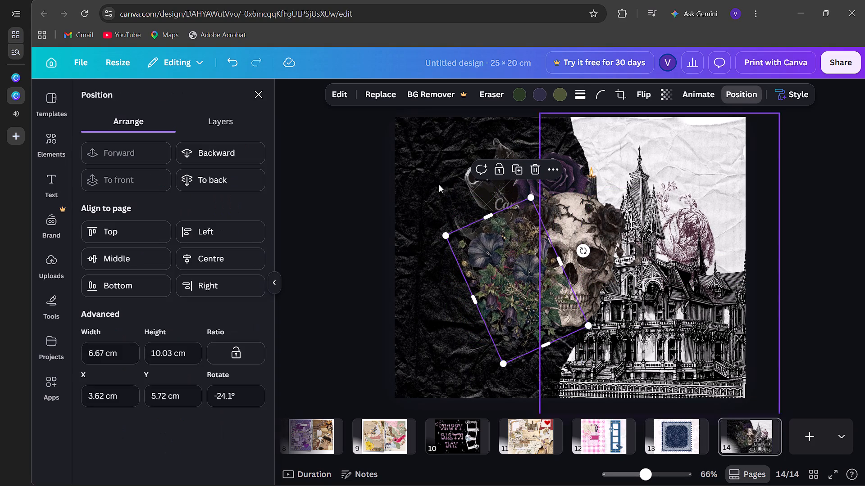
click(204, 180)
click(131, 156)
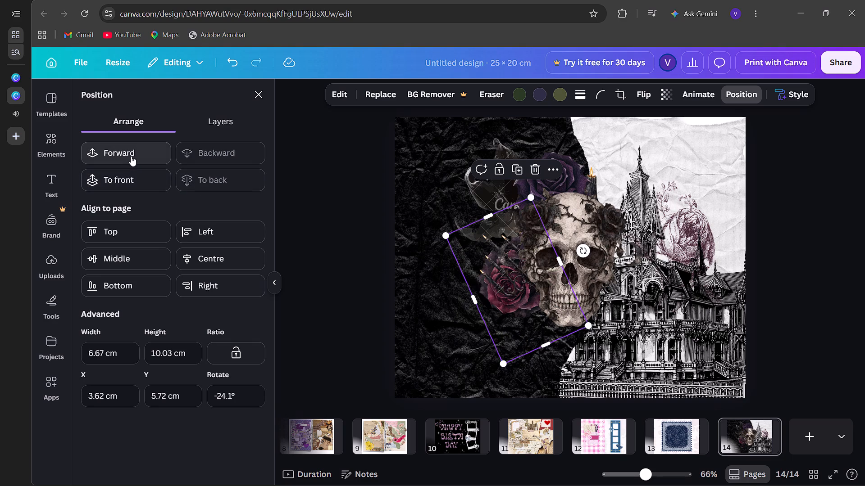
click(131, 156)
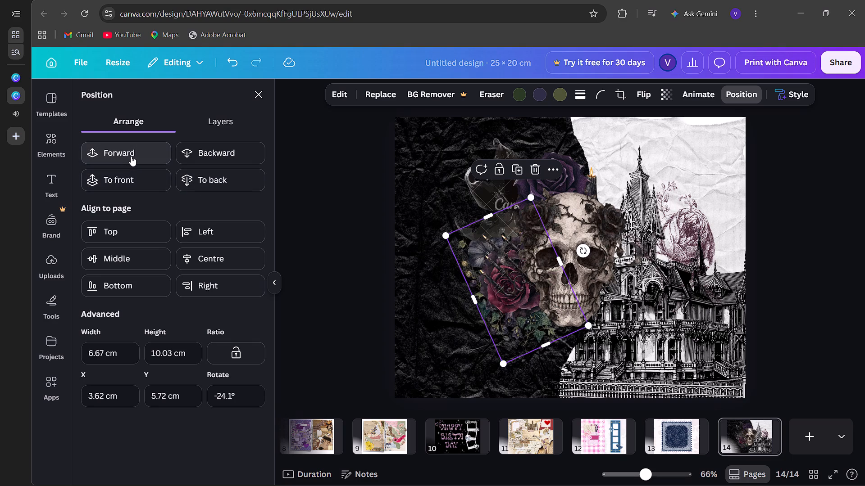
click(131, 156)
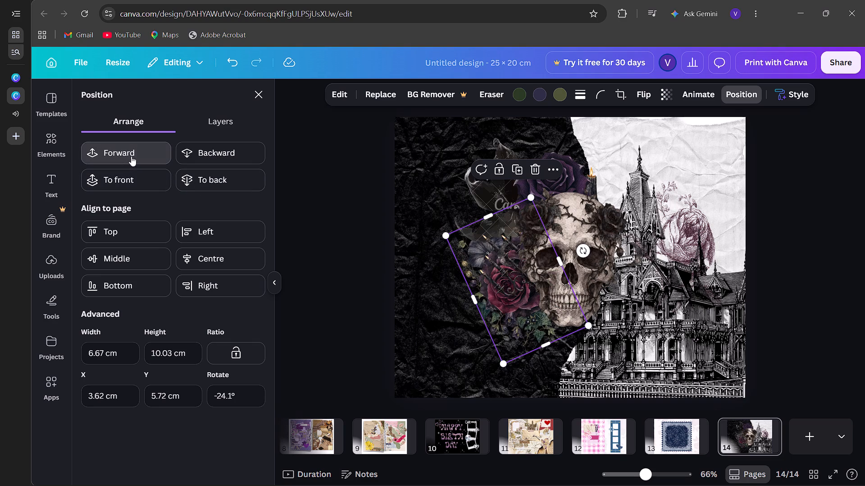
click(131, 156)
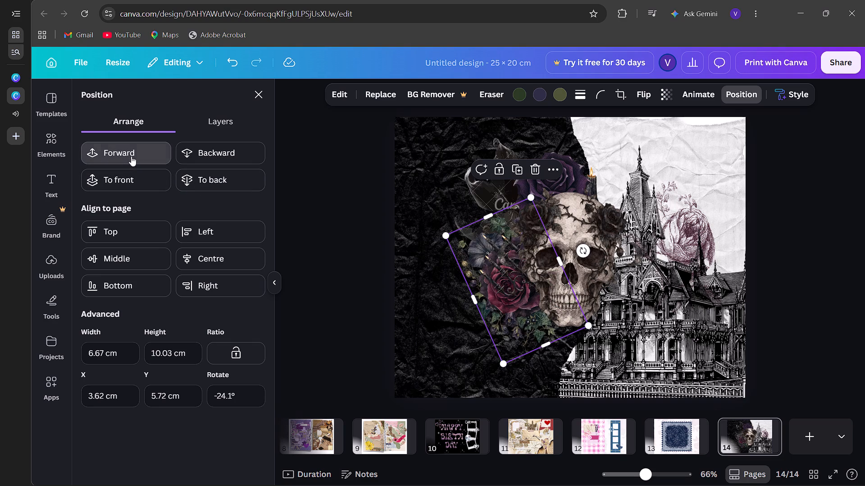
Shift the flower and ivy bouquet forward two layers and back one, and delete the candelabra lying over it.
click(131, 156)
click(131, 156)
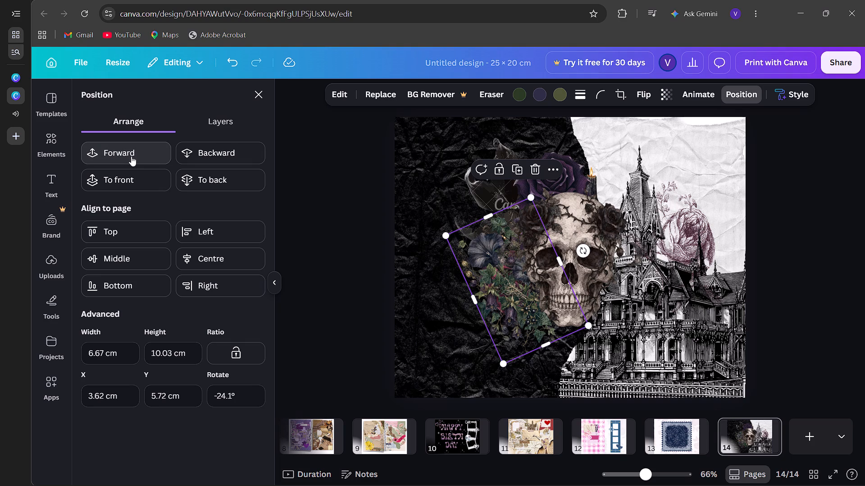
click(184, 153)
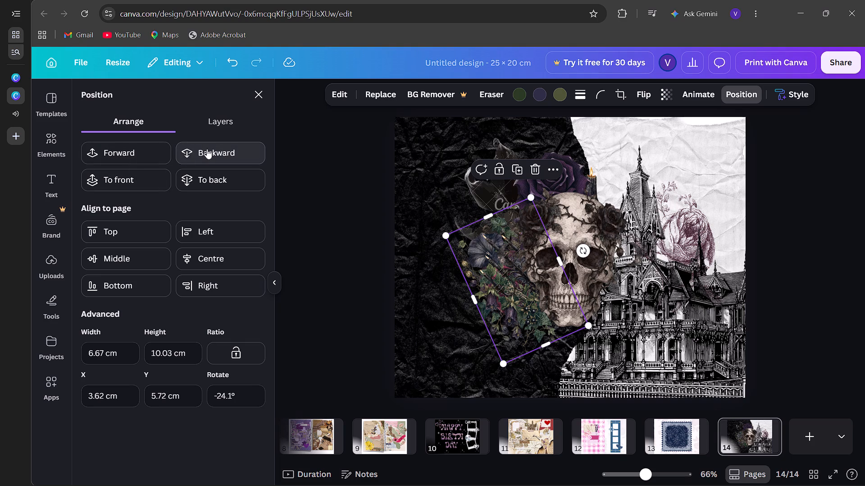
click(491, 277)
key(BackSpace)
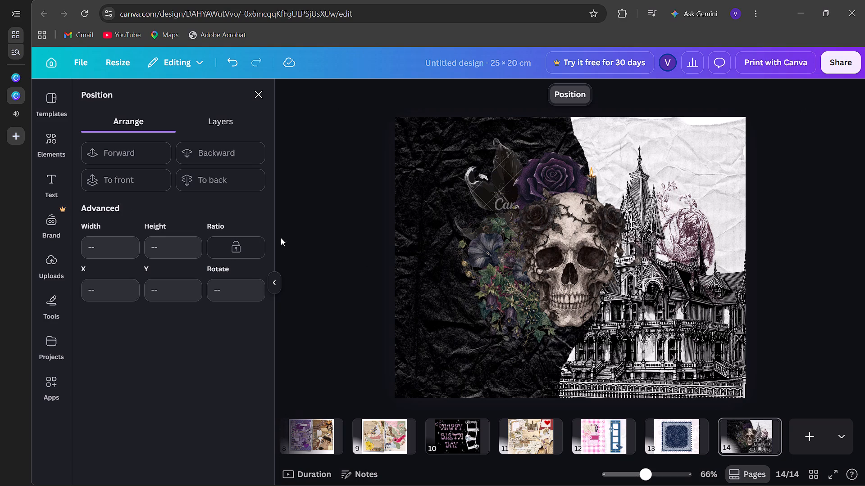
Send the flower and ivy bouquet back one layer, behind the burgundy rose.
click(493, 295)
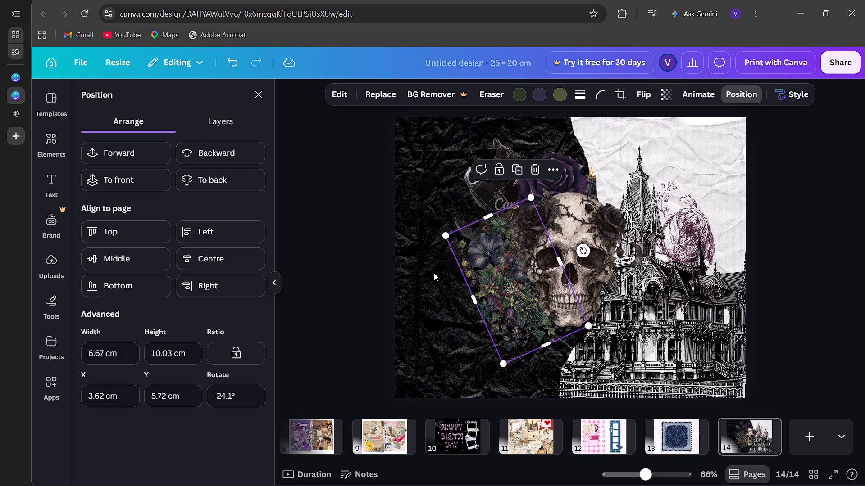
click(225, 157)
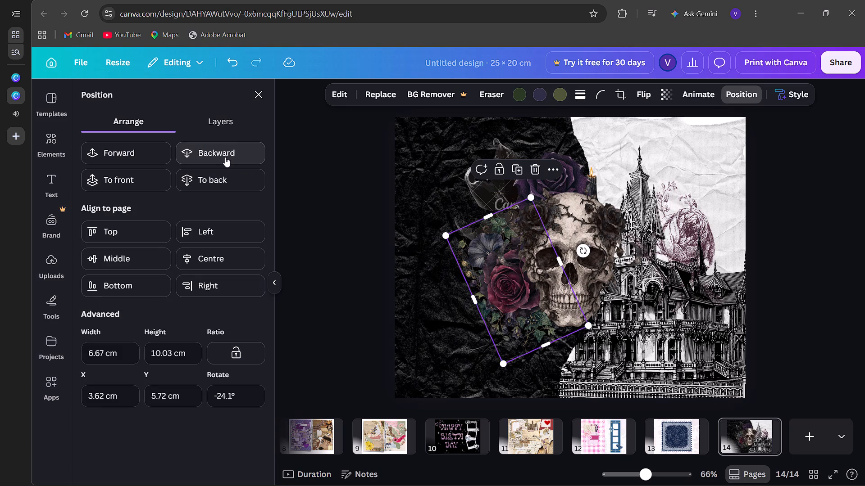
Duplicate the bouquet, rotate the copy to about 111.6° and place it over the skull's forehead at about X 6.76 cm, Y 0.78 cm.
click(512, 169)
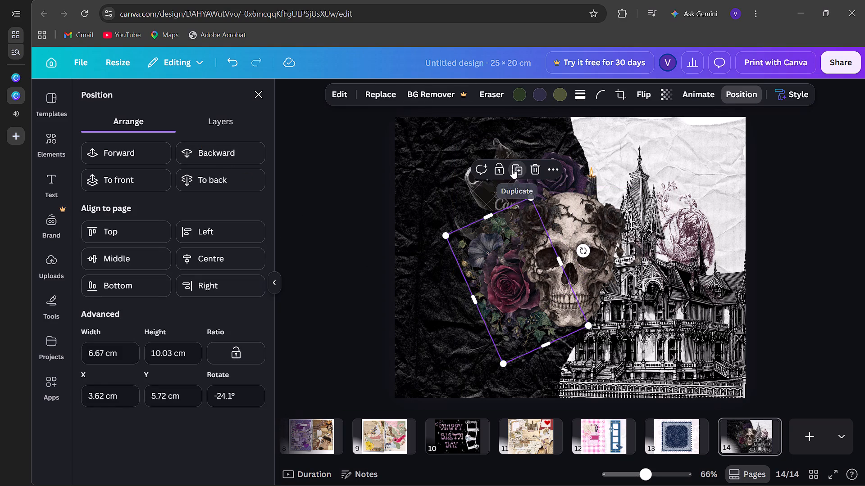
drag(591, 251, 511, 331)
drag(518, 285, 568, 195)
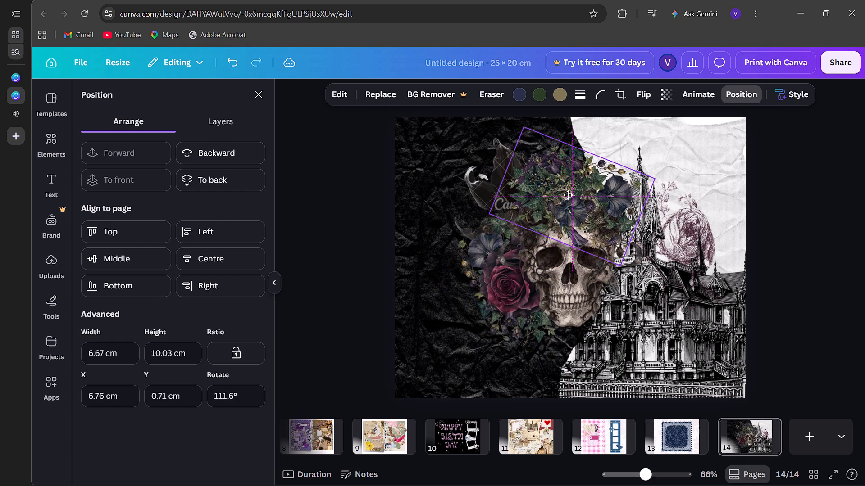
drag(568, 195, 568, 196)
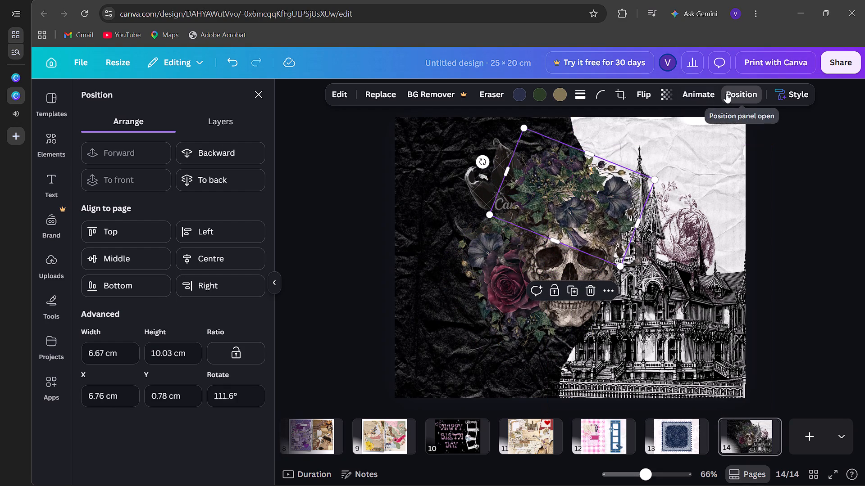
Send the copied bouquet to the back, bring it forward two layers and raise it to about Y 0.31 cm behind the skull.
click(714, 93)
click(736, 92)
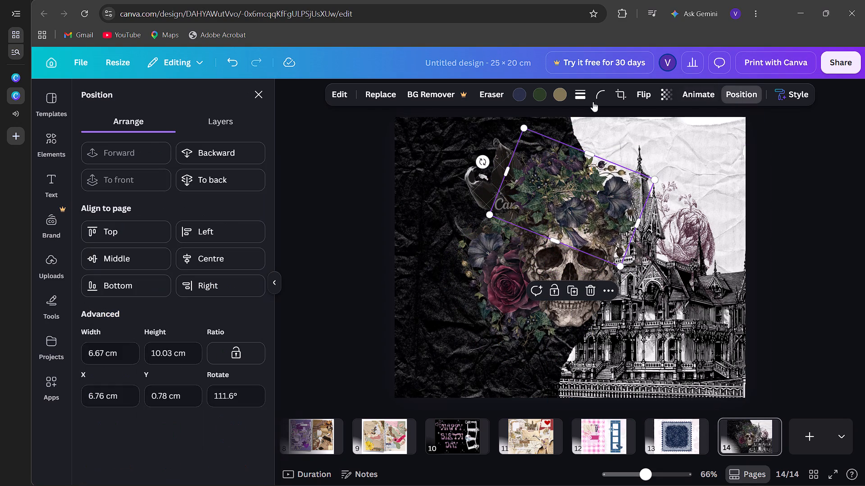
click(225, 180)
click(147, 153)
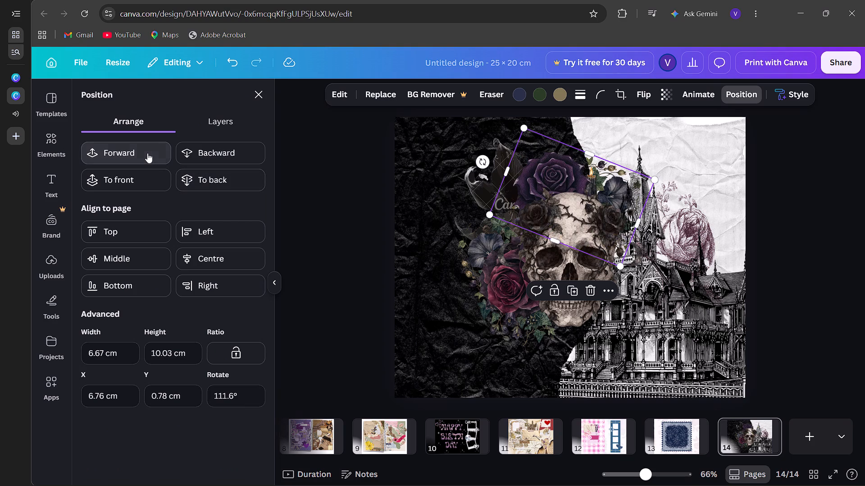
click(147, 153)
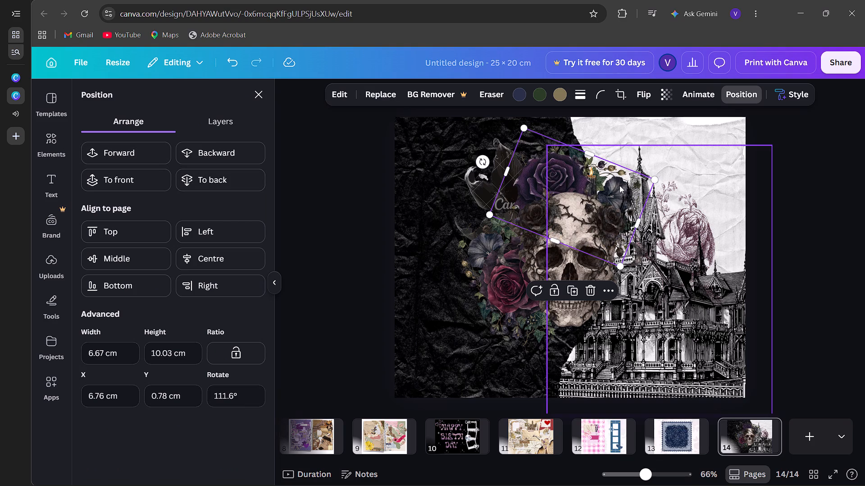
drag(610, 184, 610, 176)
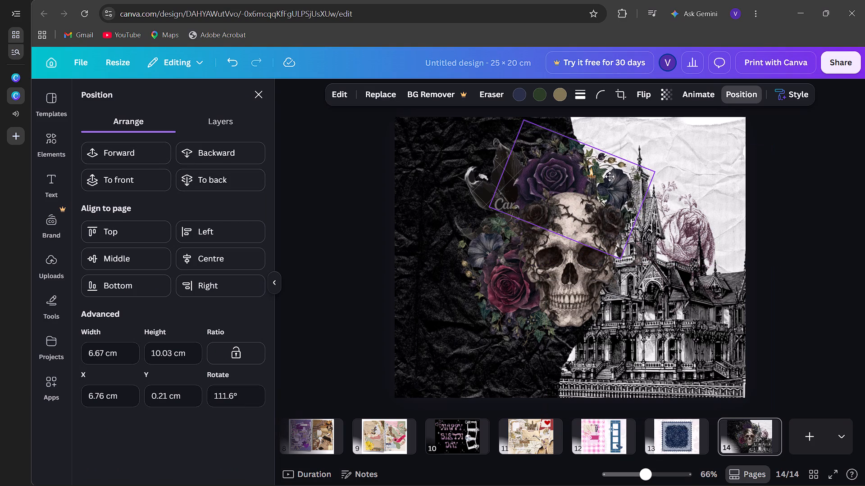
drag(610, 176, 610, 178)
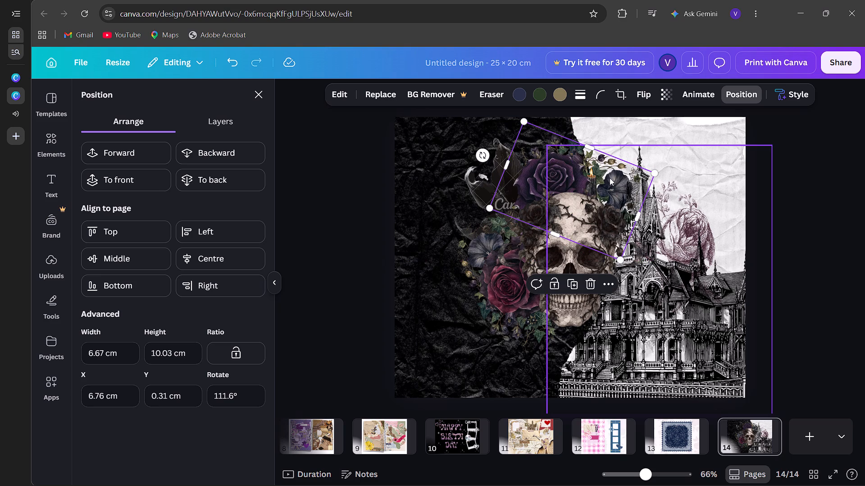
click(271, 94)
click(269, 94)
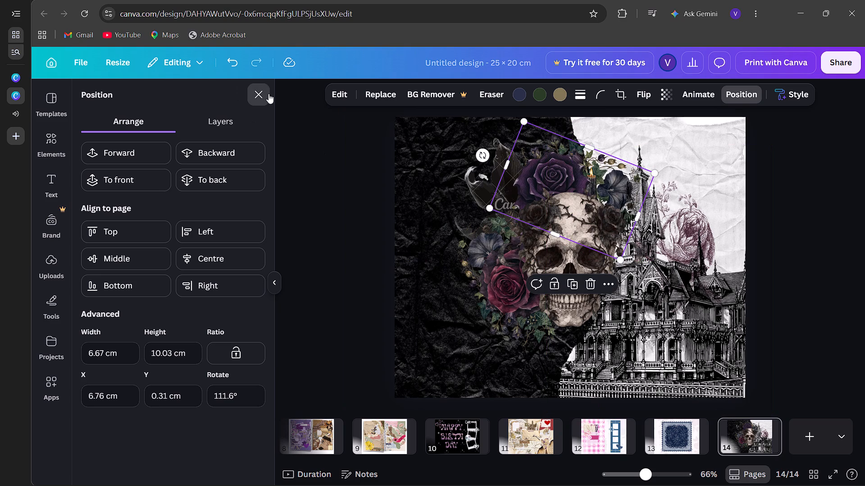
Search the elements for "black leaves" and add the first graphic, the pair of upright dark leaves.
scroll(215, 151, up, 5)
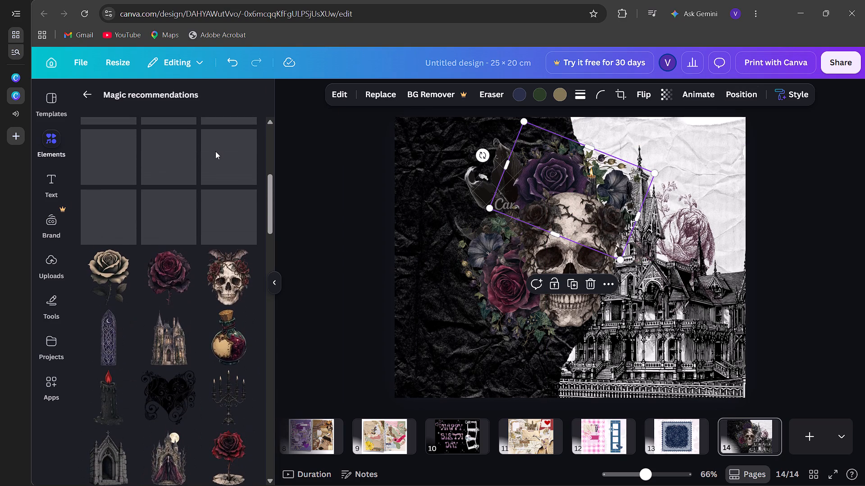
scroll(215, 151, up, 6)
click(82, 86)
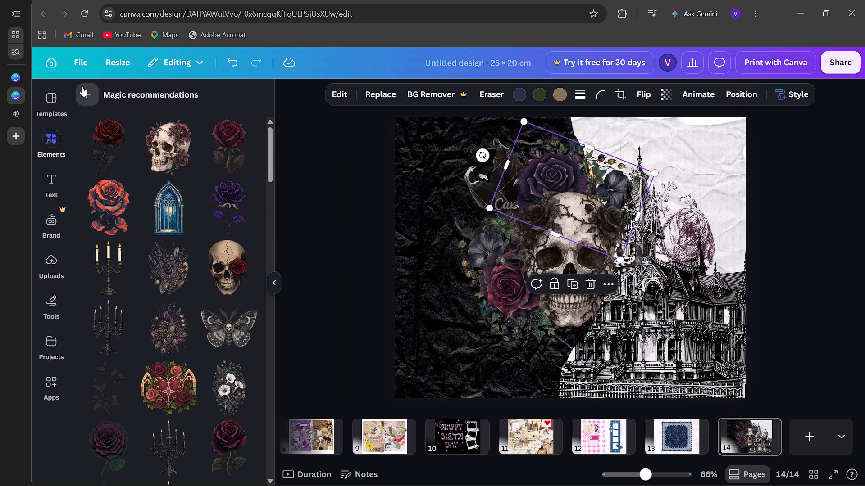
click(136, 105)
key(v)
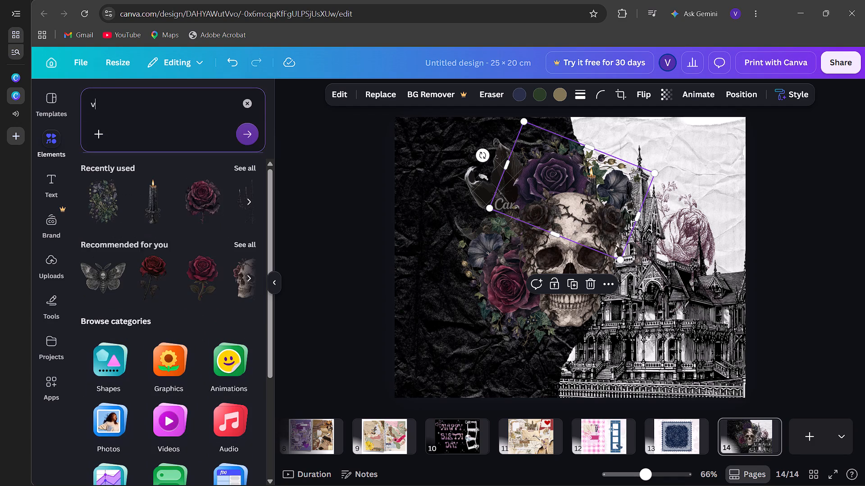
key(BackSpace)
key(g)
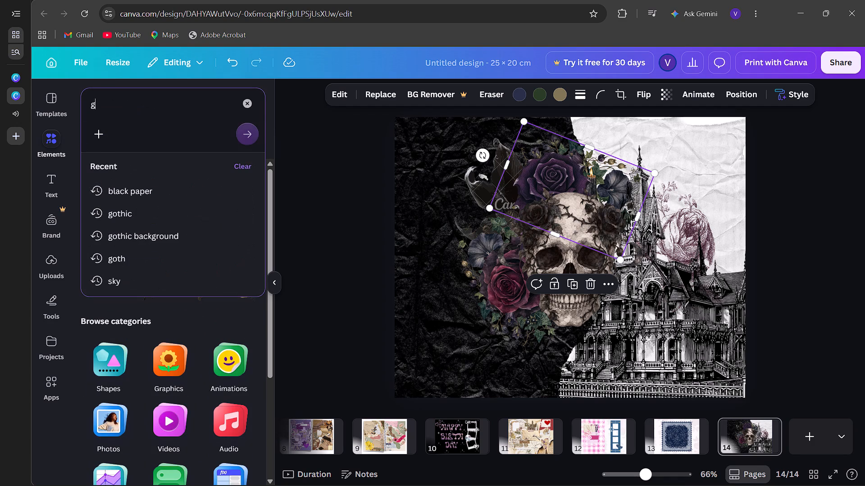
key(BackSpace)
key(BackSpace)
text(blac)
text(k lea)
text(ves)
key(Return)
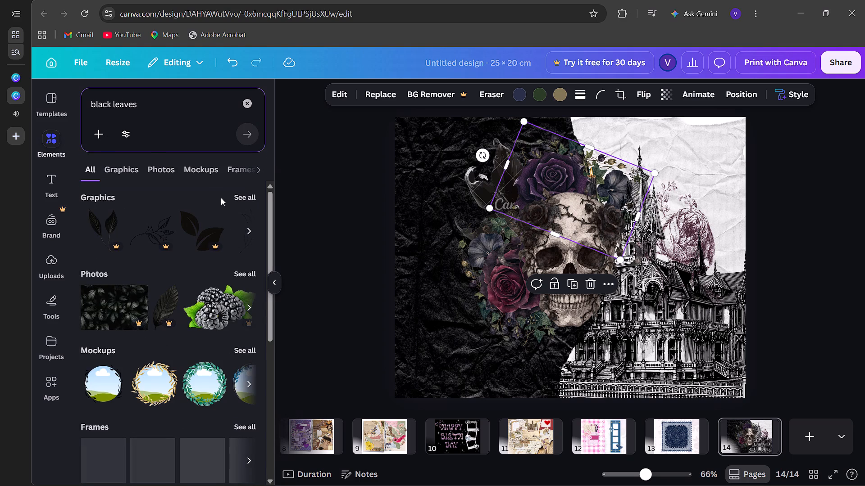
click(232, 193)
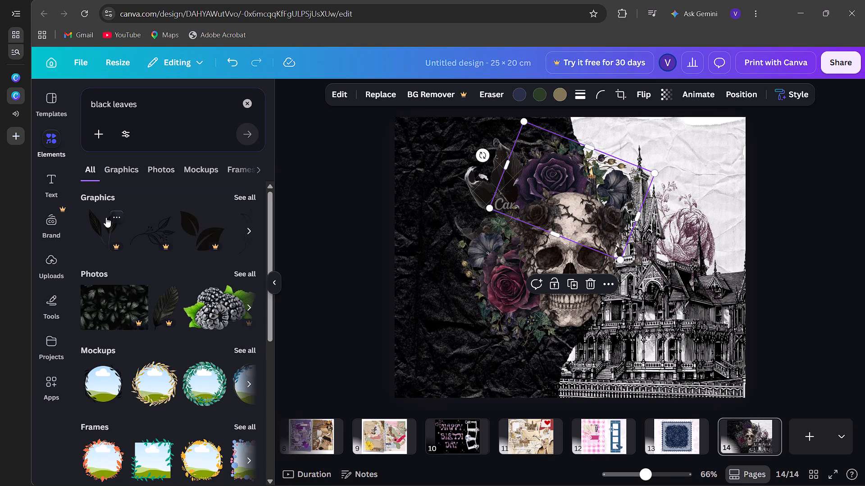
click(106, 217)
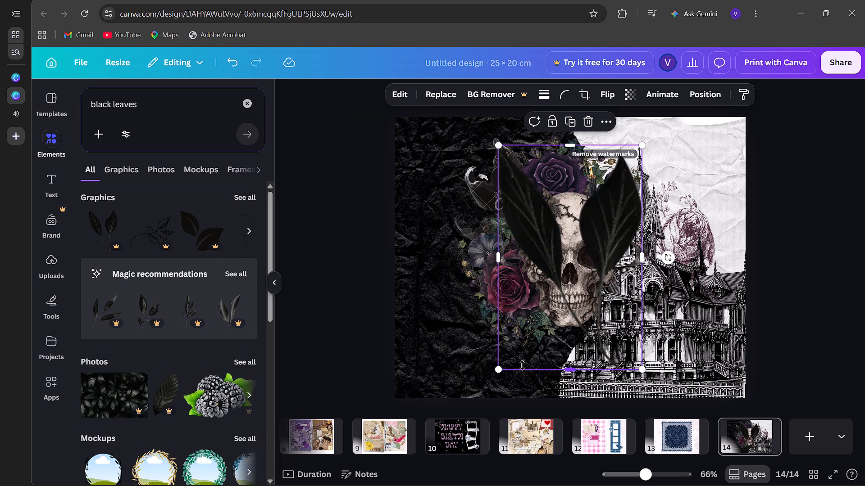
Resize the black leaves to about 4.97 × 7.76 cm, rotate them 37.4° and place them over the purple rose at about X 7.08 cm, Y -0.35 cm.
drag(500, 365, 578, 251)
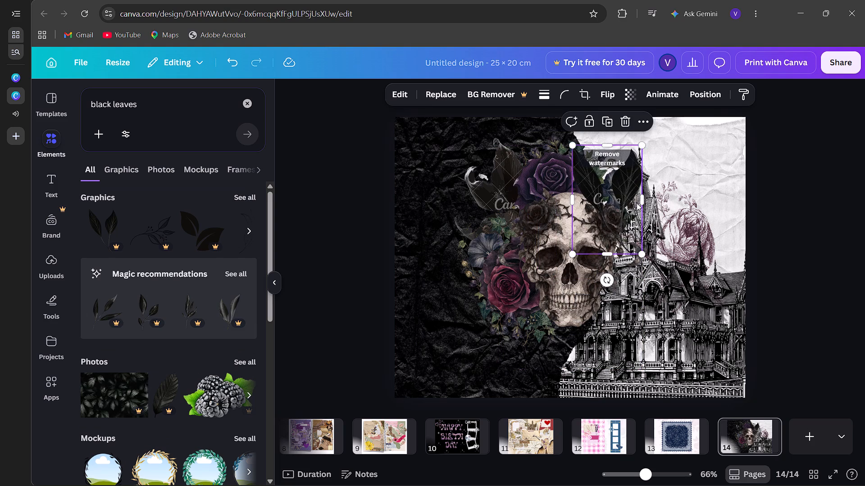
drag(637, 203, 514, 216)
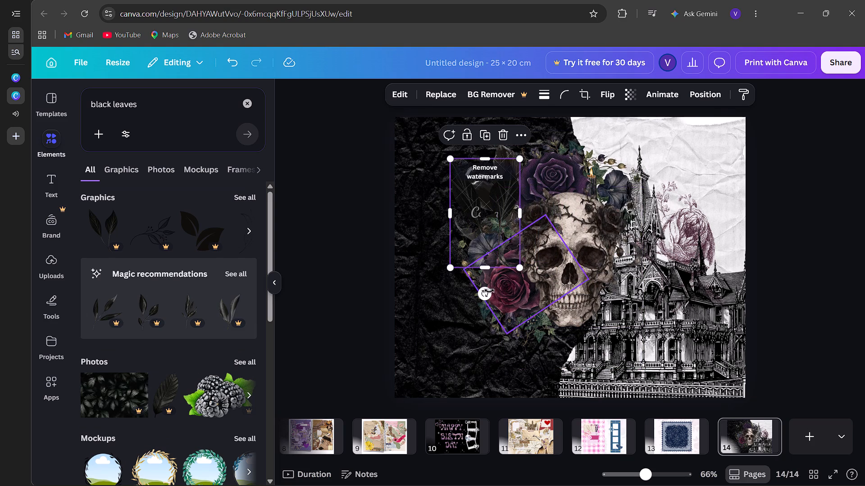
drag(487, 294, 562, 264)
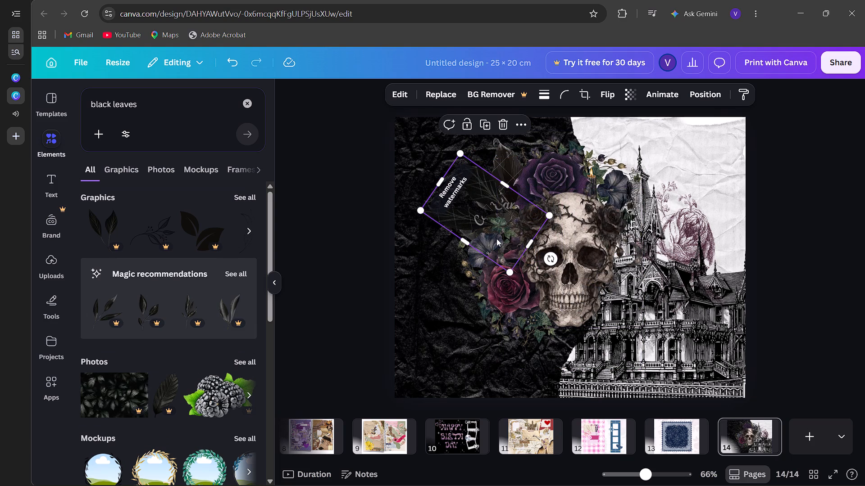
drag(496, 238, 500, 245)
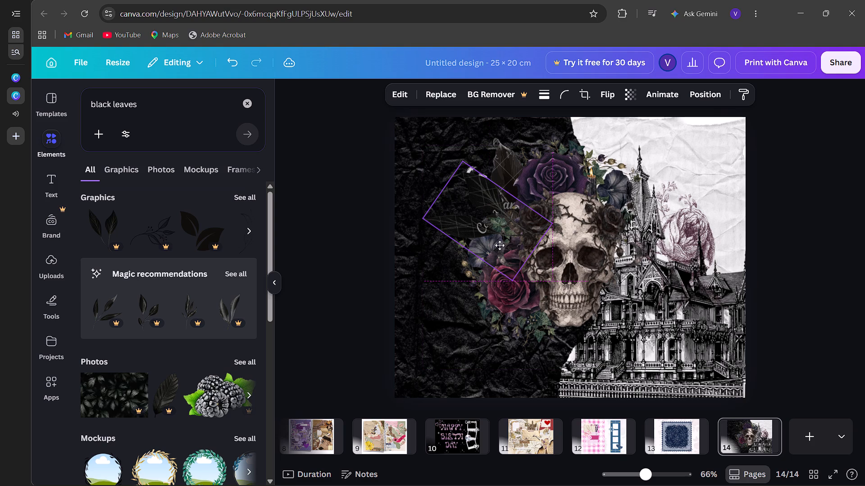
drag(500, 245, 605, 207)
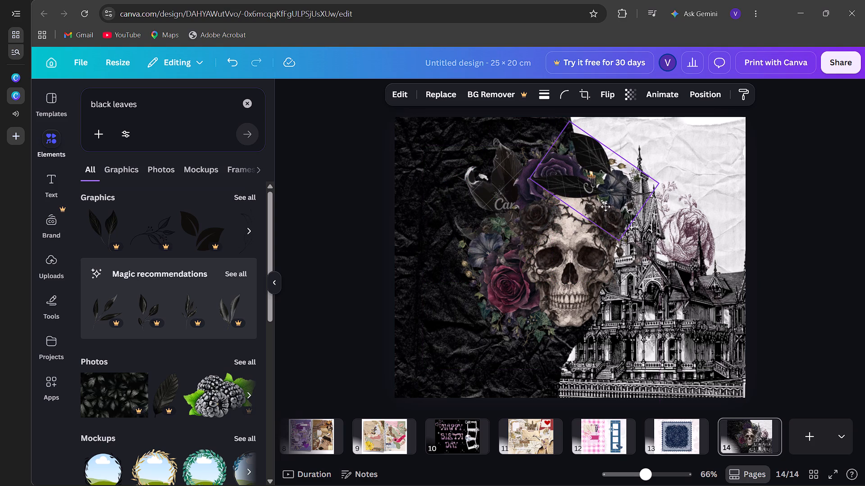
drag(605, 207, 605, 207)
click(661, 234)
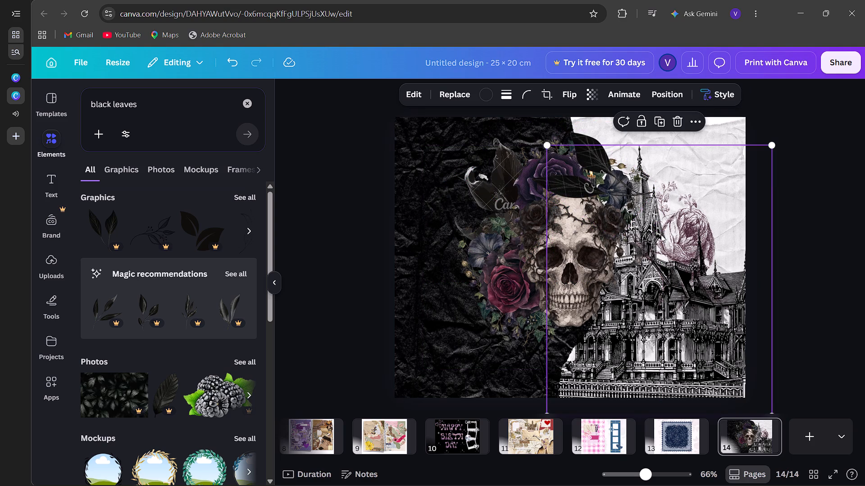
click(612, 198)
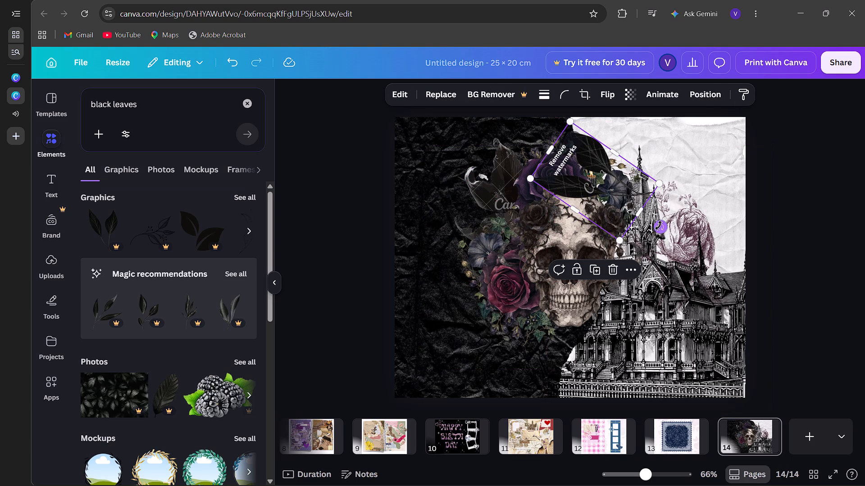
drag(659, 225, 519, 282)
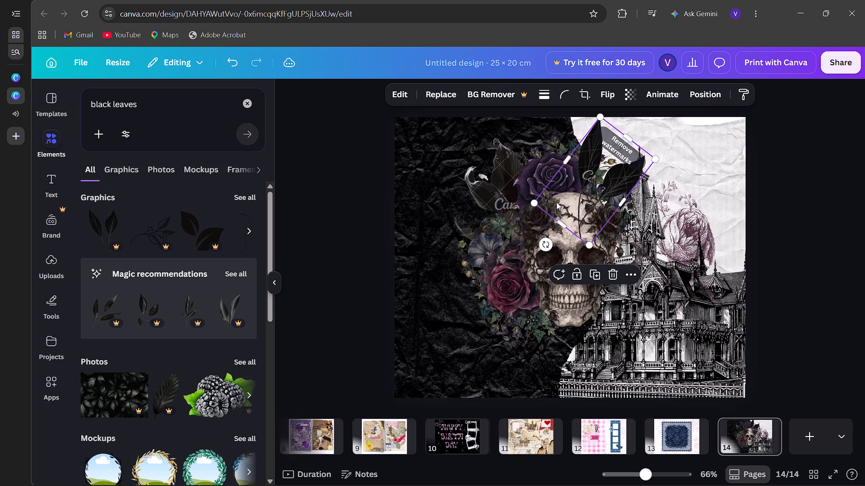
drag(592, 187, 570, 187)
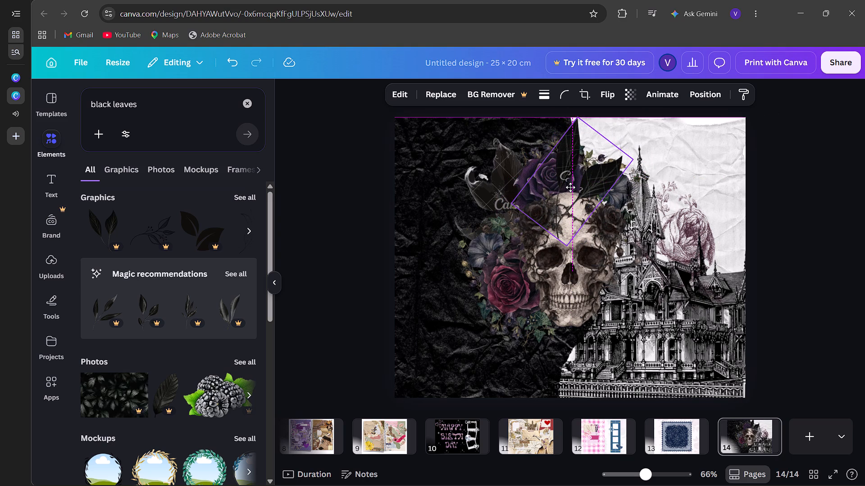
drag(570, 187, 552, 183)
Send the black leaves back three layers so they sit behind the purple rose, and deselect them.
click(685, 89)
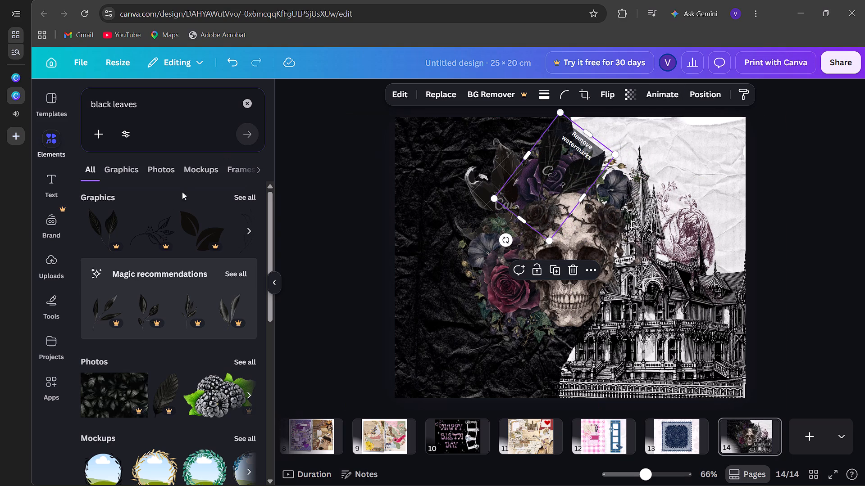
click(702, 95)
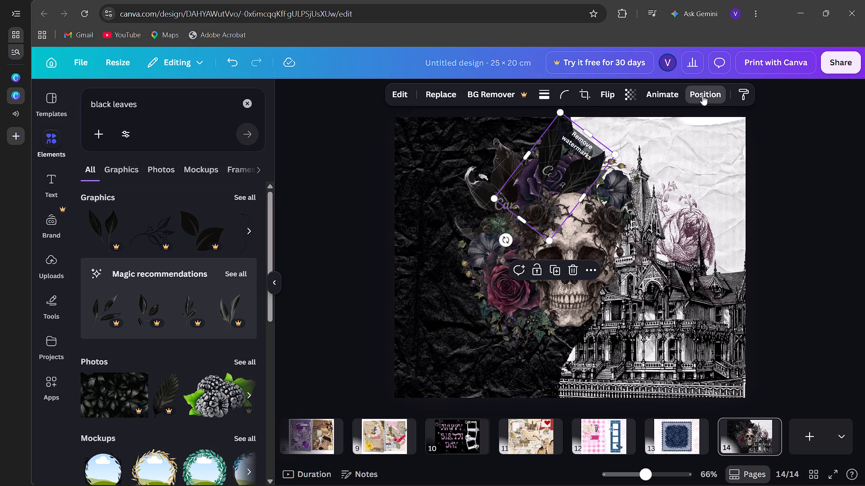
click(230, 152)
click(230, 152)
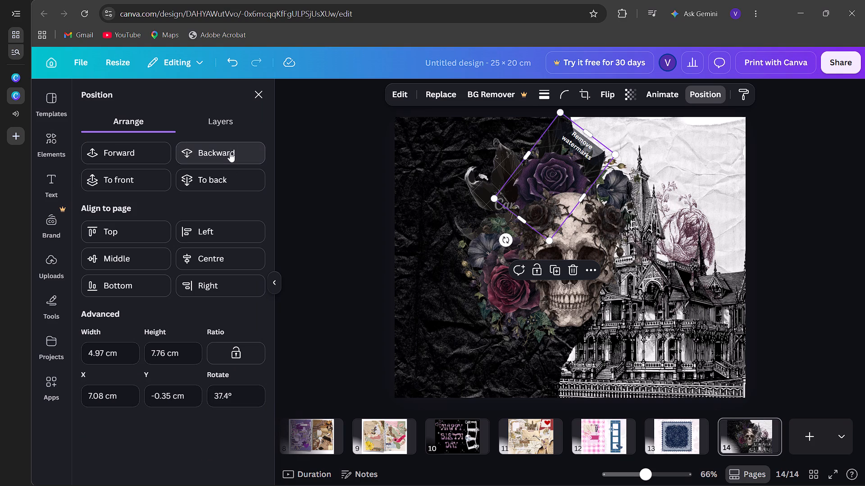
click(230, 152)
click(265, 94)
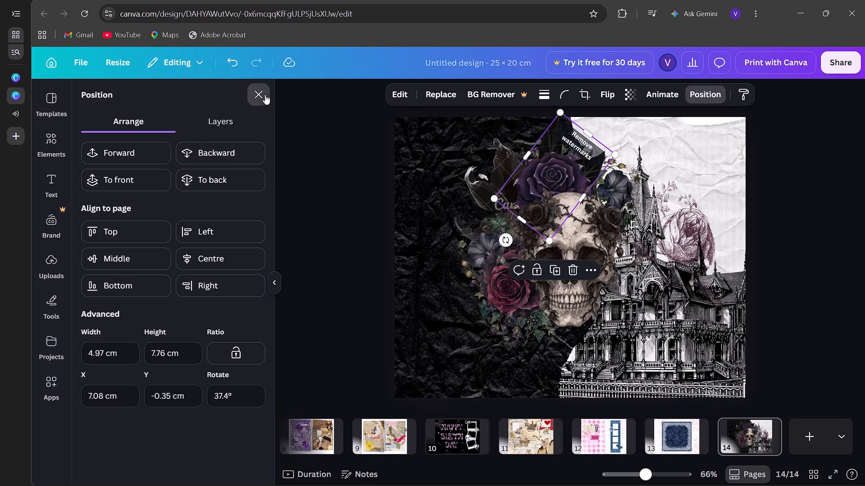
click(336, 171)
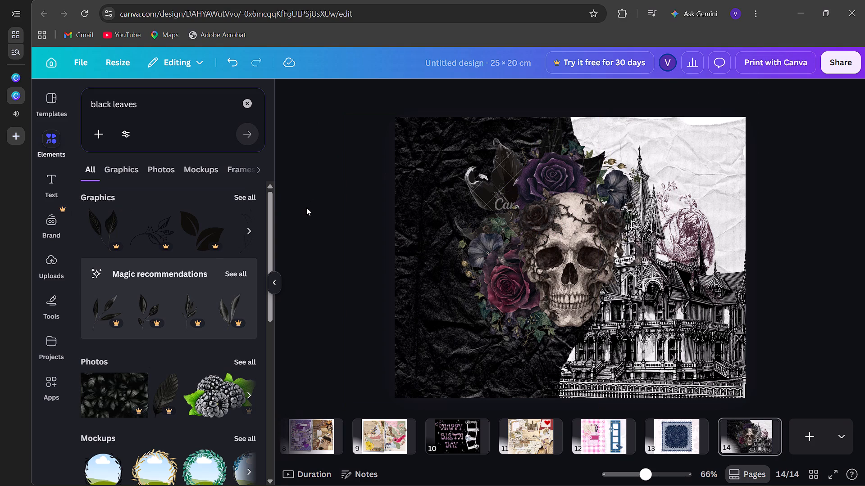
Replace the elements search text and search for "vampire".
click(195, 107)
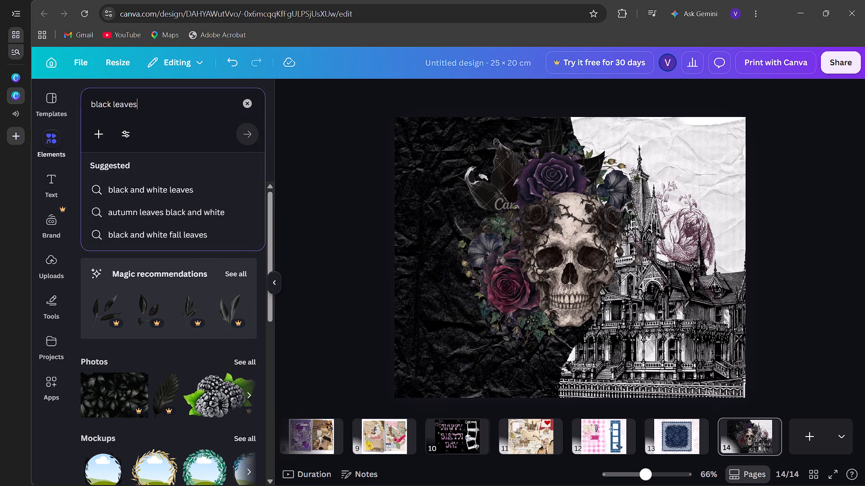
key(BackSpace)
key(BackSpace)
key(BackSpace)
key(BackSpace)
key(BackSpace)
key(BackSpace)
key(BackSpace)
key(BackSpace)
key(BackSpace)
key(BackSpace)
key(BackSpace)
key(BackSpace)
key(BackSpace)
key(BackSpace)
key(BackSpace)
key(BackSpace)
key(BackSpace)
key(BackSpace)
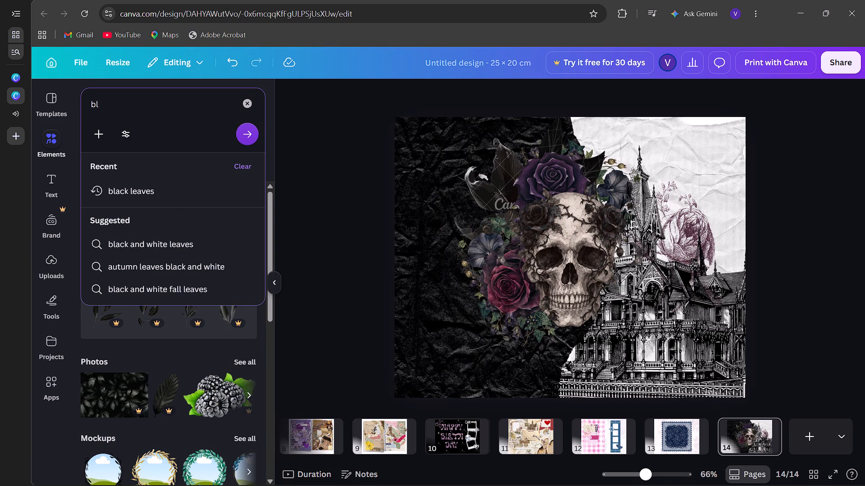
key(BackSpace)
key(BackSpace)
text(vampire)
key(Return)
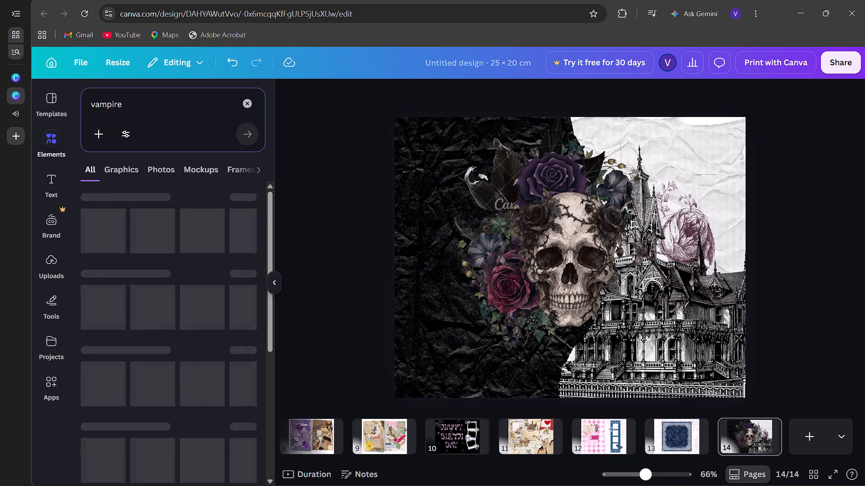
Switch to Spotify, skip ahead three songs in the Streets Radio playlist, and return to the Canva design.
click(45, 112)
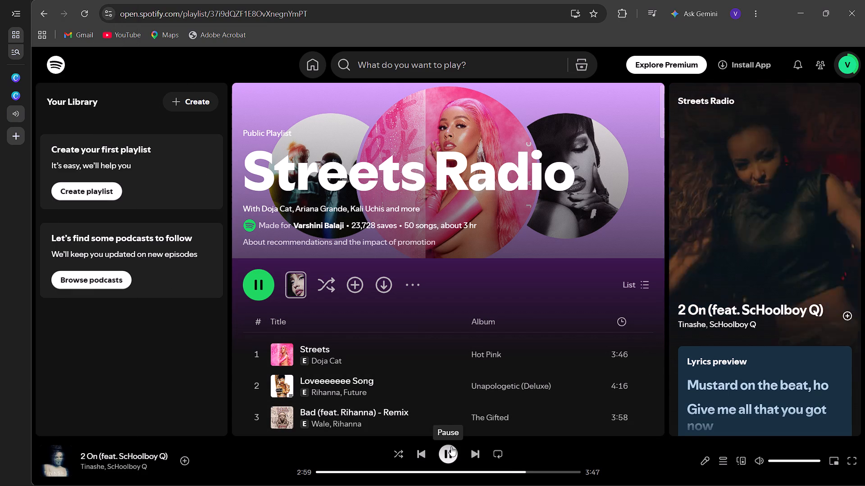
click(476, 453)
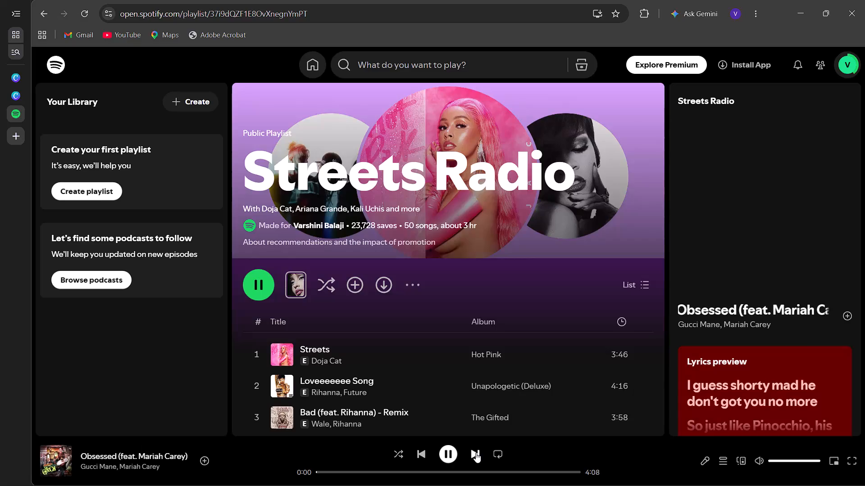
click(476, 453)
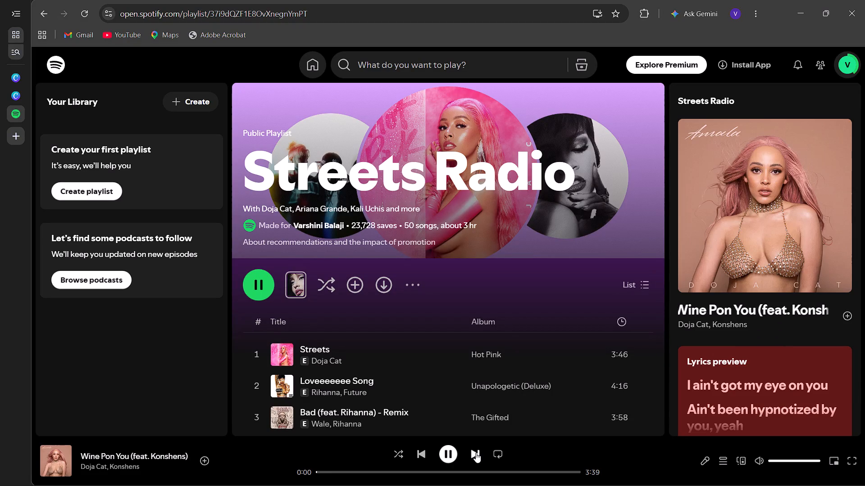
click(476, 453)
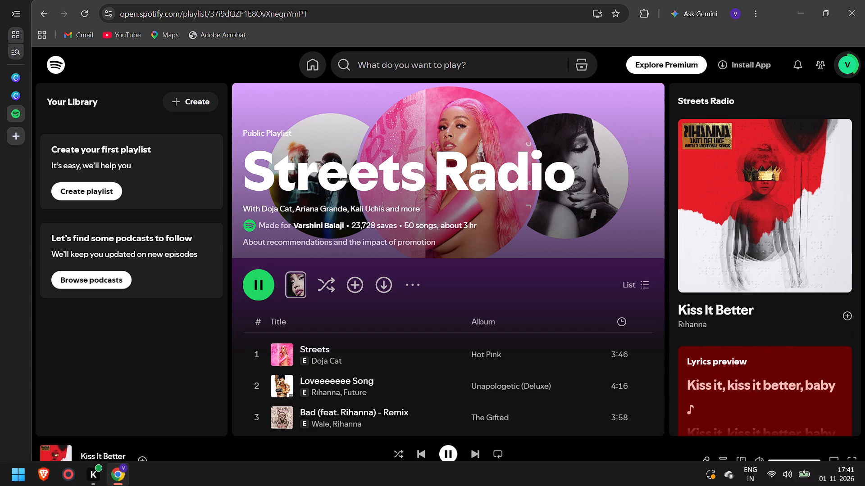
click(17, 96)
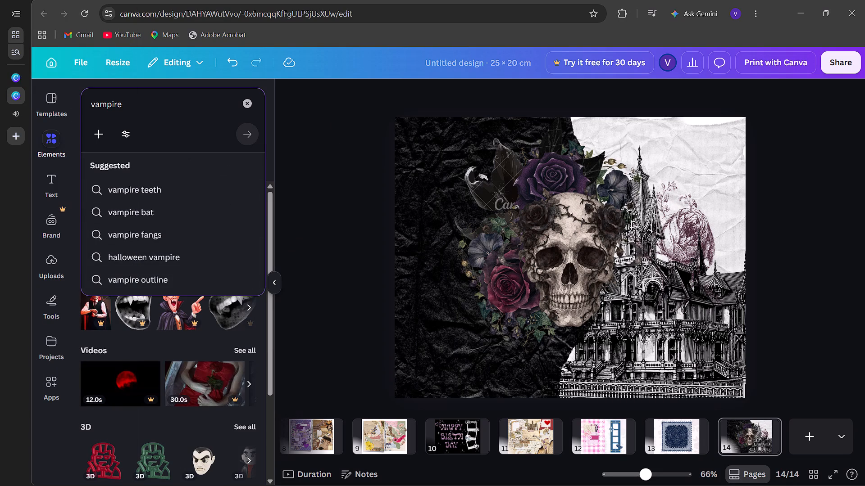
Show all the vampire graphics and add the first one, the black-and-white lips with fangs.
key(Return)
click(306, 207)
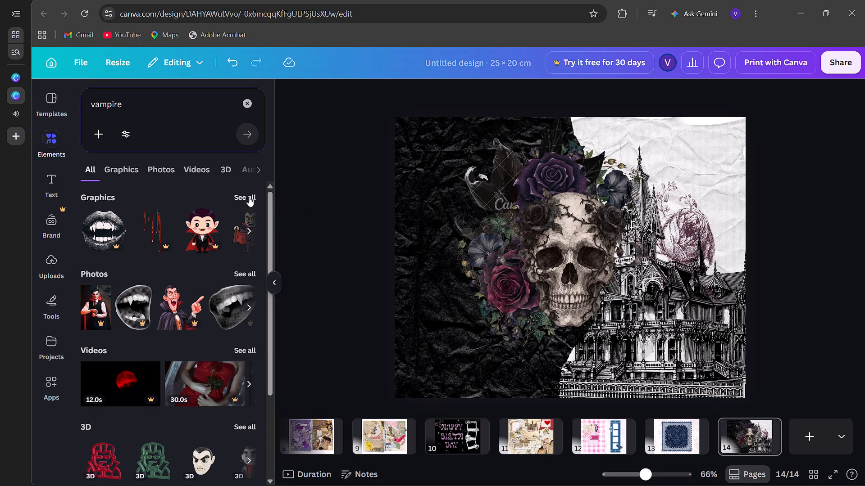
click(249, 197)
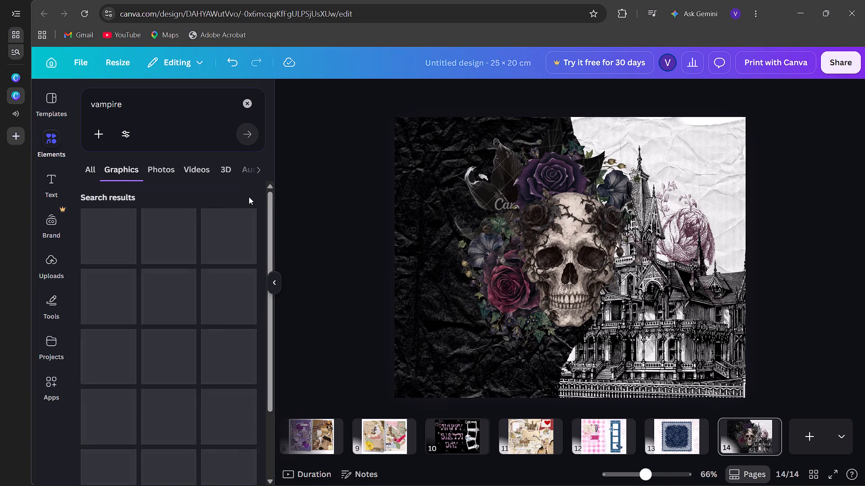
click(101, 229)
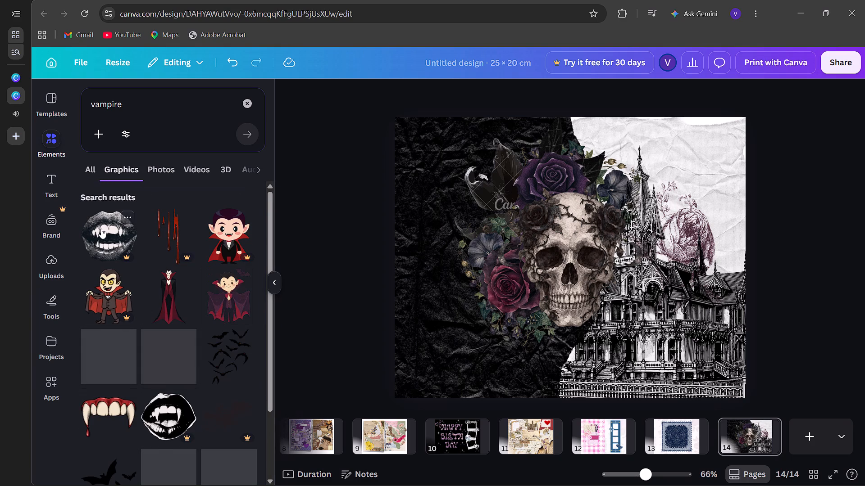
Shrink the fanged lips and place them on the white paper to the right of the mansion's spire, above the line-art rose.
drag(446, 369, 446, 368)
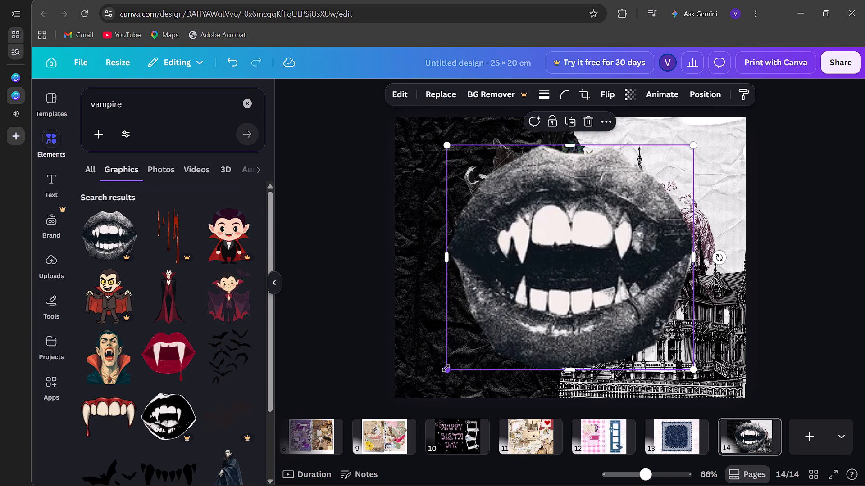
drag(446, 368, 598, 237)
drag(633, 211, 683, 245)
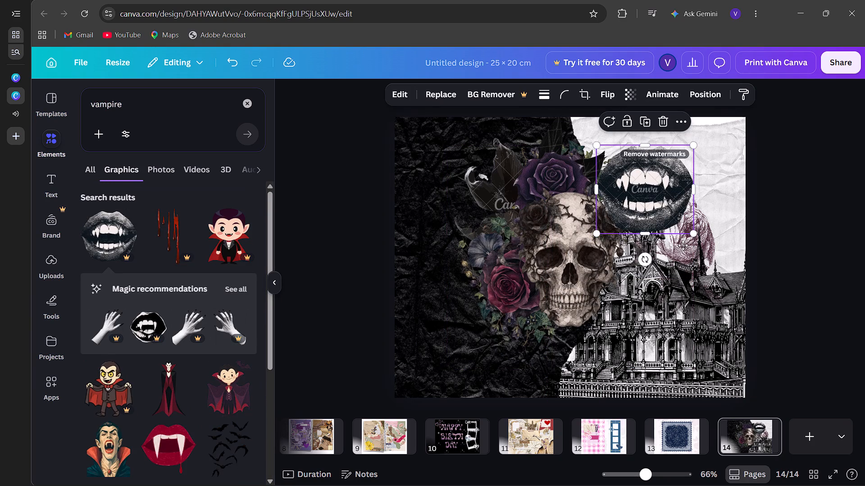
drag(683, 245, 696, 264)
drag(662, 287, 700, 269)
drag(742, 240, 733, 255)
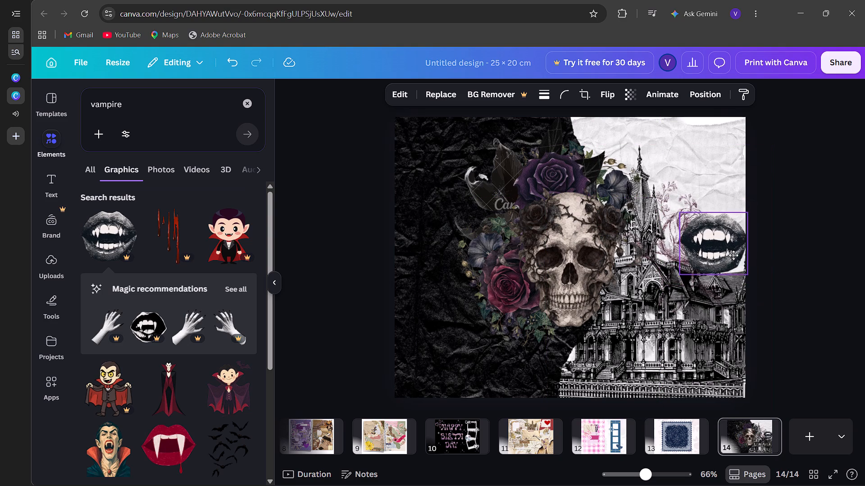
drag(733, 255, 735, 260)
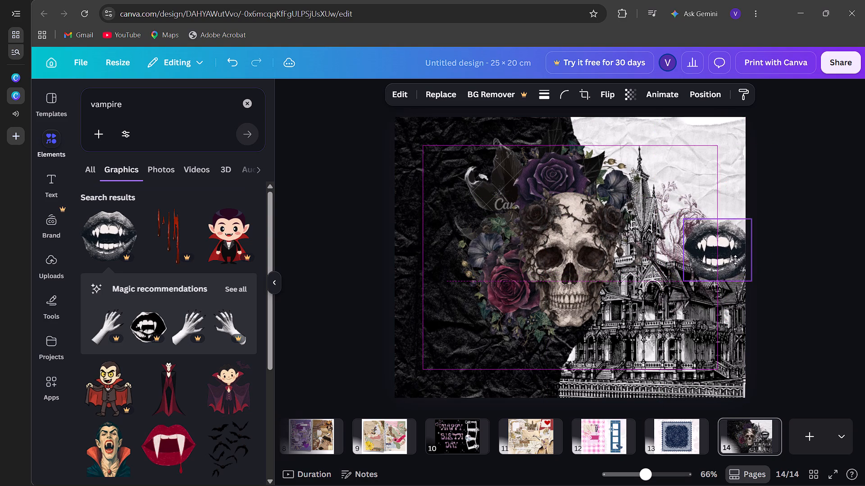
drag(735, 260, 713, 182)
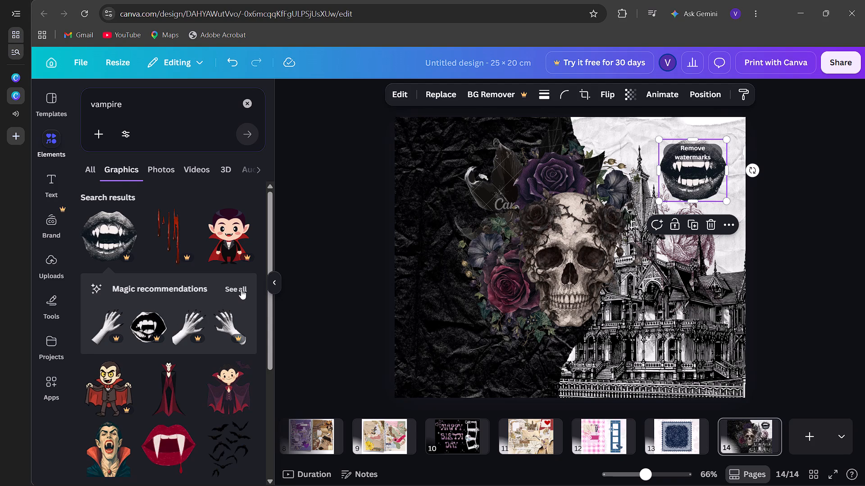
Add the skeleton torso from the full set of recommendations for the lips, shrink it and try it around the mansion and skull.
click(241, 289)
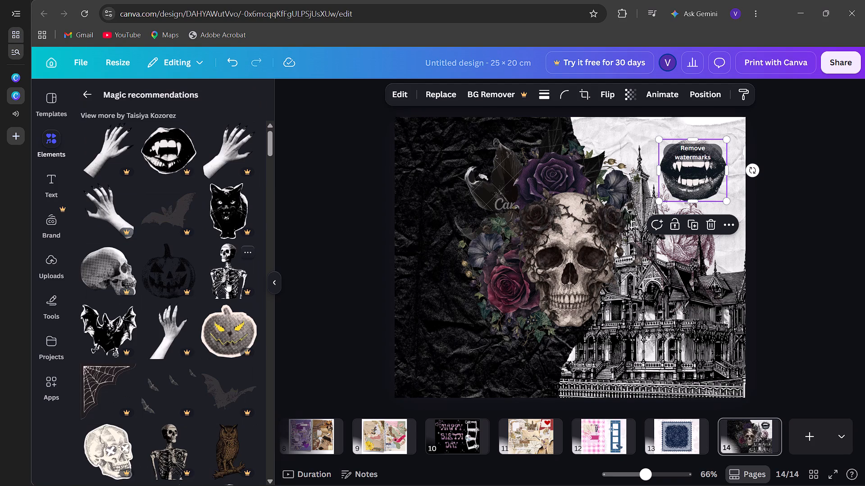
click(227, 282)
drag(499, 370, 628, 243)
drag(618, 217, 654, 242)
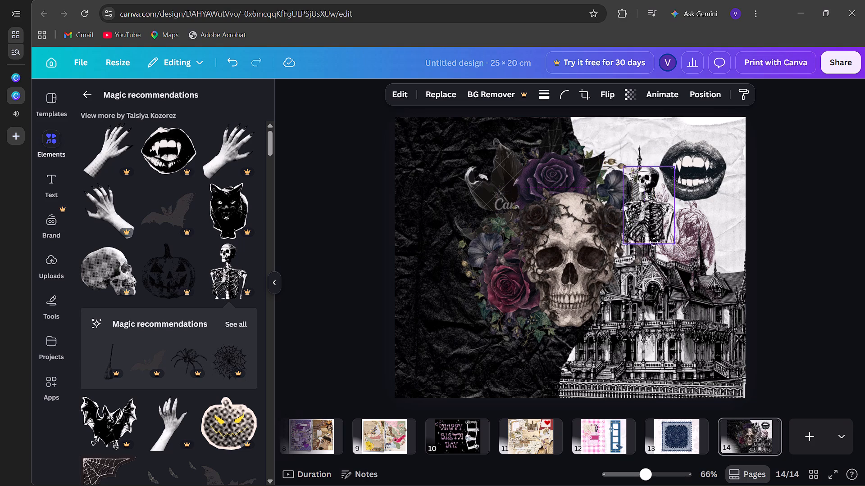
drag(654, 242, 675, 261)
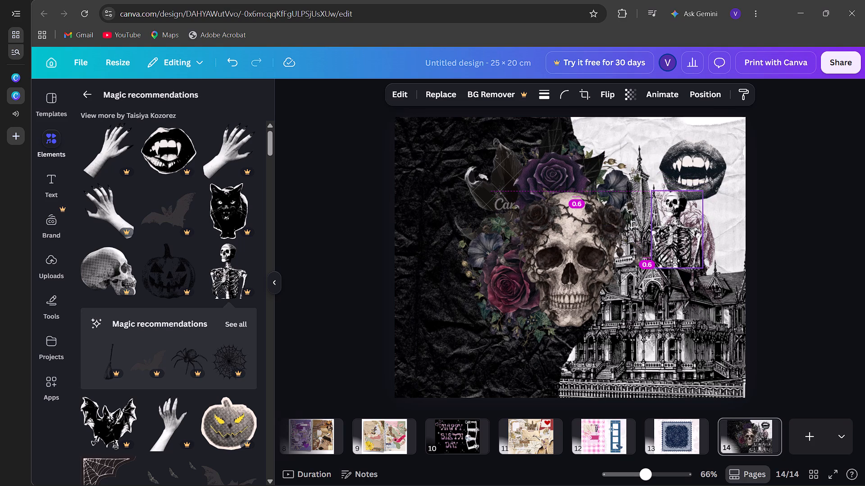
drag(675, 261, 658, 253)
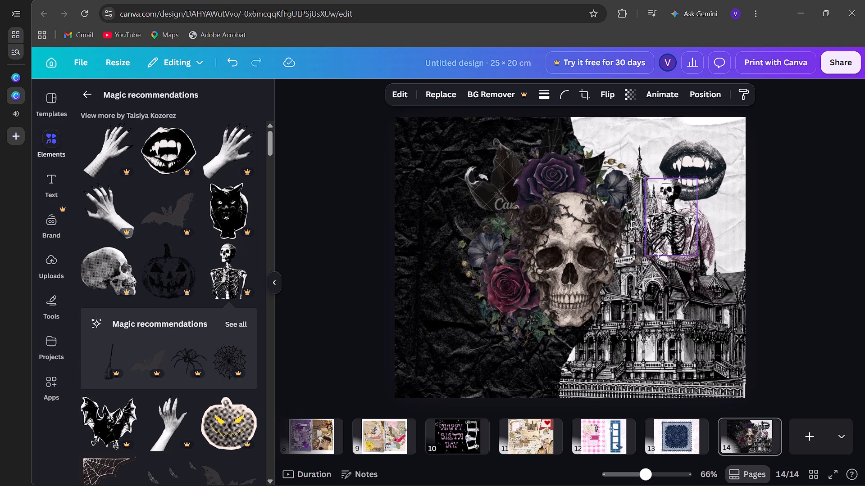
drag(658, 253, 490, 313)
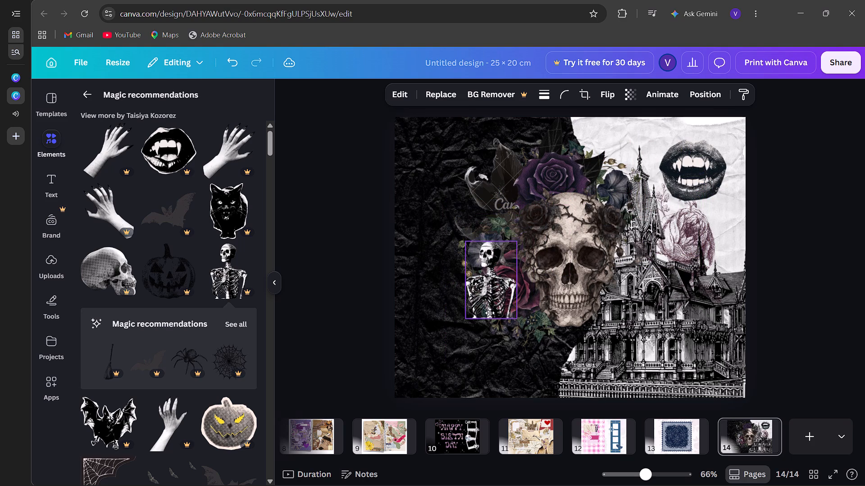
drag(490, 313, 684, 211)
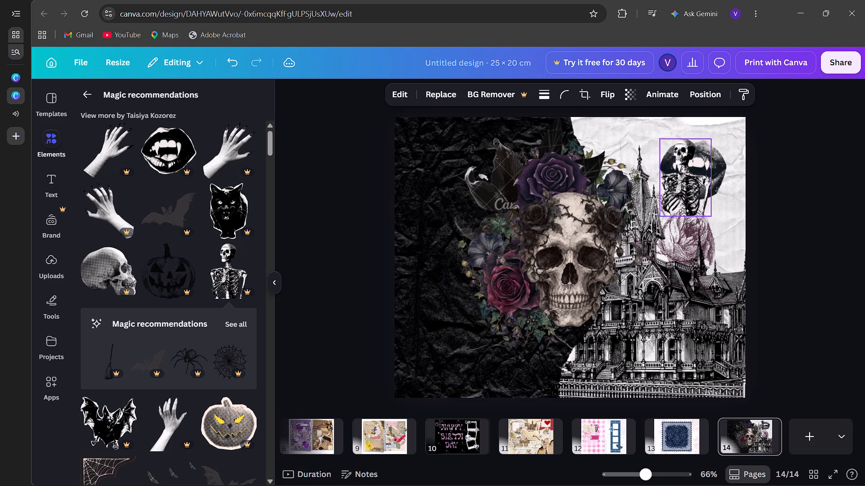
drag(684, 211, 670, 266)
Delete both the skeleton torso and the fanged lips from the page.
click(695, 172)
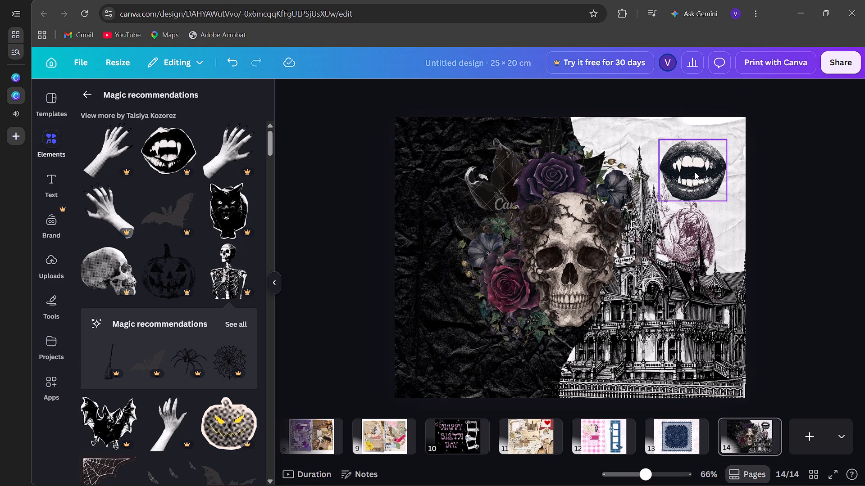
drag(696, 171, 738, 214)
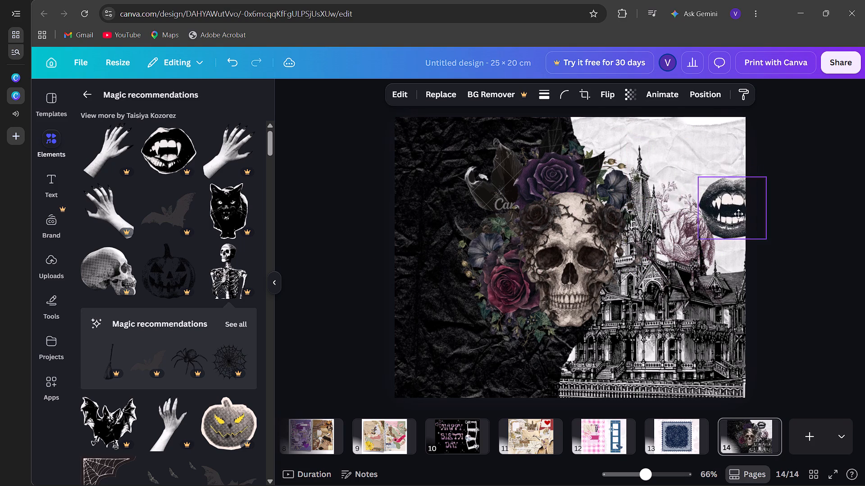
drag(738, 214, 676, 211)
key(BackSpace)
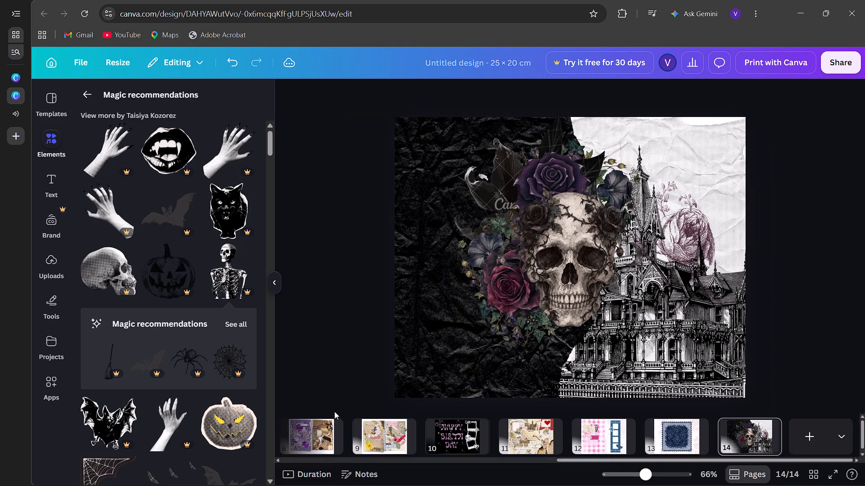
Add the black spider from the skeleton's full recommendations, shrink it and place it over the mansion's roof and the line-art rose.
click(235, 352)
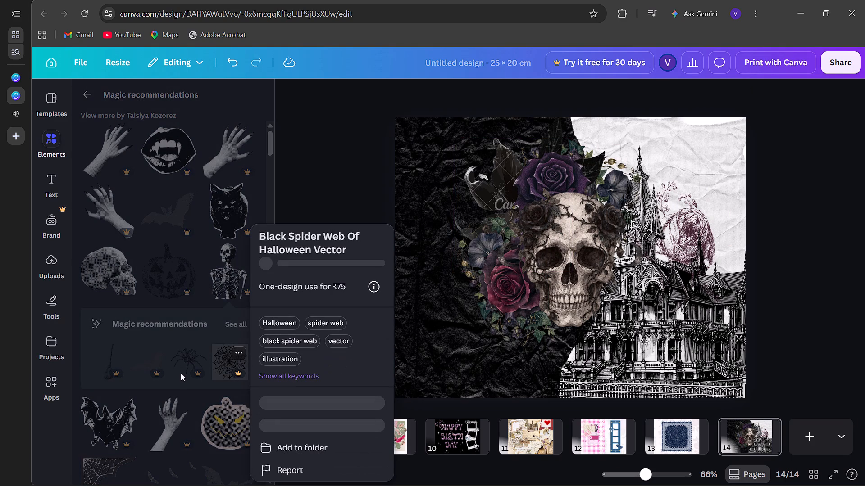
click(233, 319)
click(235, 320)
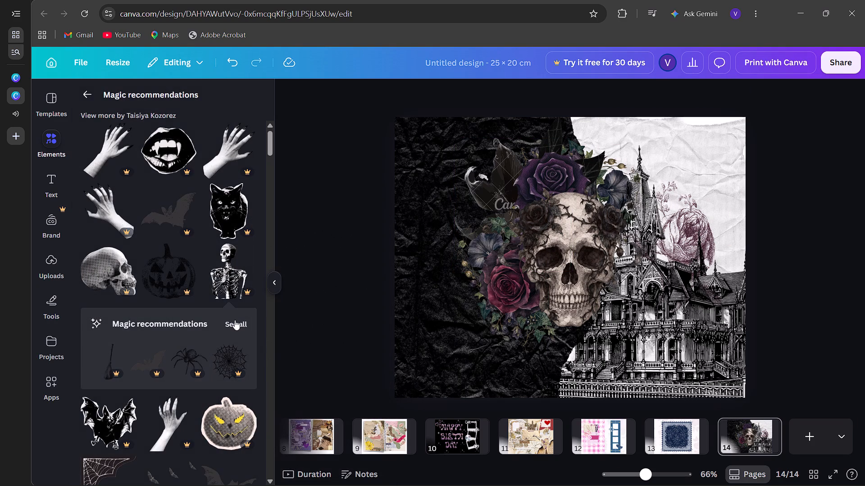
click(226, 151)
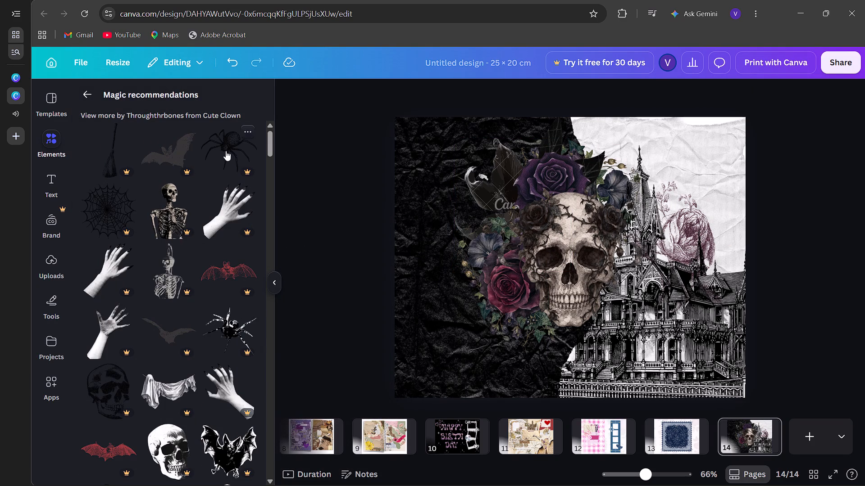
drag(554, 234, 642, 199)
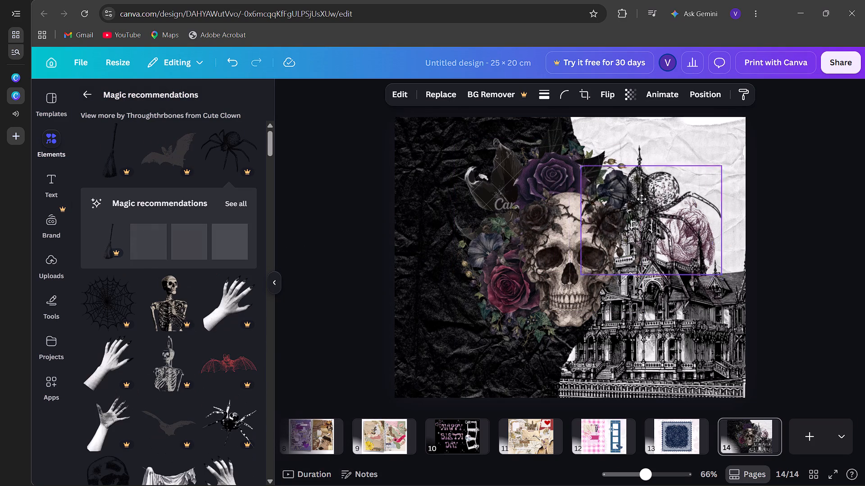
drag(642, 199, 668, 234)
drag(613, 314, 646, 284)
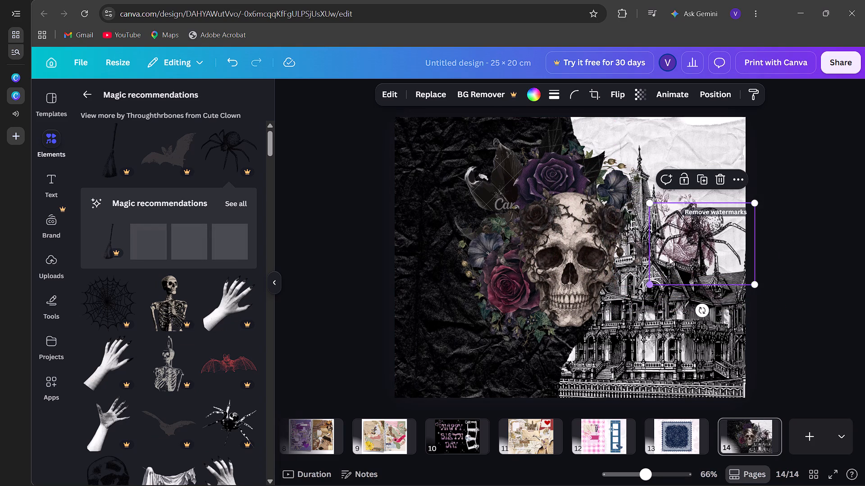
drag(678, 245, 661, 260)
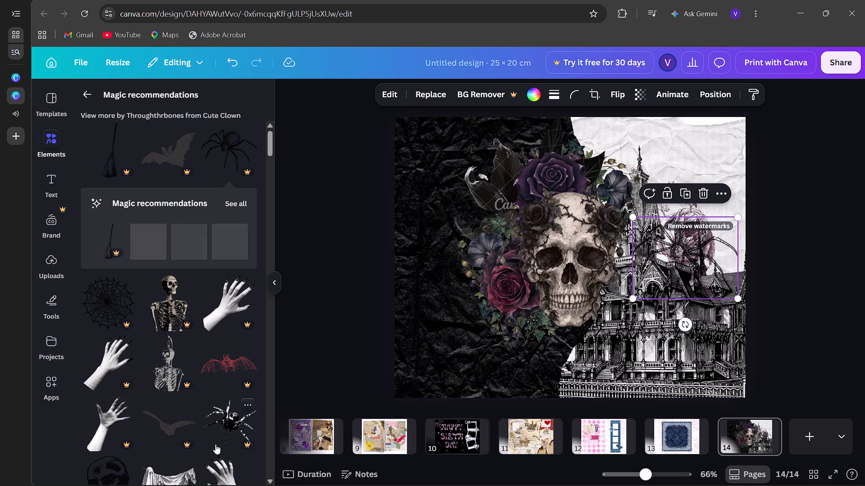
Find the graphic of small flying bats further down the recommendations and add it to the page.
scroll(232, 426, down, 2)
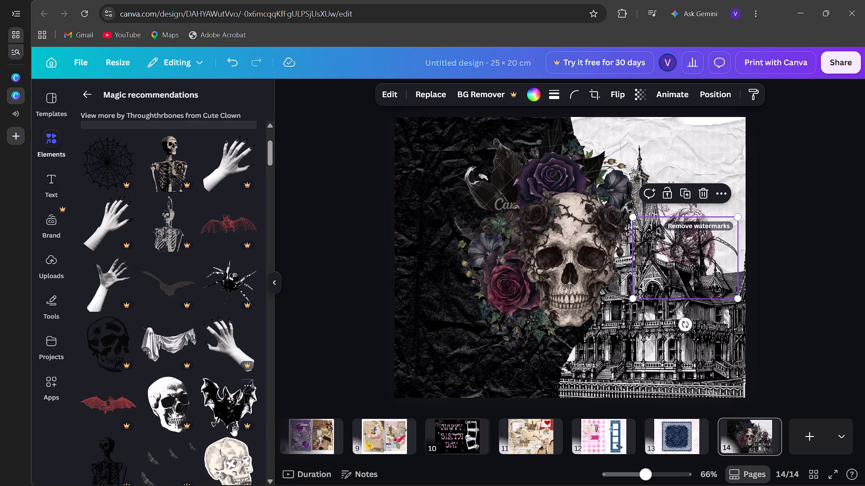
scroll(148, 333, down, 2)
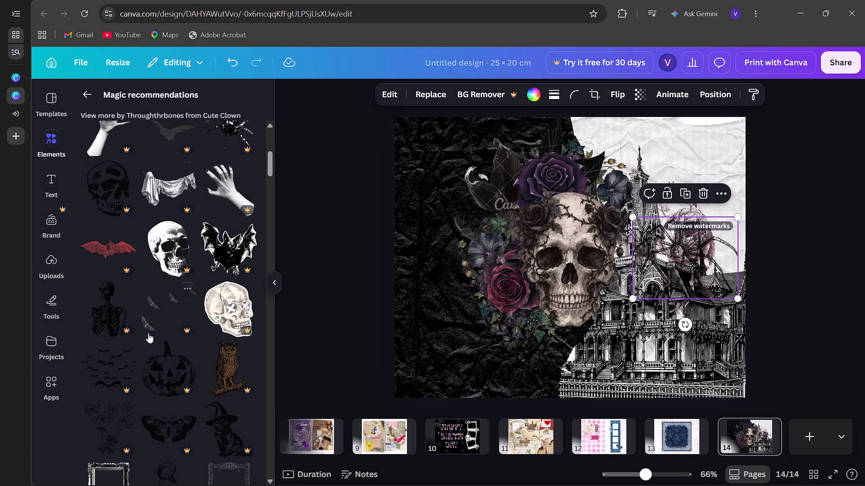
scroll(148, 333, down, 1)
click(168, 306)
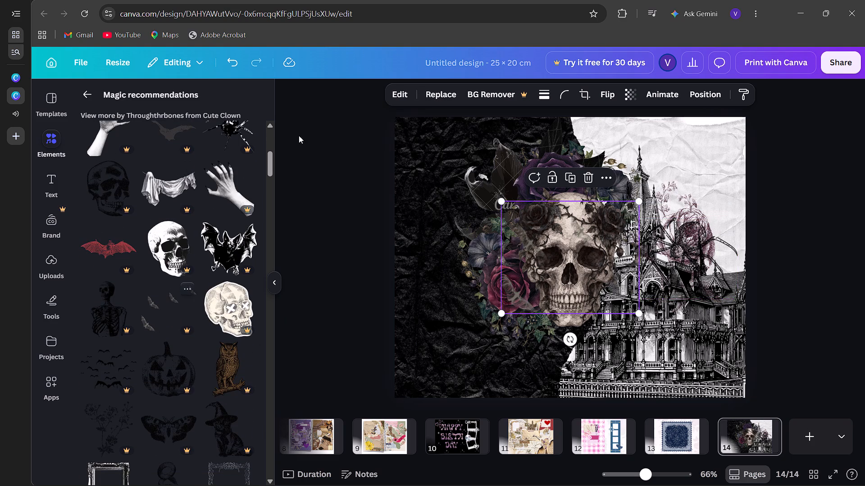
Move the small flying bats off the skull and place them in the pale sky around the mansion's spires.
drag(531, 261, 638, 175)
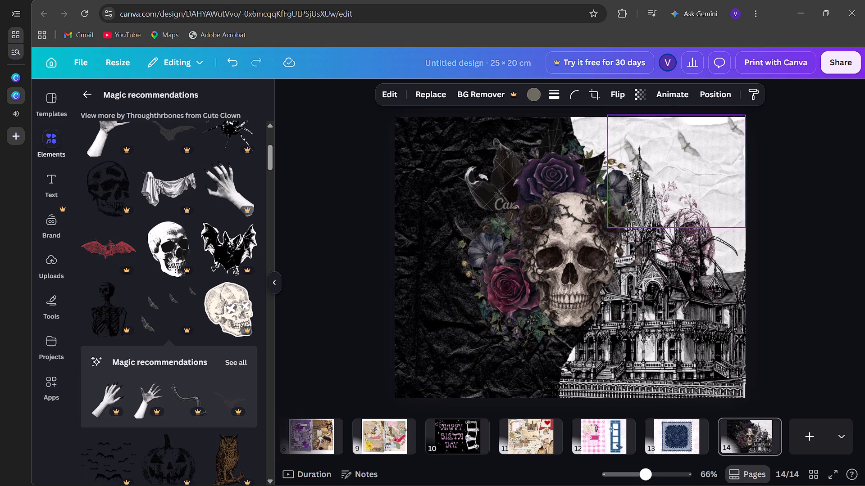
drag(638, 175, 651, 200)
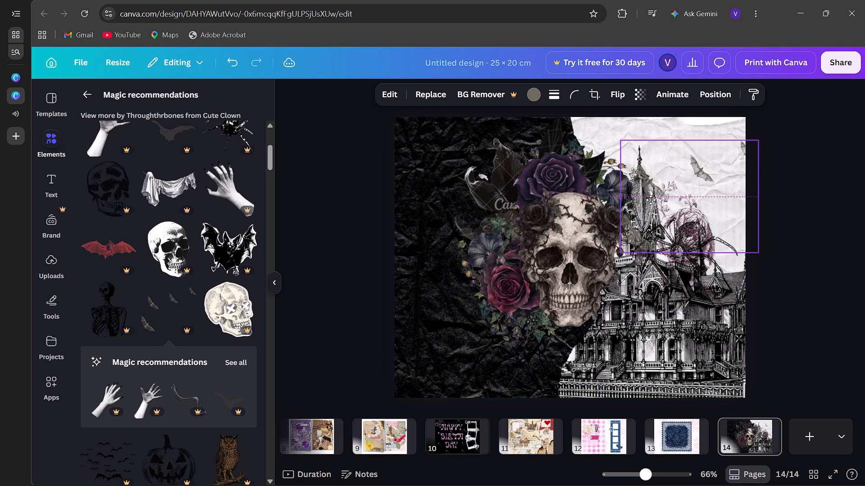
drag(651, 200, 633, 222)
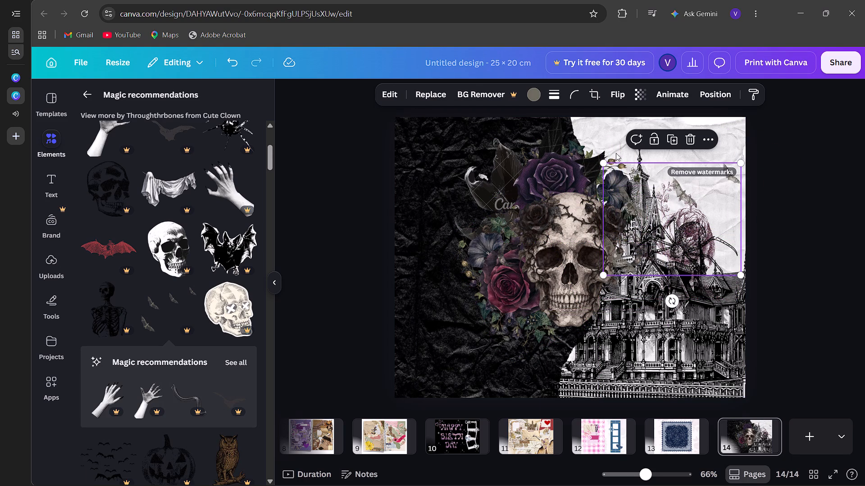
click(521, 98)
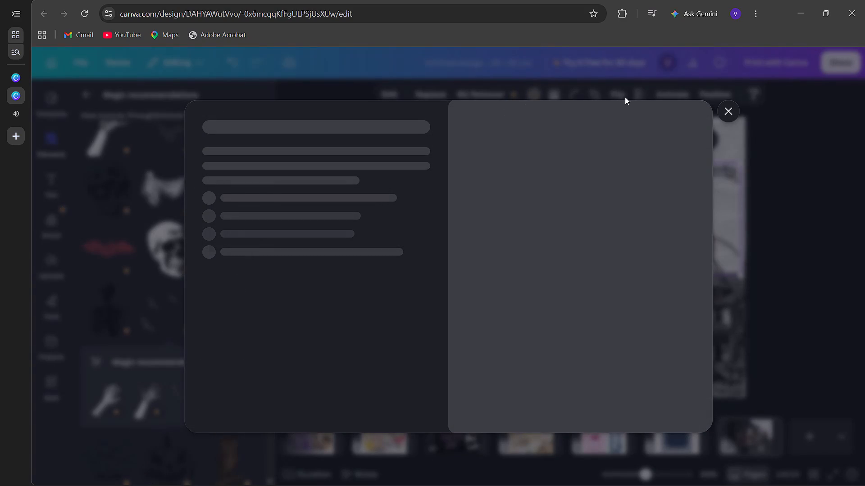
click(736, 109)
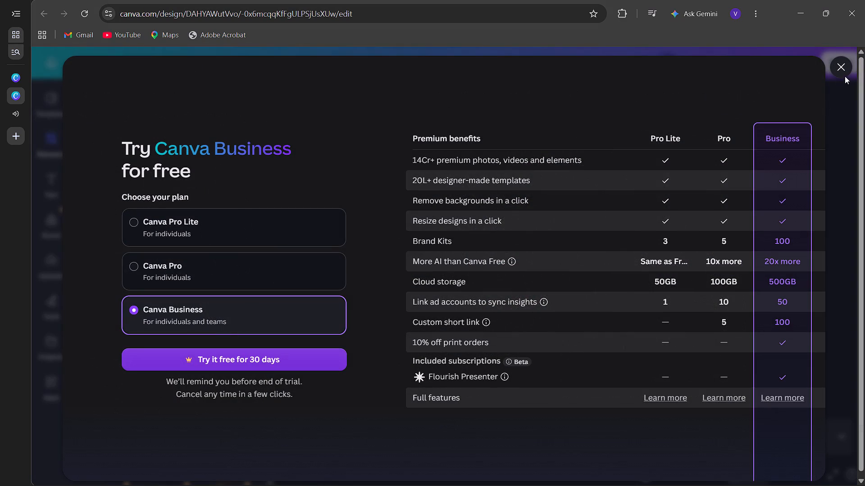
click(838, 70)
Add the curved spine from the bats' full recommendations, shrink it and place it across the mansion's spires and the spider.
click(232, 364)
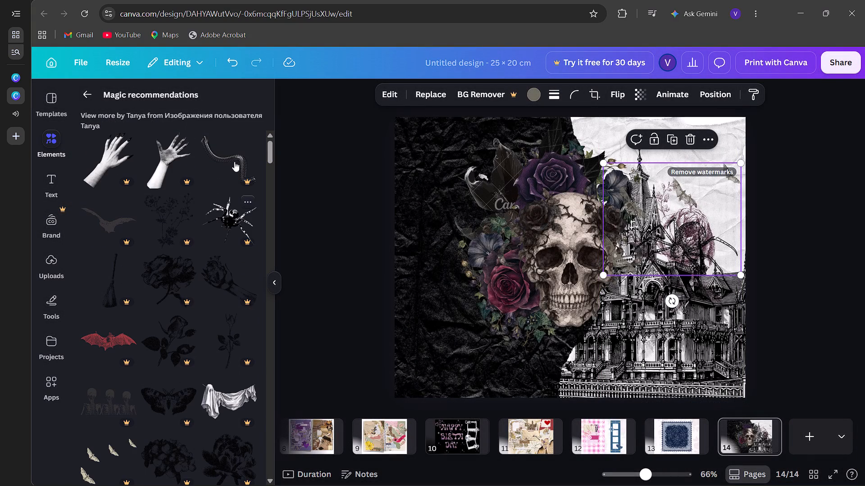
click(234, 159)
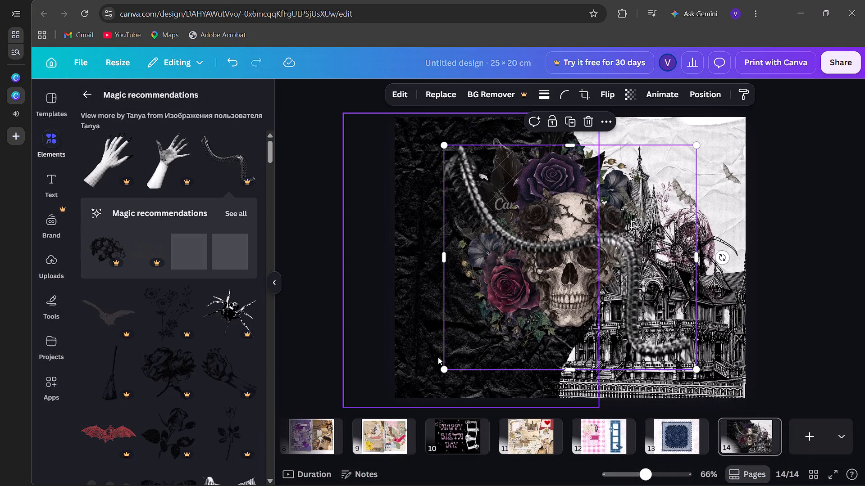
drag(441, 369, 522, 273)
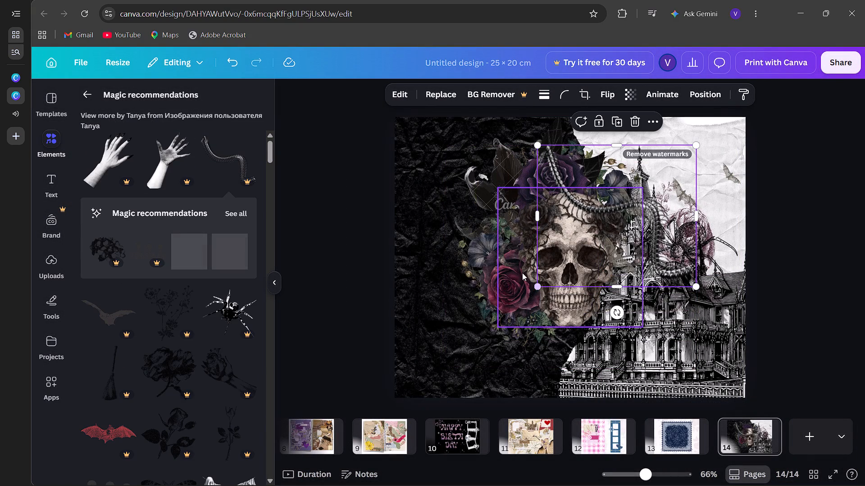
drag(584, 203, 635, 197)
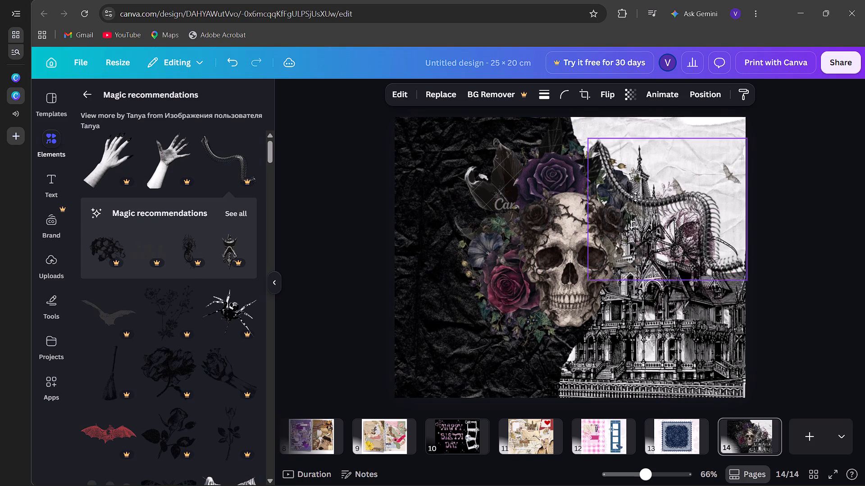
drag(635, 197, 635, 198)
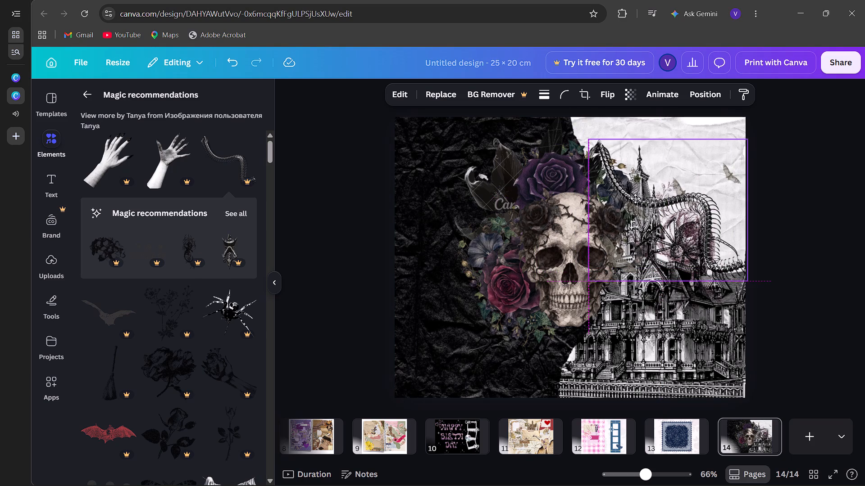
drag(635, 198, 639, 201)
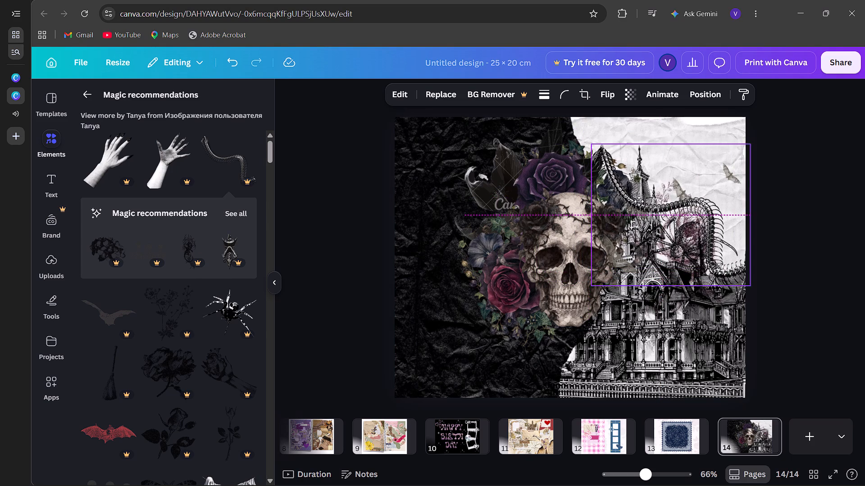
drag(639, 201, 639, 204)
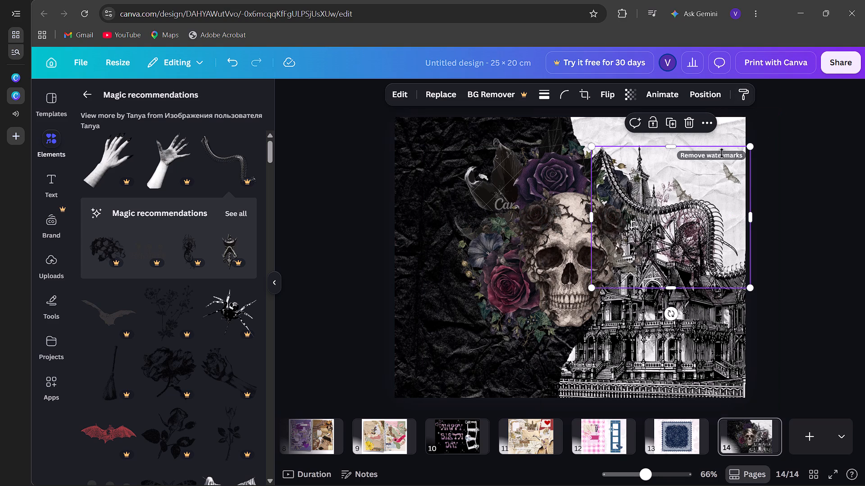
Add the dark flowering branch from further down the recommendations and place it at the page's outer edge beside the spider and spine.
scroll(172, 386, down, 1)
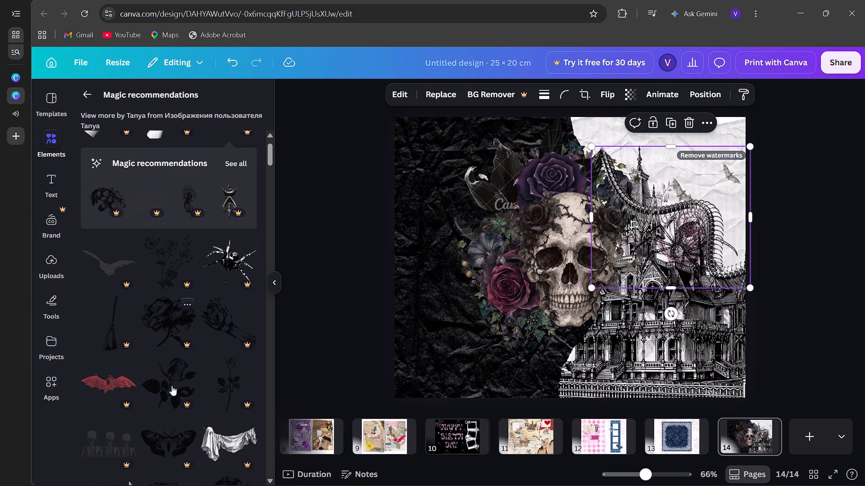
scroll(172, 386, down, 1)
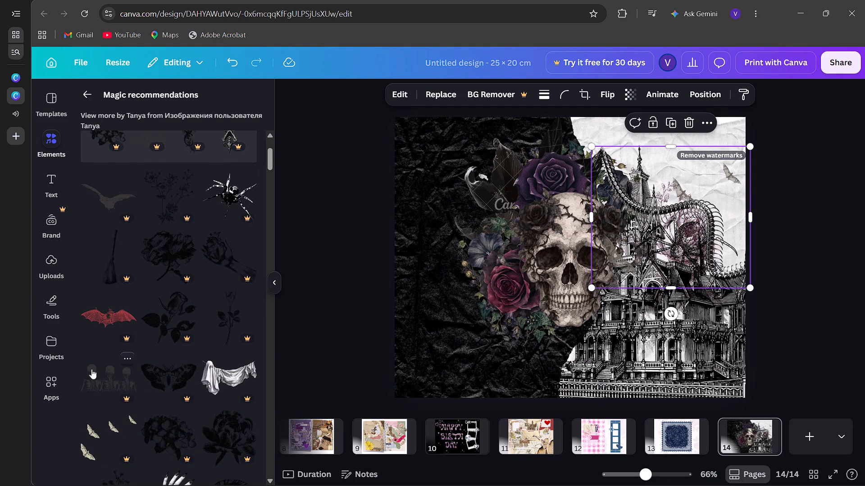
scroll(91, 369, down, 2)
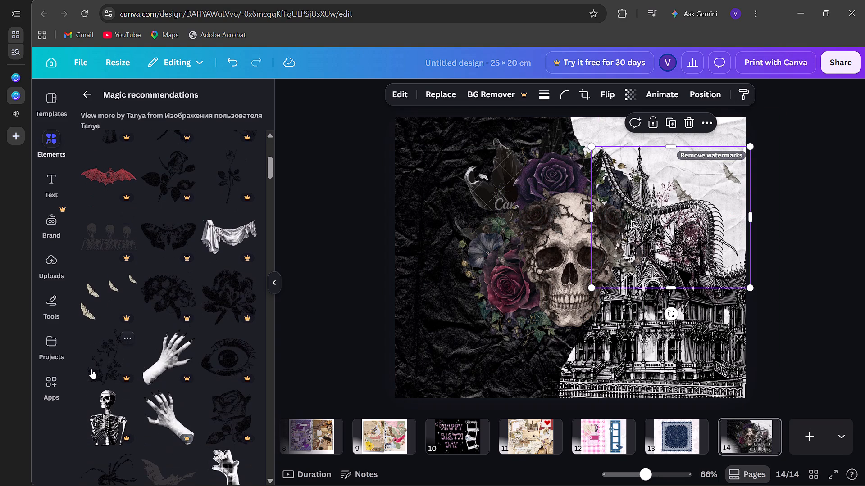
click(91, 369)
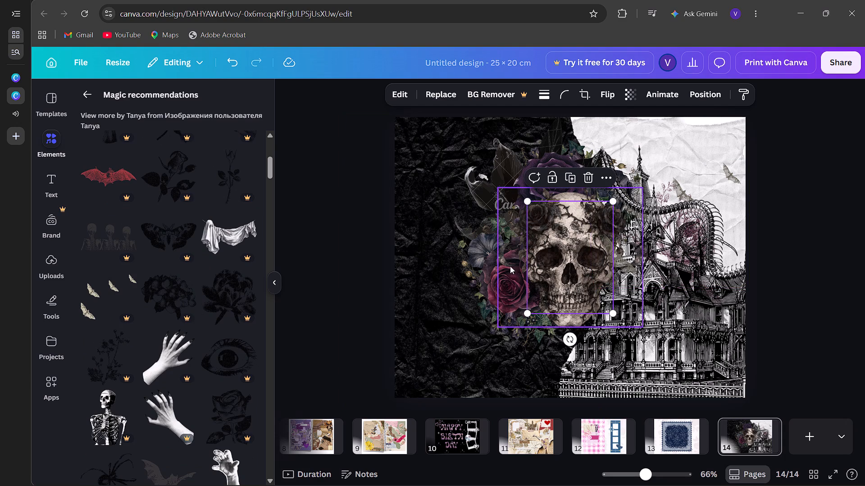
drag(545, 252, 554, 244)
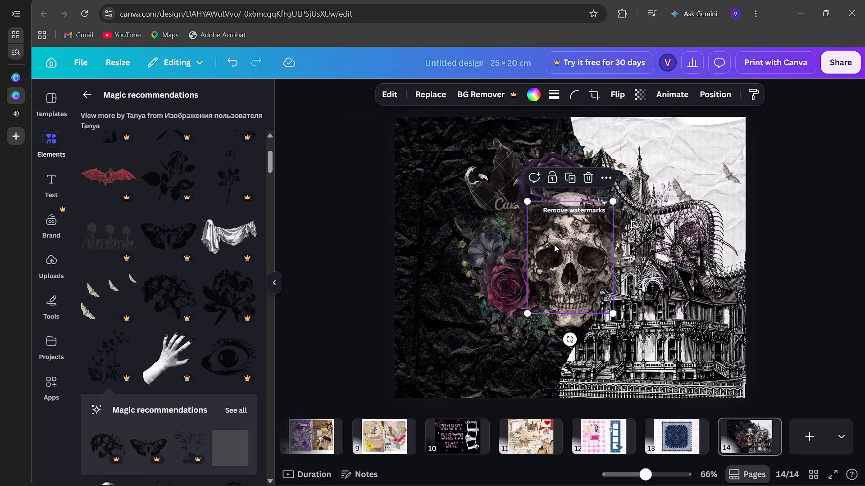
drag(554, 244, 637, 220)
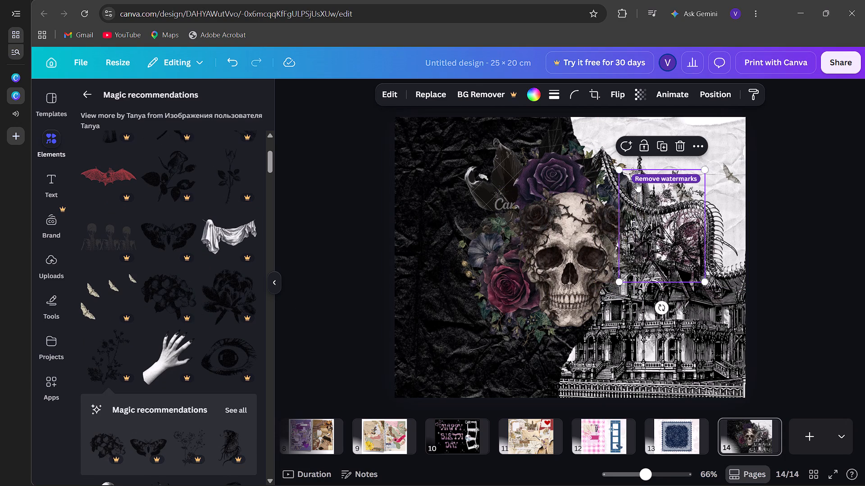
drag(652, 220, 707, 203)
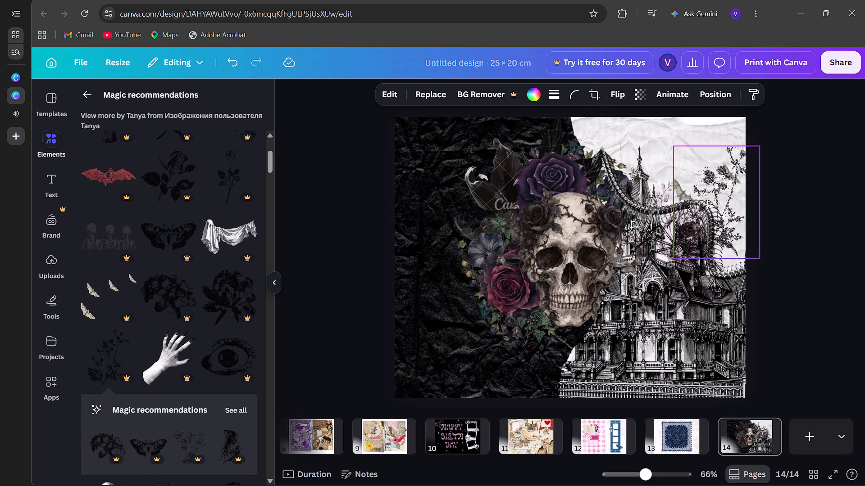
drag(707, 203, 718, 219)
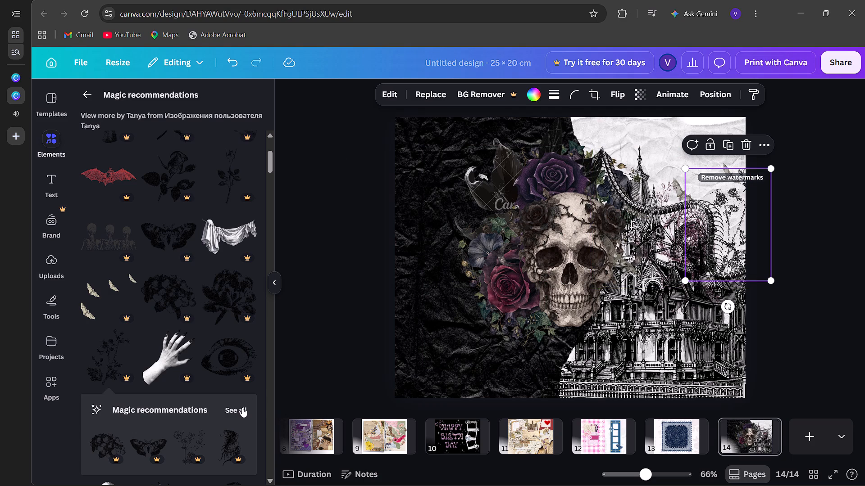
Add the black engraved eye from the recommendations, shrink it and place it in the pale sky beside the mansion's spires.
scroll(242, 407, down, 1)
click(228, 330)
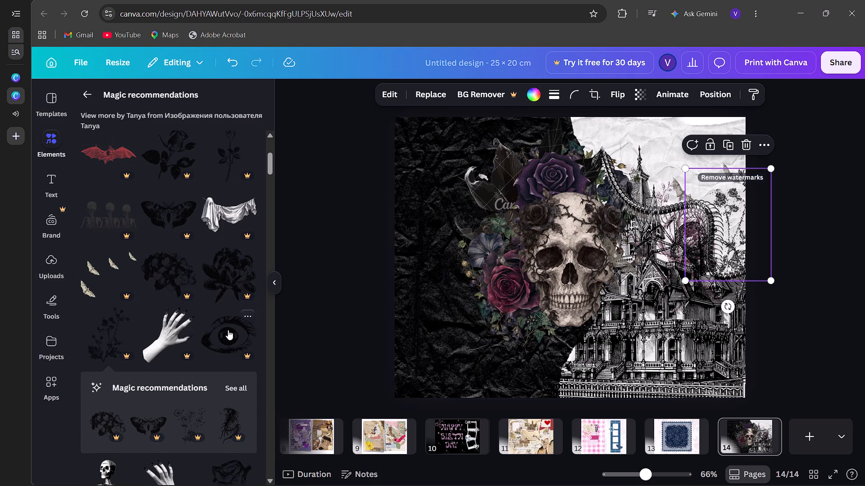
drag(528, 261, 629, 182)
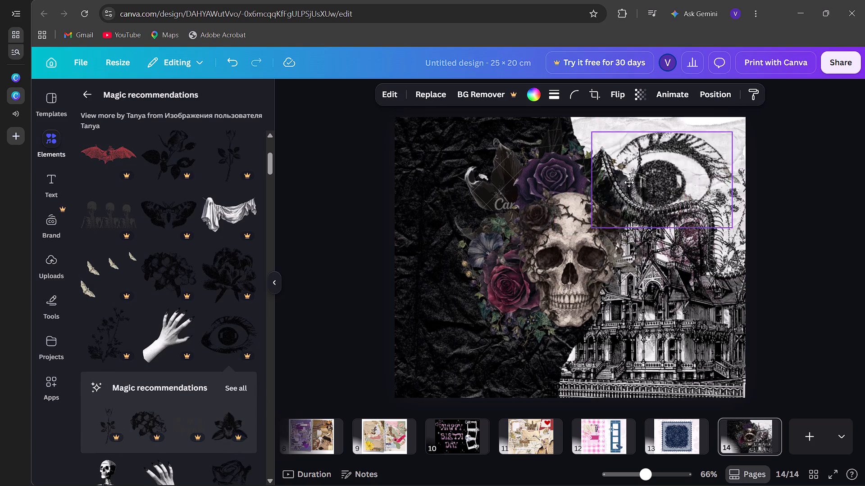
drag(629, 182, 643, 174)
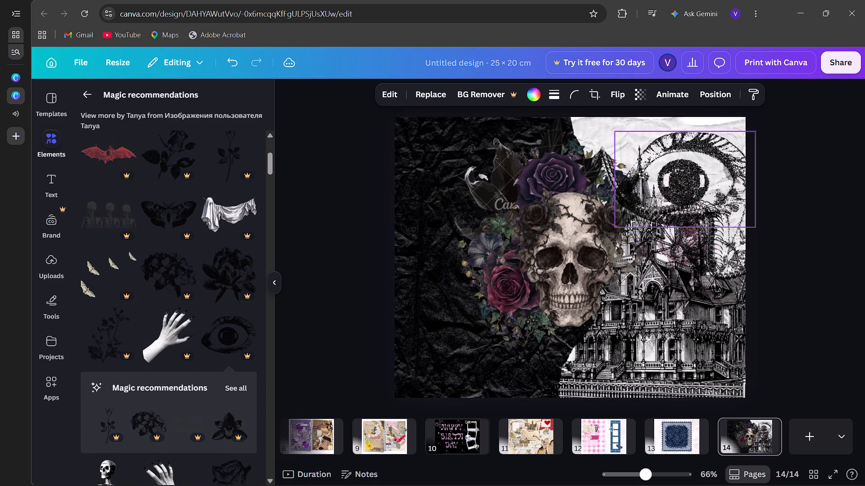
drag(643, 174, 641, 164)
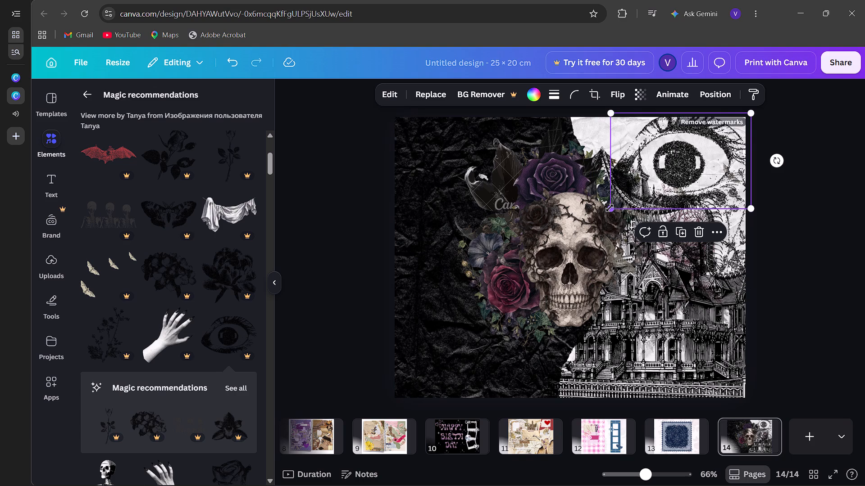
drag(610, 208, 649, 192)
drag(681, 167, 672, 182)
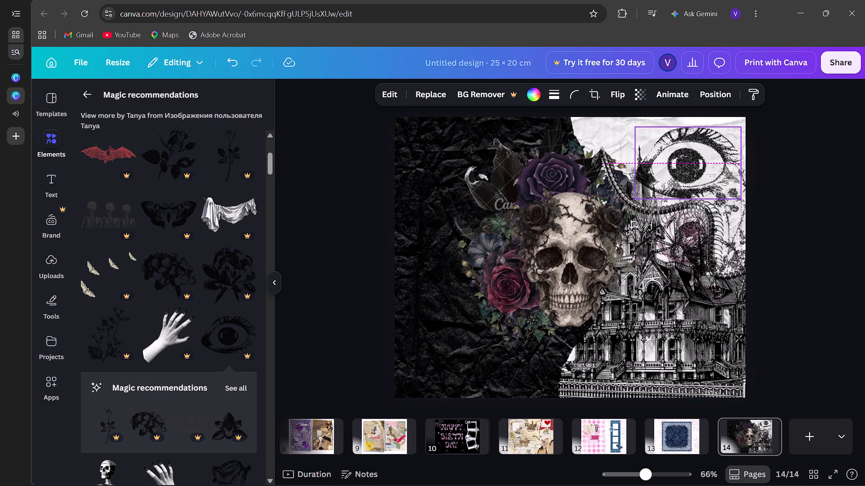
drag(672, 182, 670, 202)
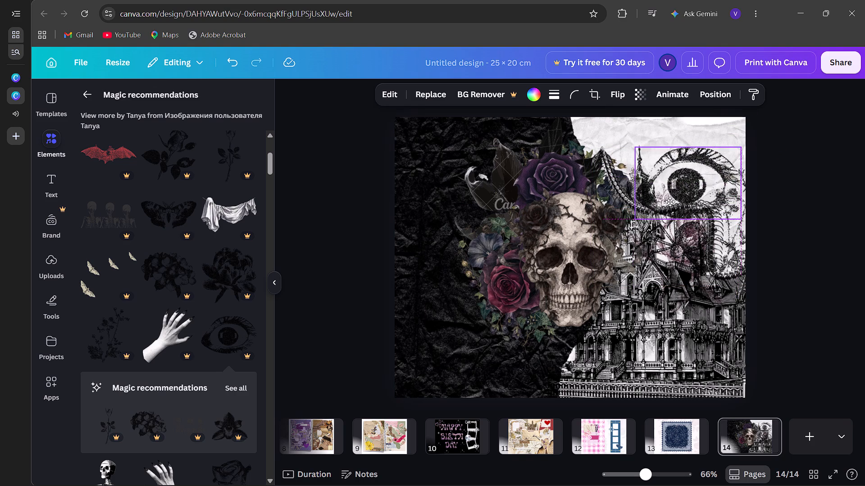
drag(670, 202, 665, 193)
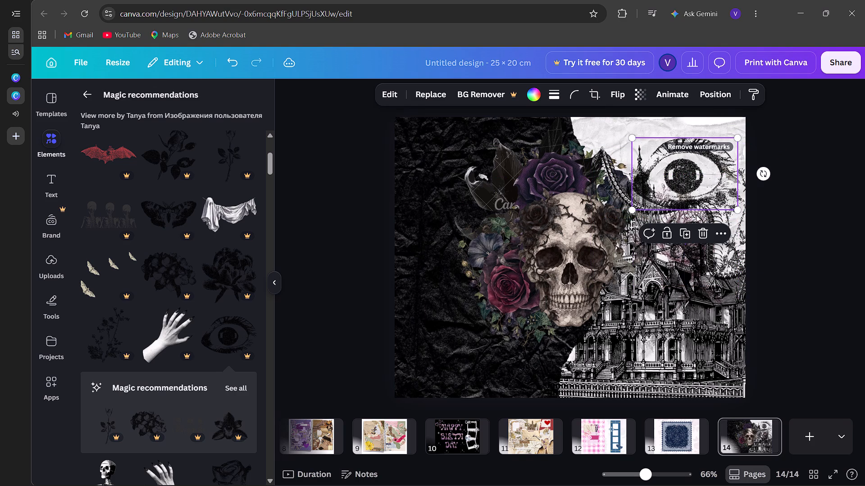
Reposition the spine, trying it across the skull, and set it below the eye over the mansion's roof.
drag(682, 265, 690, 254)
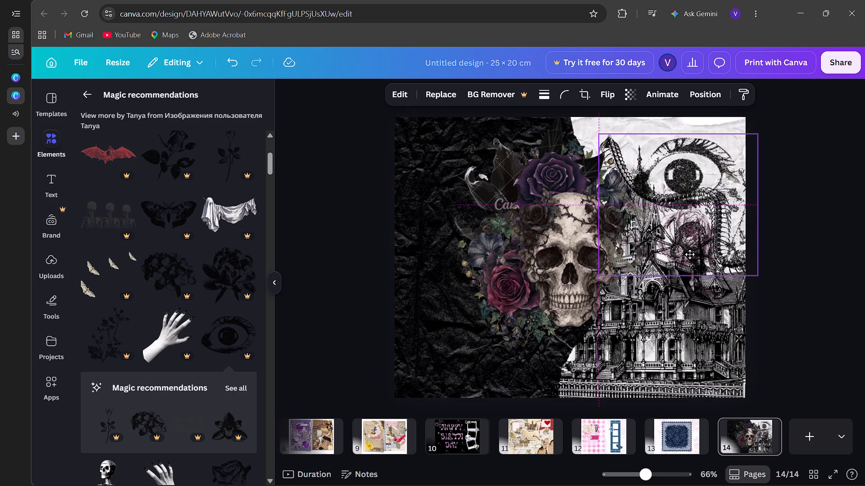
drag(690, 254, 688, 283)
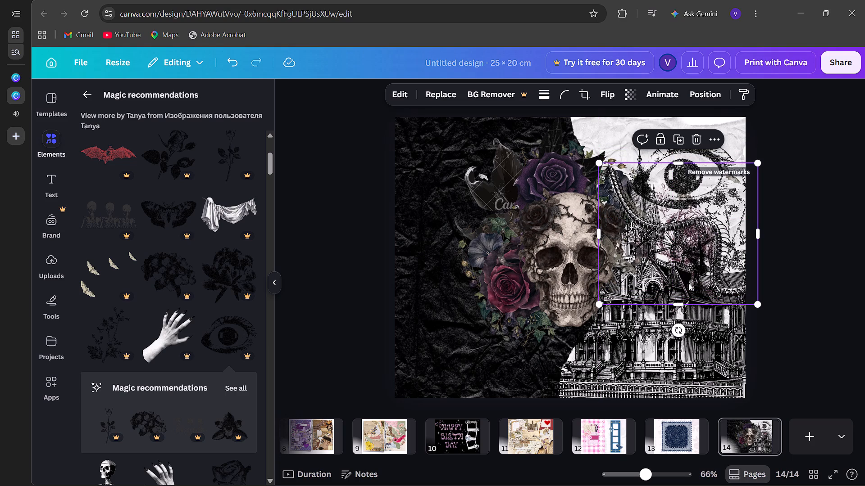
drag(717, 252, 593, 281)
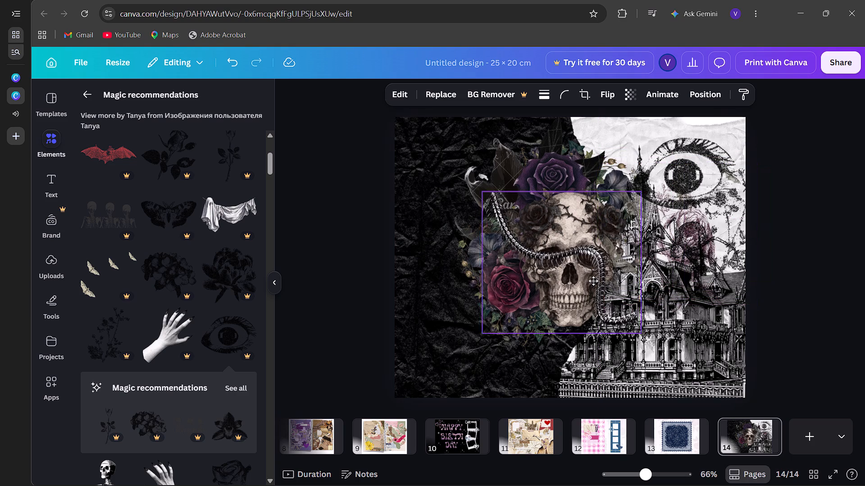
drag(593, 281, 735, 244)
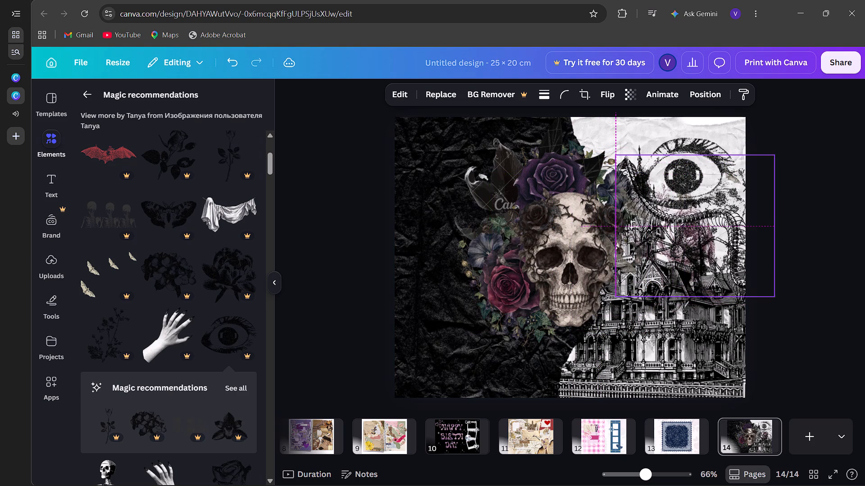
drag(735, 244, 727, 248)
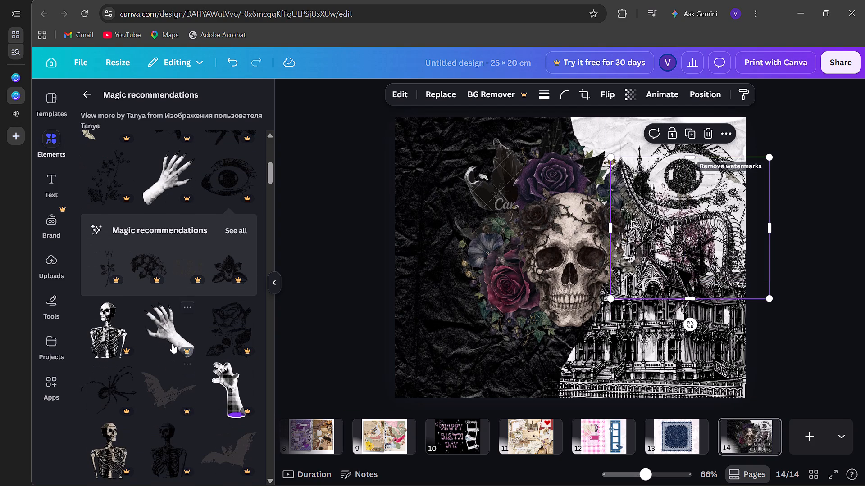
Add the black feathered wings from further down the recommendations, shrink them and place them at the page's top edge between the purple rose and the eye.
scroll(172, 343, down, 4)
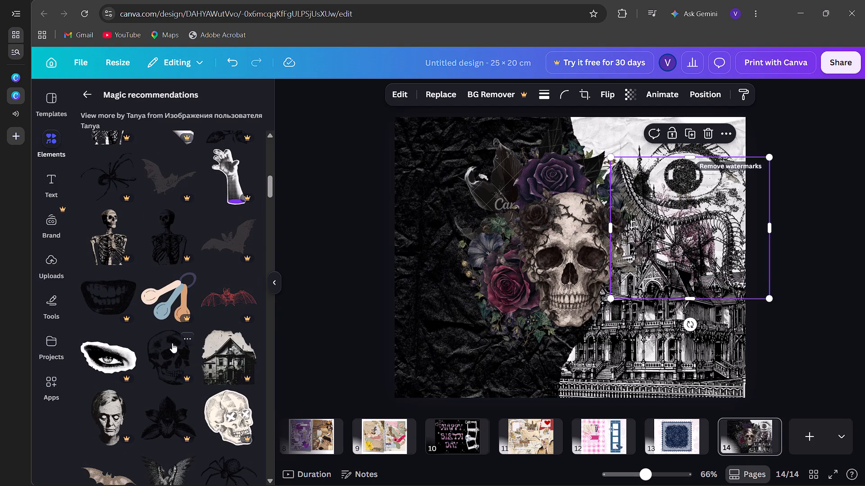
scroll(172, 343, down, 2)
click(172, 343)
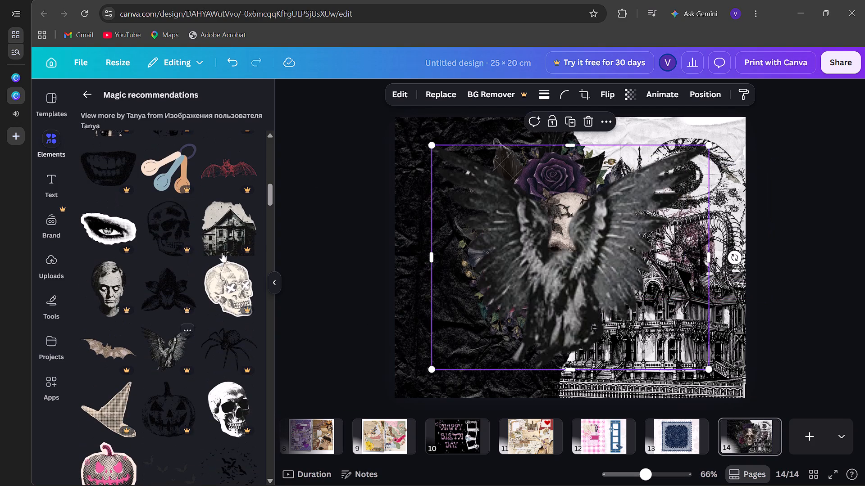
drag(430, 367, 585, 184)
drag(664, 174, 713, 240)
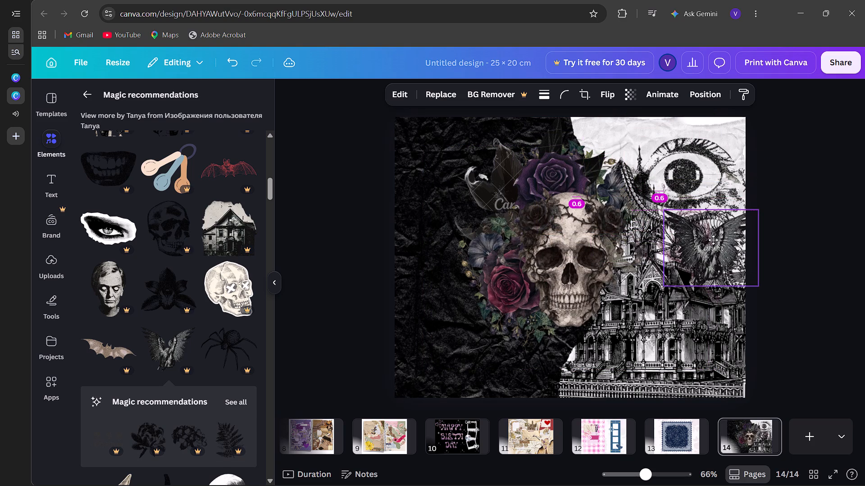
drag(713, 240, 616, 146)
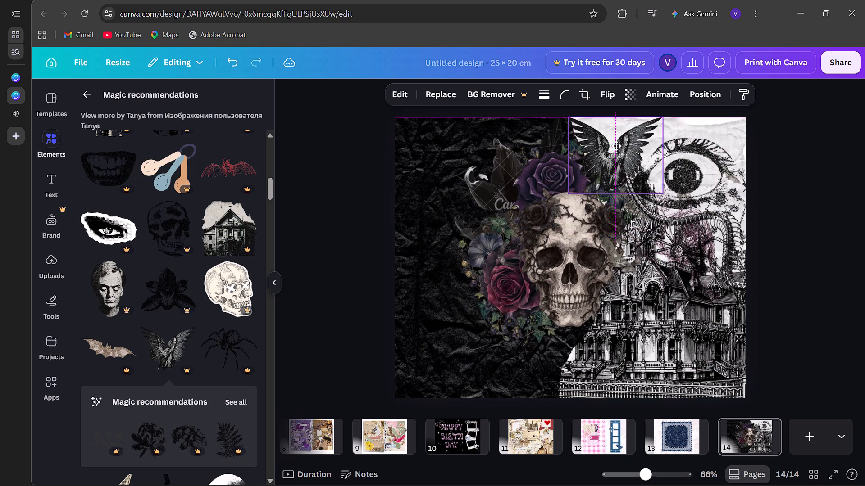
drag(616, 146, 615, 145)
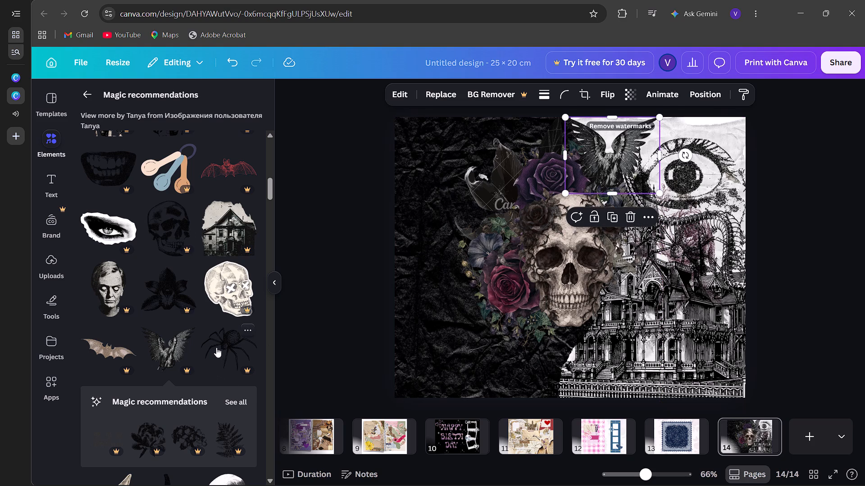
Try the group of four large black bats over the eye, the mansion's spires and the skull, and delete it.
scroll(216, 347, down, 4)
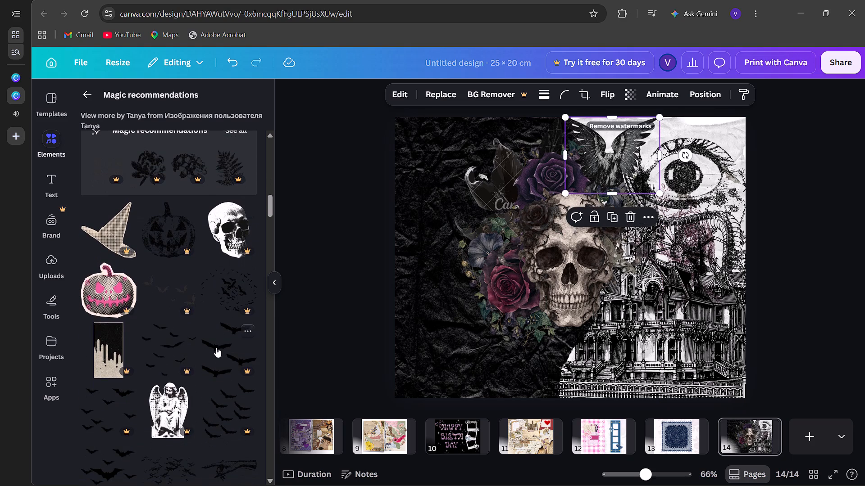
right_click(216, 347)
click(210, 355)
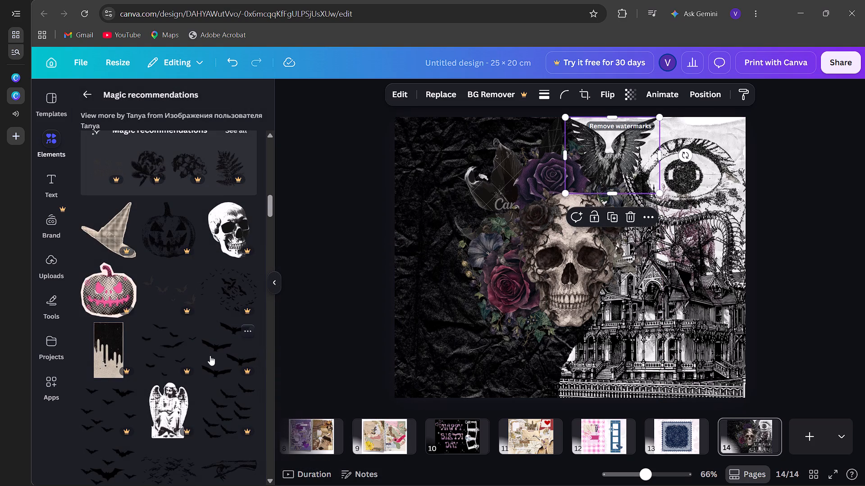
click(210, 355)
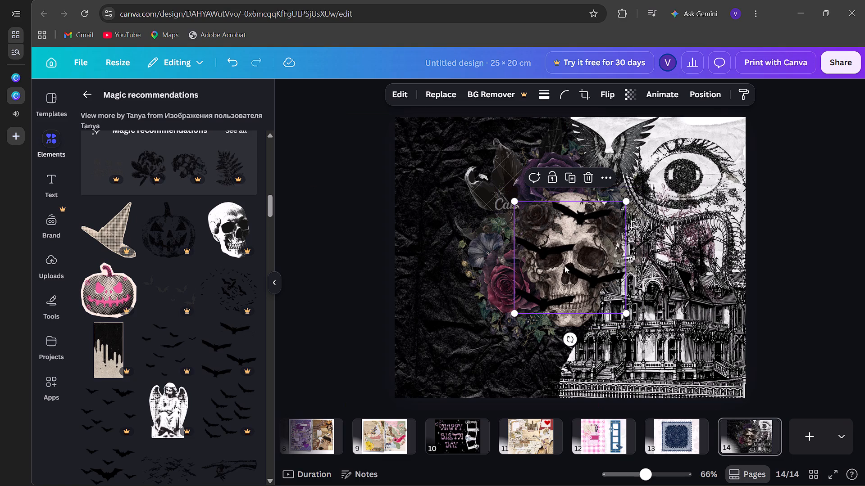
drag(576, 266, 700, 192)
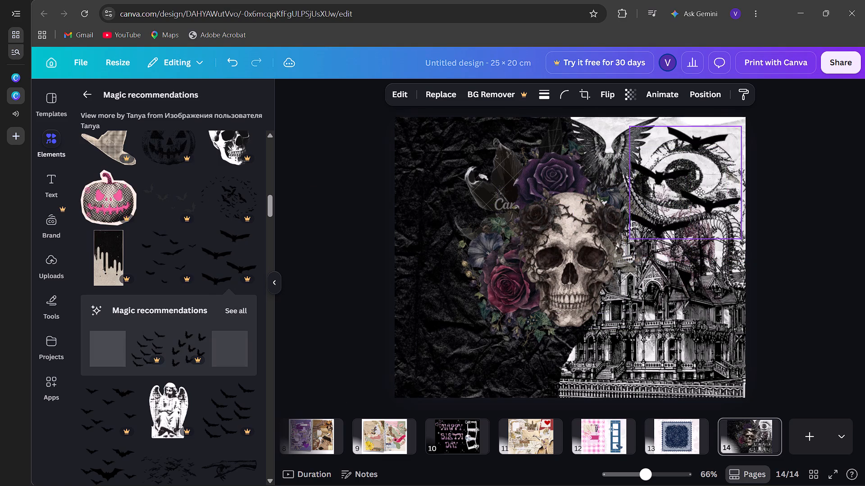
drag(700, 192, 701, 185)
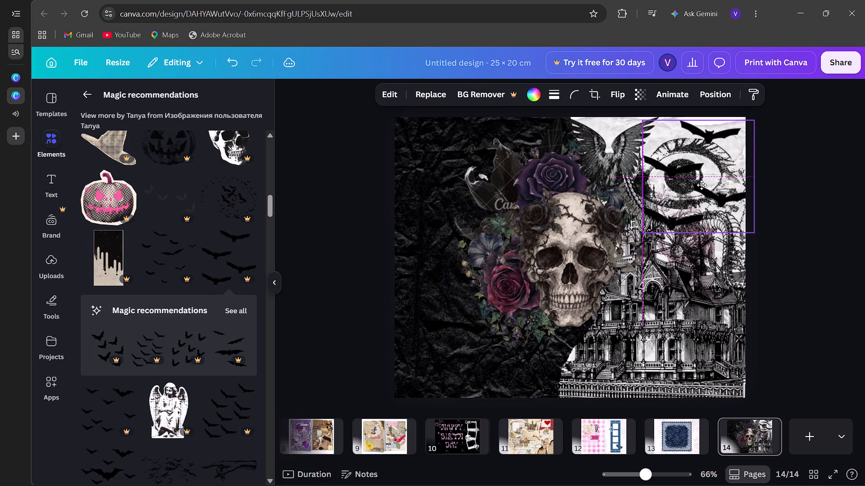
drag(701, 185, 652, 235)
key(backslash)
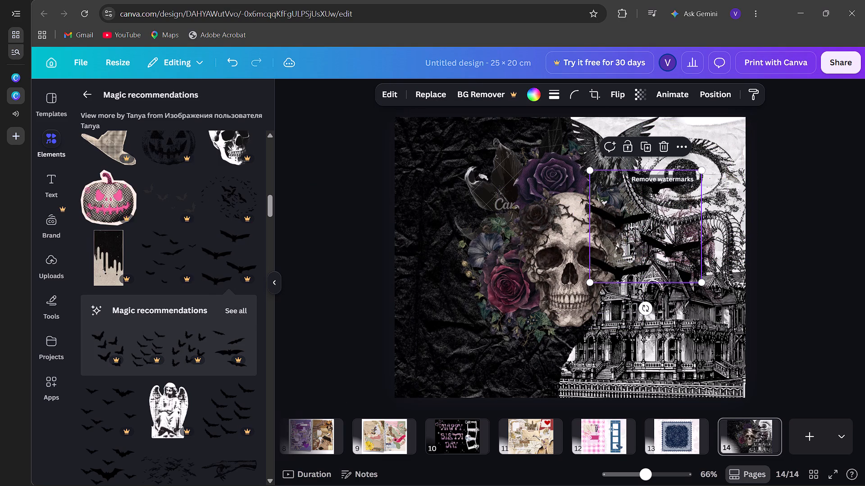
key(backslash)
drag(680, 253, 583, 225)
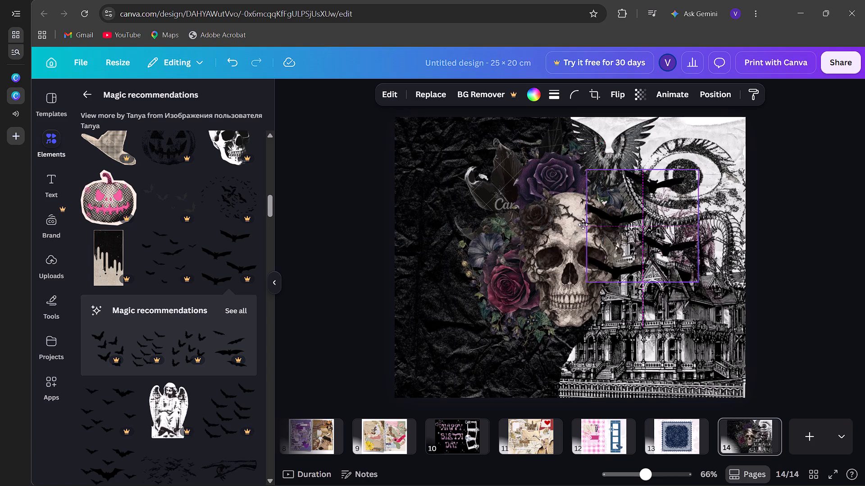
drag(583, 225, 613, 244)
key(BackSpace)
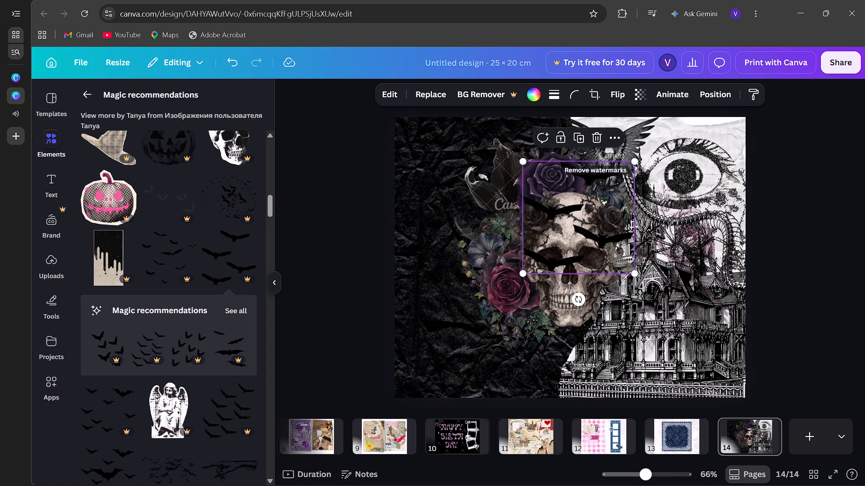
Add the dense flock of small black bats from the recommendations and enlarge it across the pale sky over the wings and eye.
scroll(175, 428, down, 1)
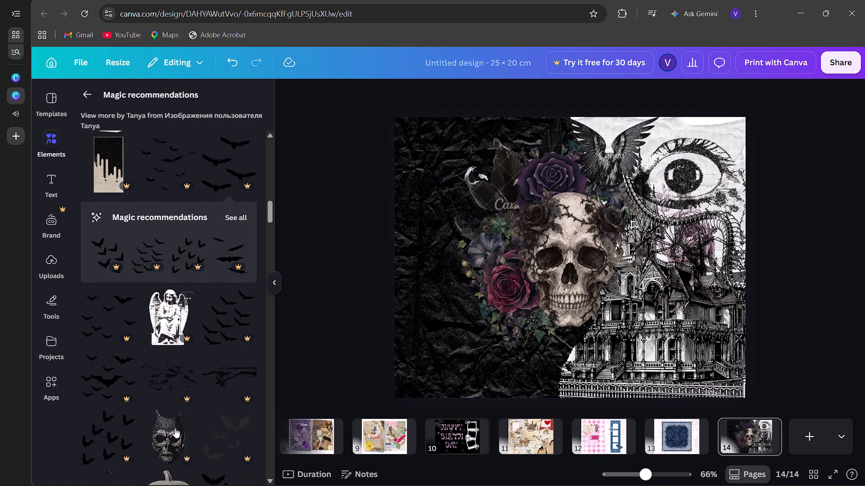
scroll(175, 428, down, 1)
click(156, 309)
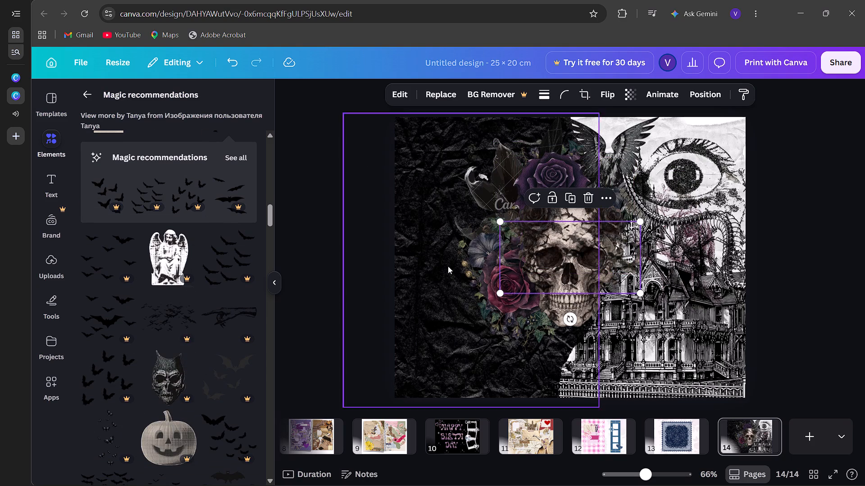
drag(532, 242, 620, 150)
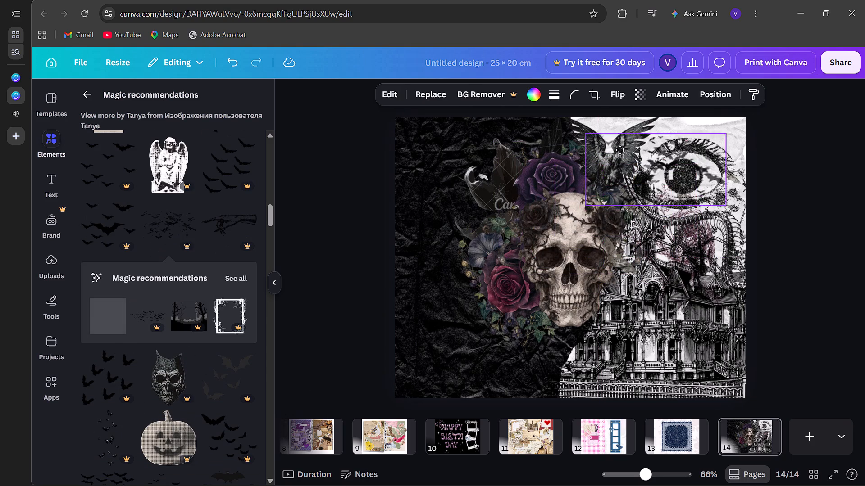
drag(620, 150, 648, 139)
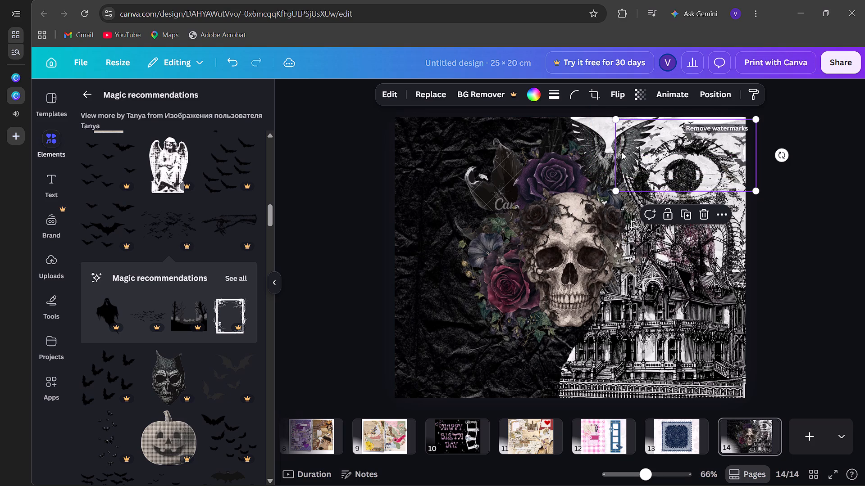
drag(612, 119, 544, 139)
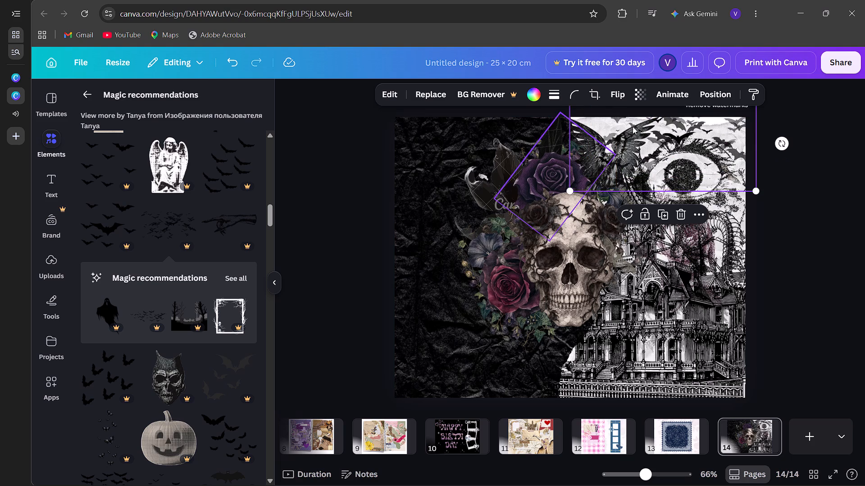
drag(681, 141, 680, 157)
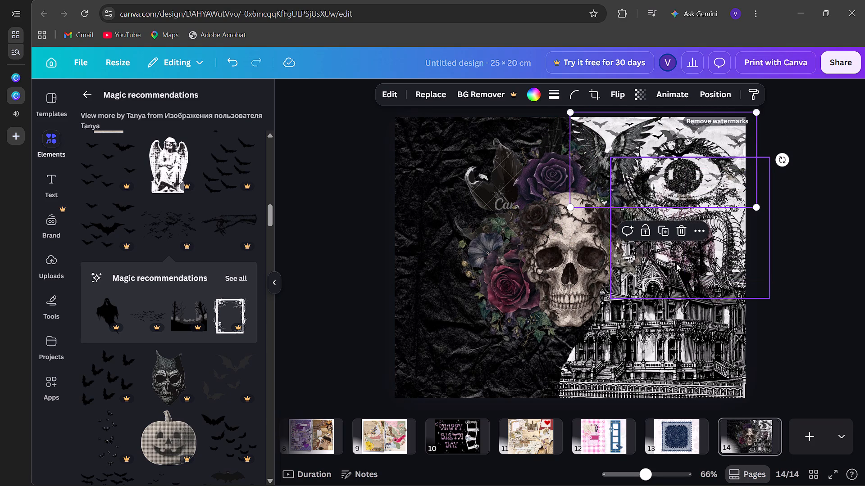
Delete the dark red floral element's layer from beneath the mansion, behind the spider and spine.
click(722, 97)
click(224, 124)
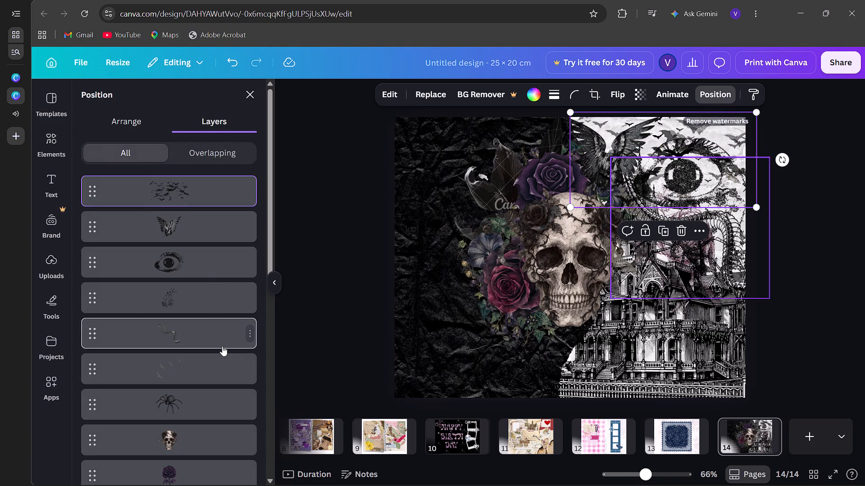
scroll(222, 346, down, 5)
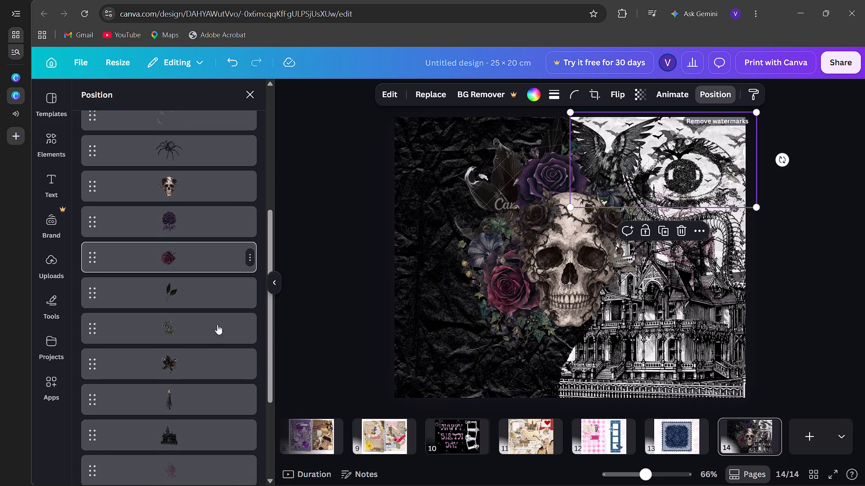
scroll(215, 331, down, 1)
click(248, 388)
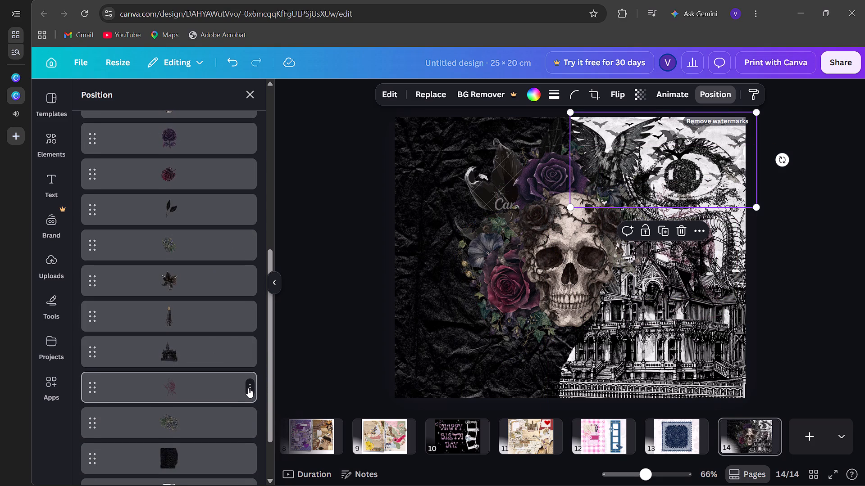
click(248, 388)
click(248, 388)
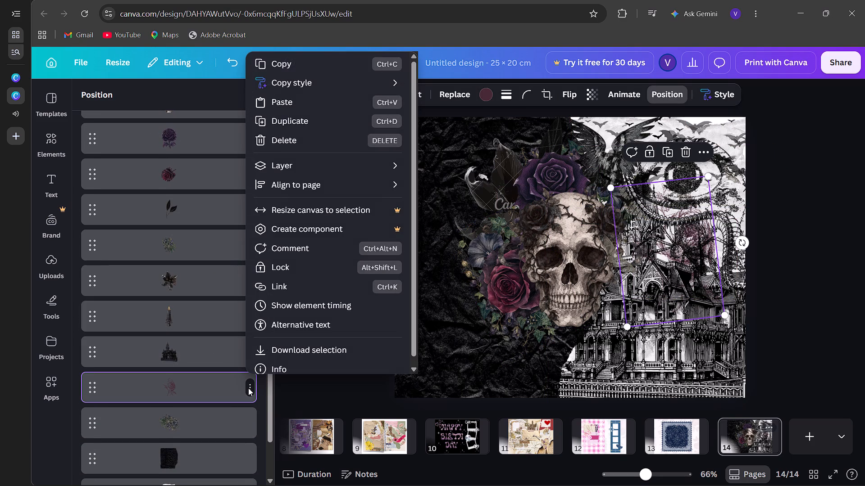
click(289, 142)
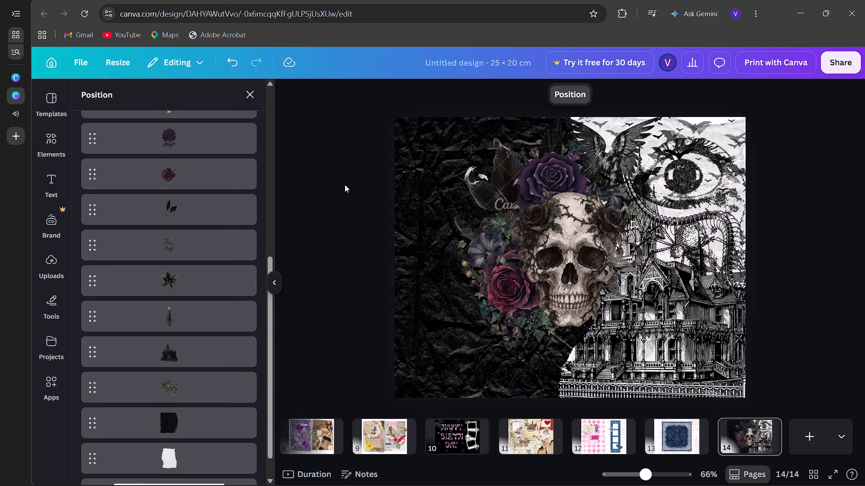
click(330, 246)
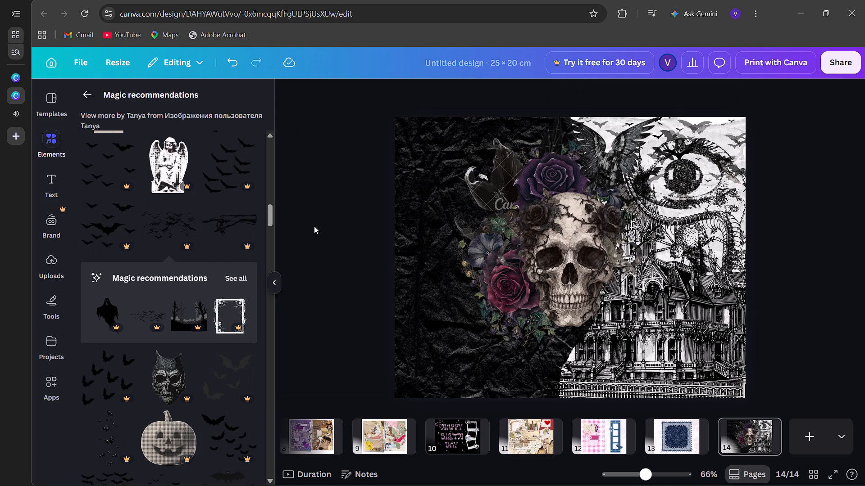
Browse the remaining bat recommendations and the vampire results, and search the graphics for "dirt".
scroll(189, 387, down, 1)
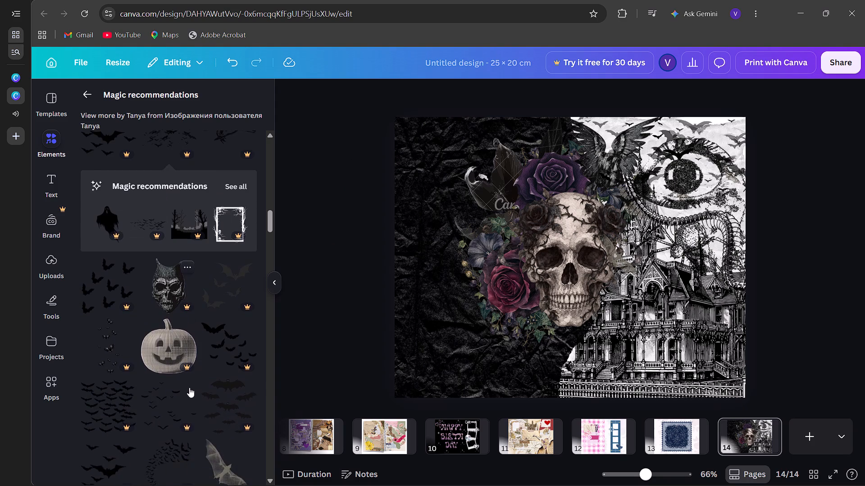
scroll(189, 387, down, 2)
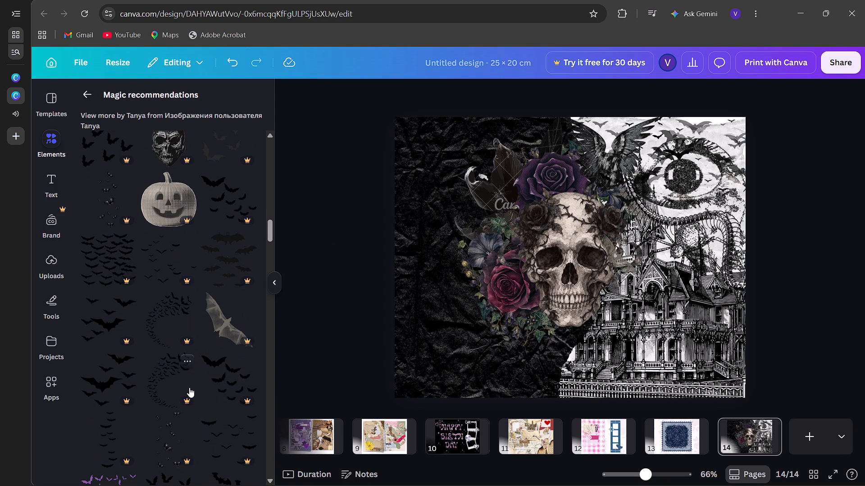
scroll(189, 387, down, 3)
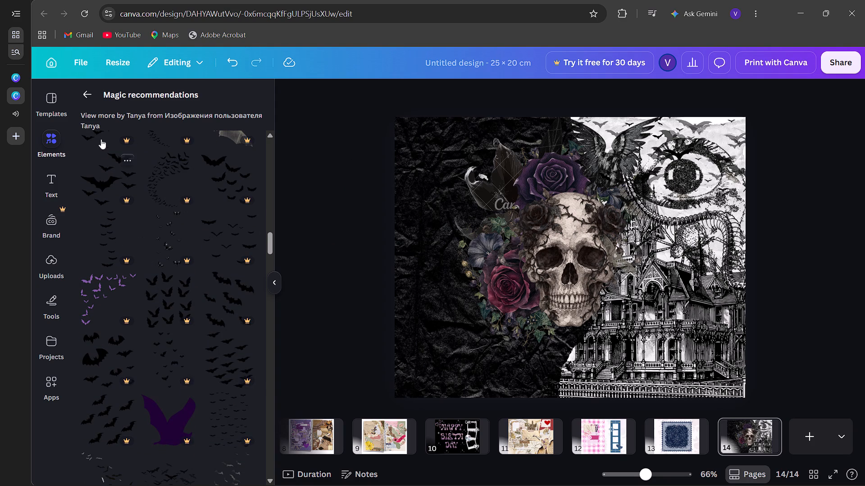
click(91, 90)
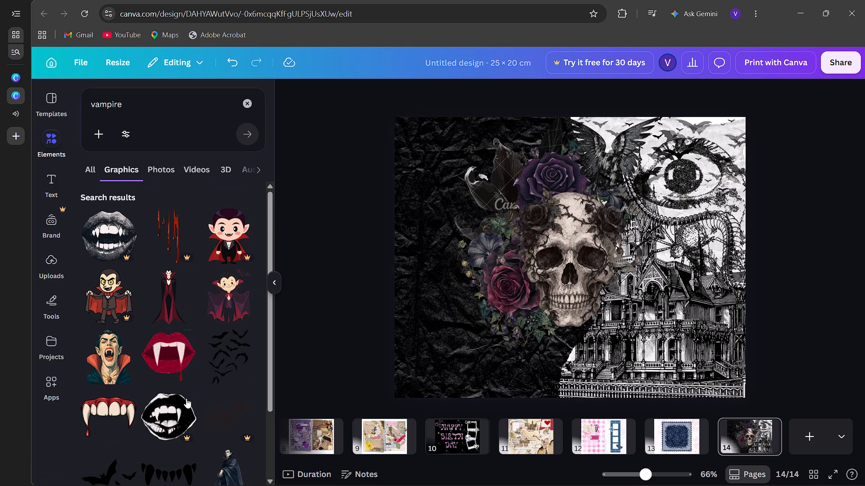
scroll(186, 398, down, 2)
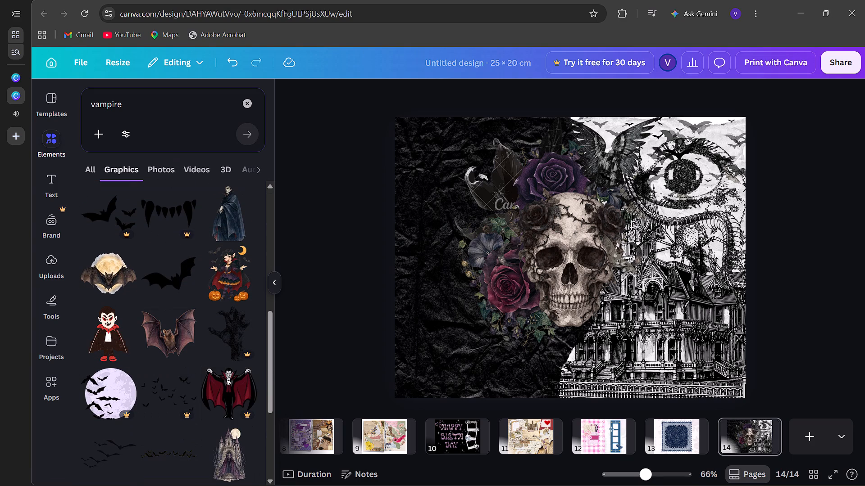
click(136, 114)
click(136, 108)
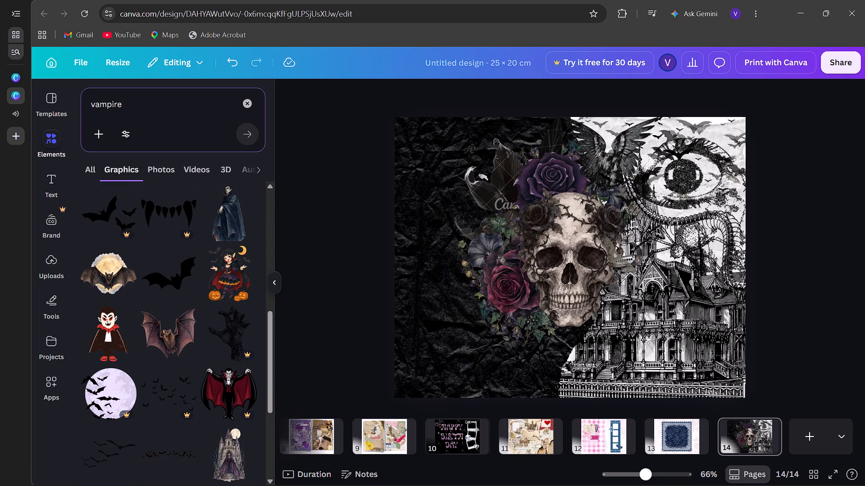
key(bracketright)
key(BackSpace)
key(BackSpace)
key(BackSpace)
key(BackSpace)
key(BackSpace)
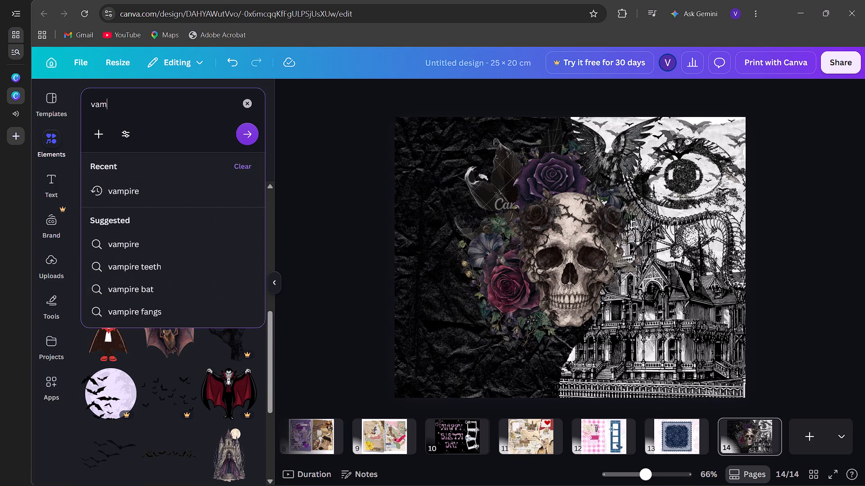
key(BackSpace)
key(BackSpace)
key(BackSpace)
key(BackSpace)
key(BackSpace)
key(BackSpace)
key(BackSpace)
key(BackSpace)
key(BackSpace)
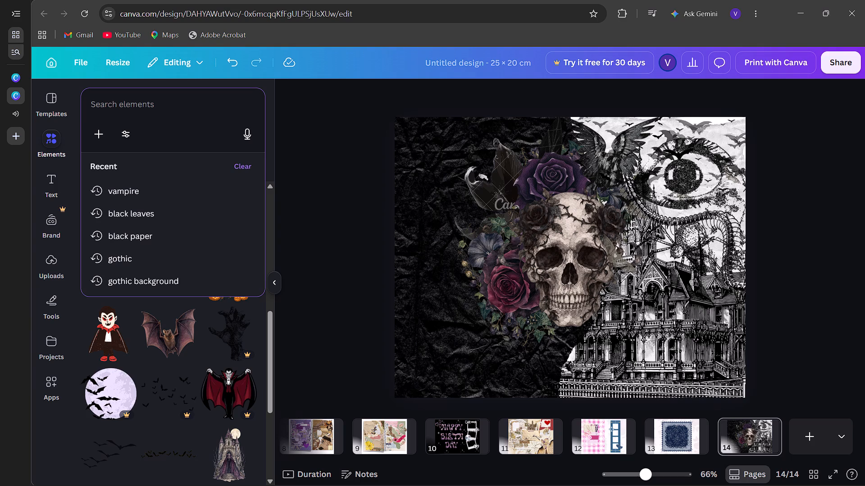
text(dirt)
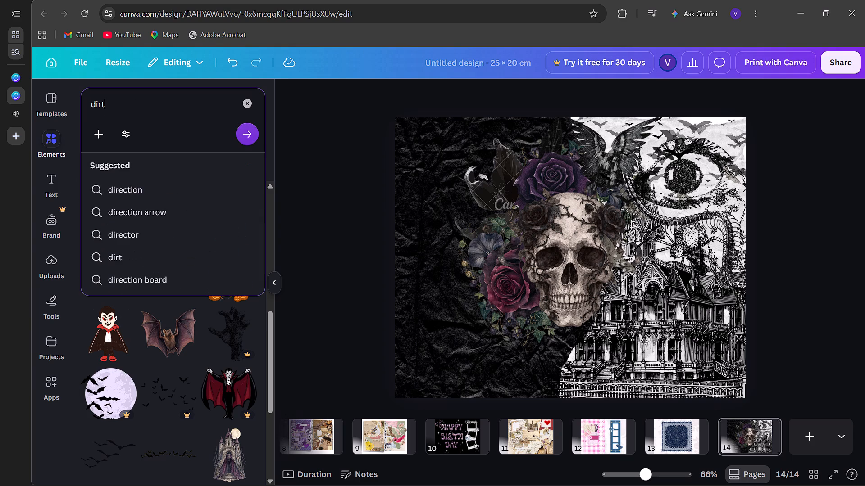
key(Return)
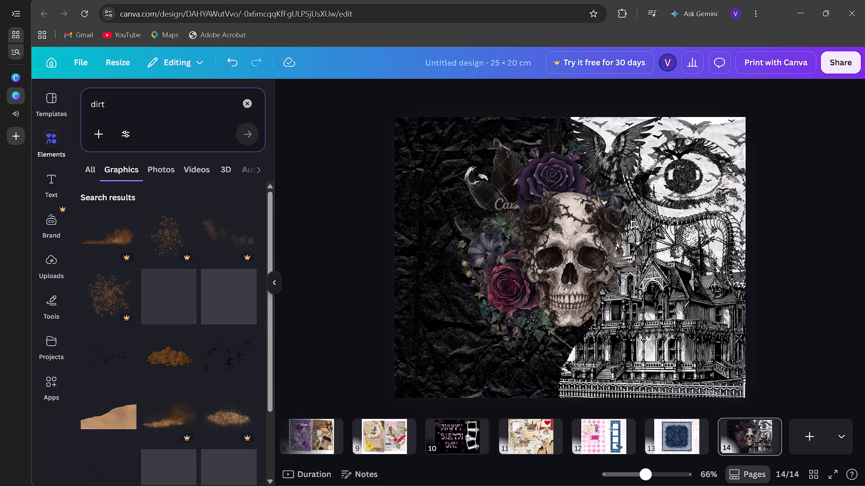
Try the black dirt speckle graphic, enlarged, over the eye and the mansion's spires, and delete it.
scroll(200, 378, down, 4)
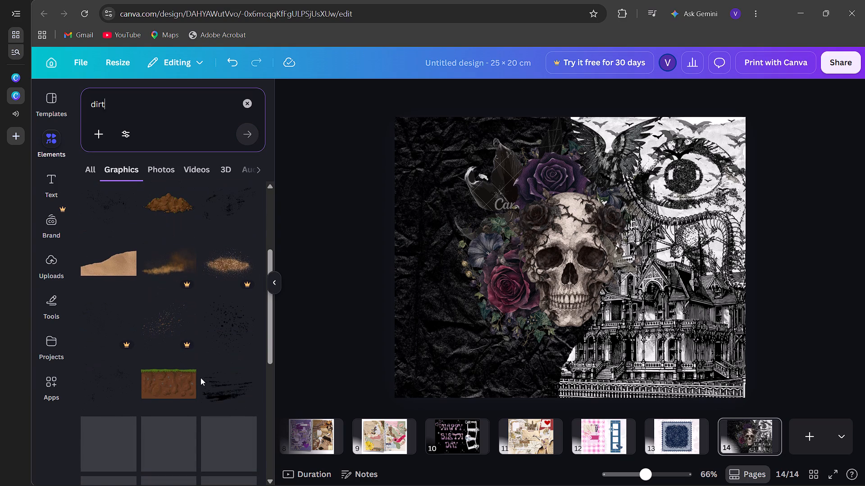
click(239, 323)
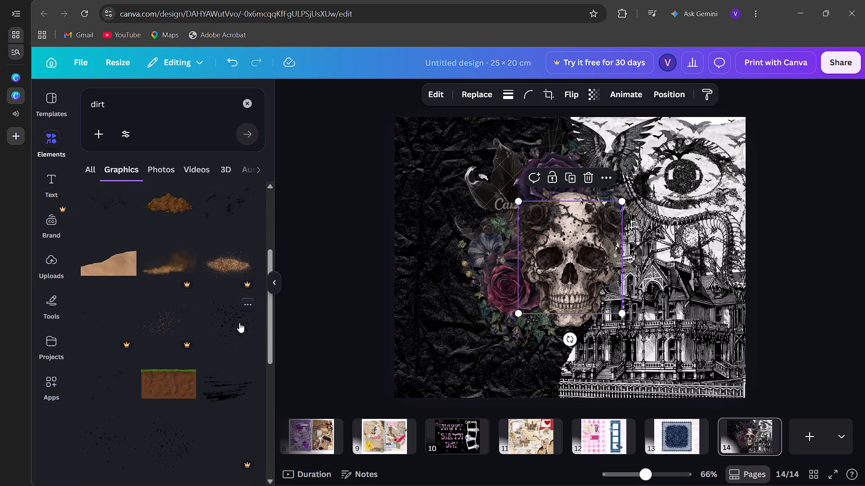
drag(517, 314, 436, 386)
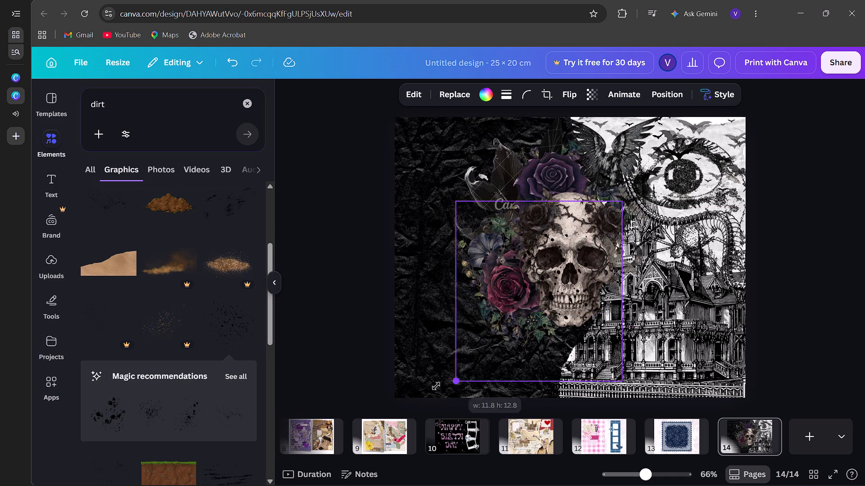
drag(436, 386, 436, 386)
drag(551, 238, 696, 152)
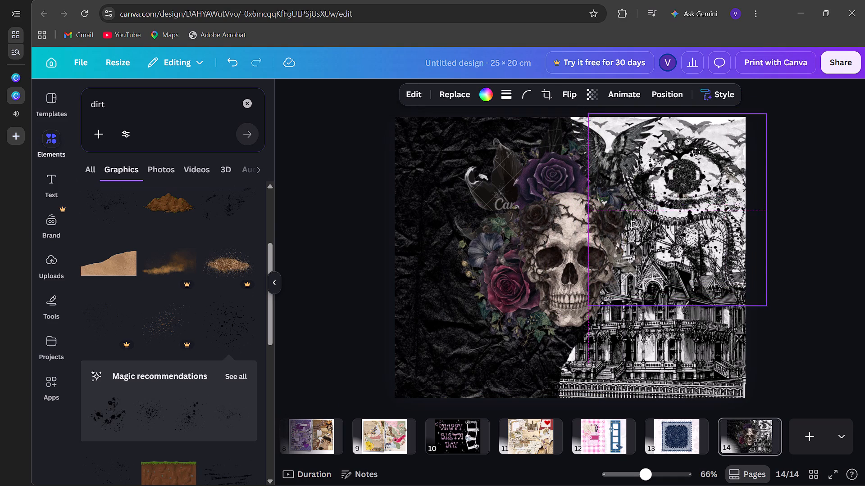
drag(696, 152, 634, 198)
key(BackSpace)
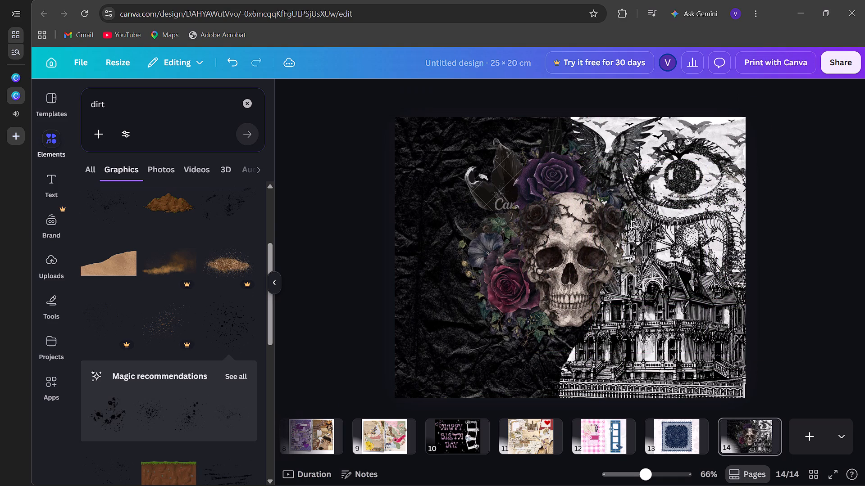
Add the black dry-brush smear from the dirt results, try it over the eye, and place it below the skull's jaw at the mansion's lower edge.
scroll(257, 369, down, 5)
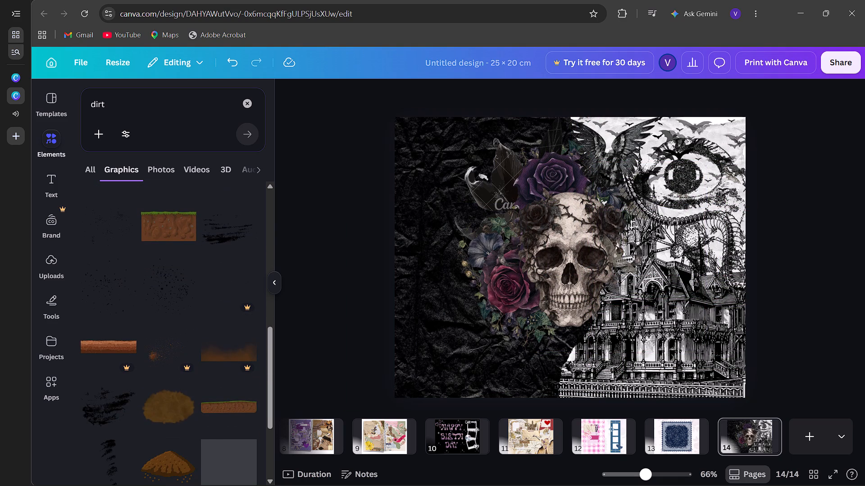
click(219, 247)
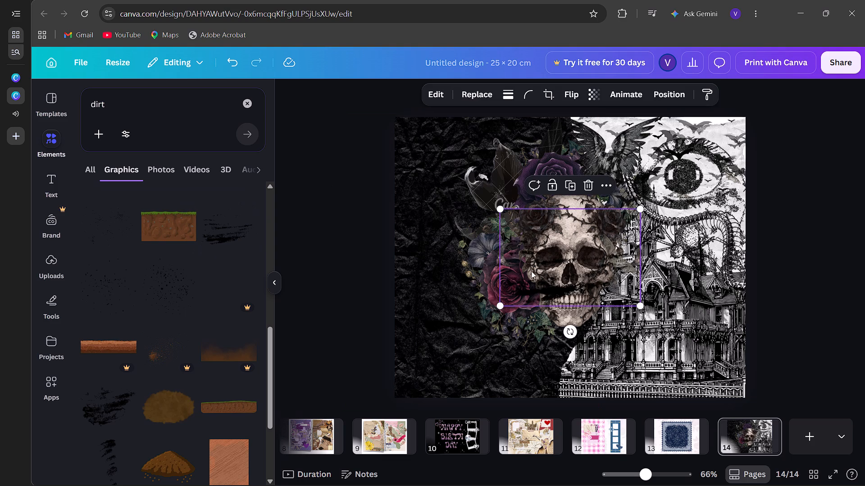
drag(529, 279, 622, 161)
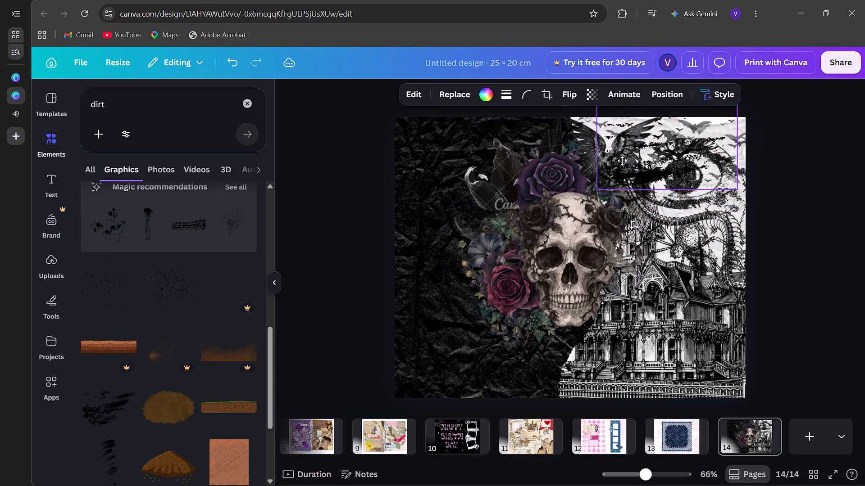
drag(622, 161, 649, 164)
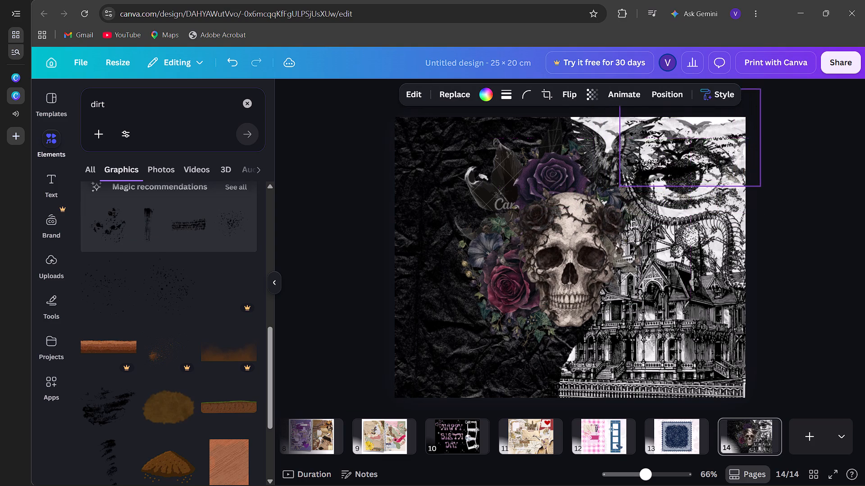
drag(649, 164, 589, 349)
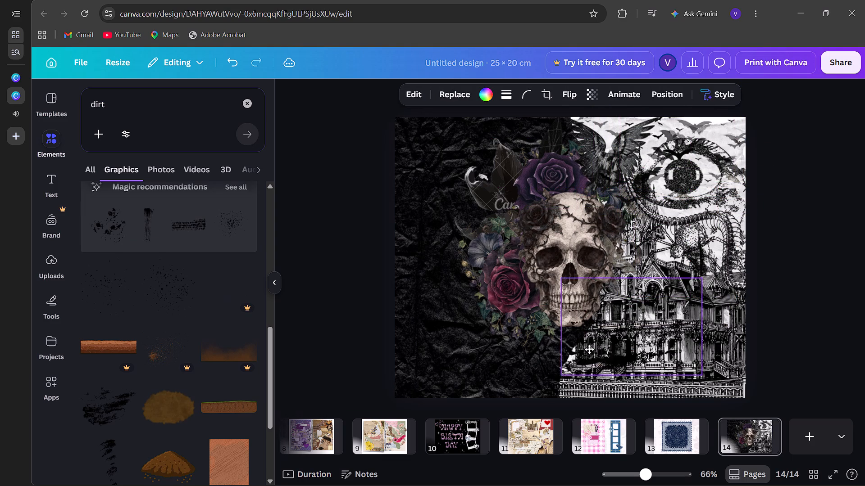
drag(589, 349, 539, 369)
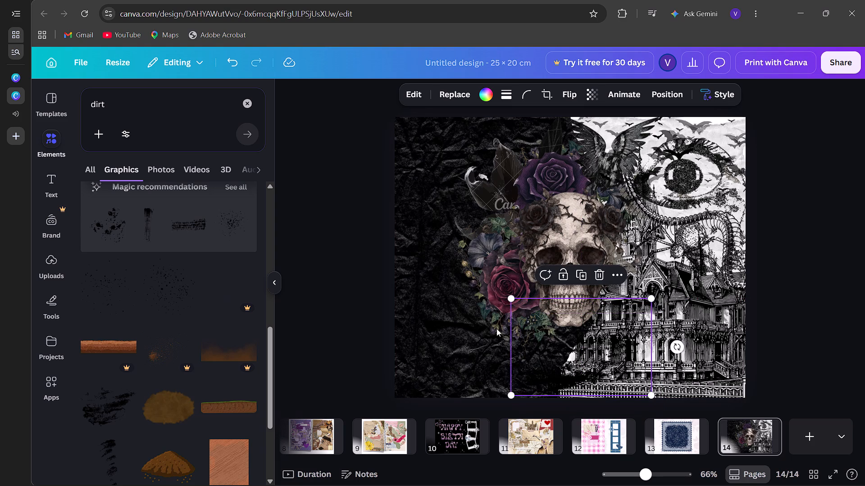
Search the graphics for "smudge white".
click(135, 97)
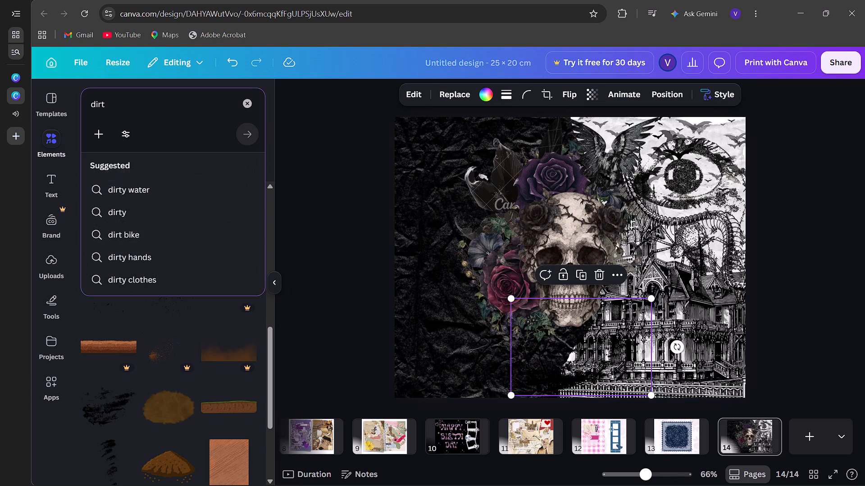
key(BackSpace)
key(BackSpace)
key(BackSpace)
key(BackSpace)
key(BackSpace)
key(BackSpace)
key(BackSpace)
key(BackSpace)
key(BackSpace)
text(smudge white)
key(Return)
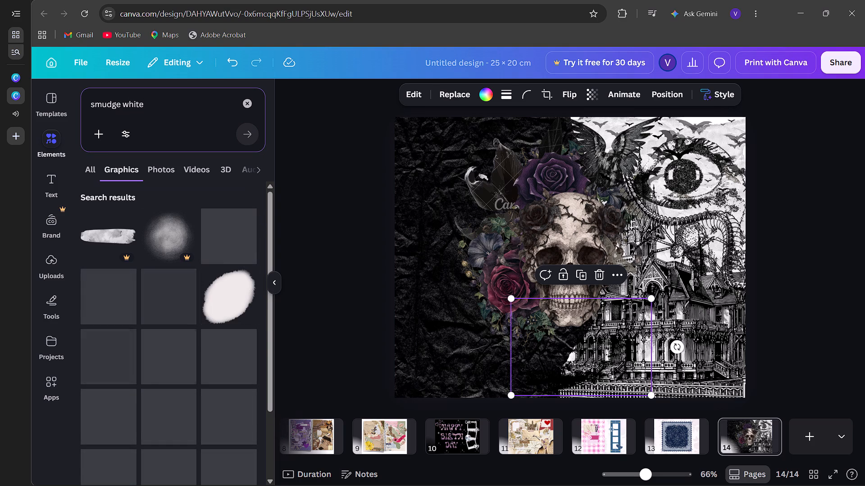
Browse the white smudge results for a pale, textured smear that suits the gothic collage.
scroll(216, 382, down, 1)
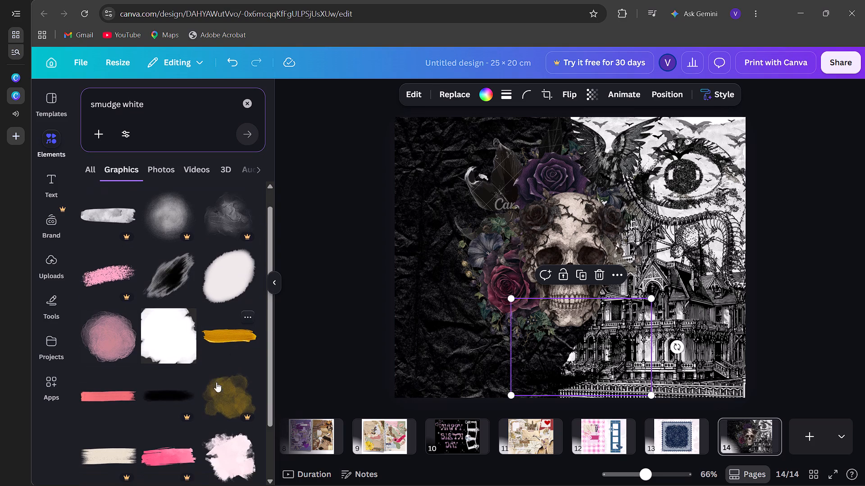
scroll(216, 382, down, 5)
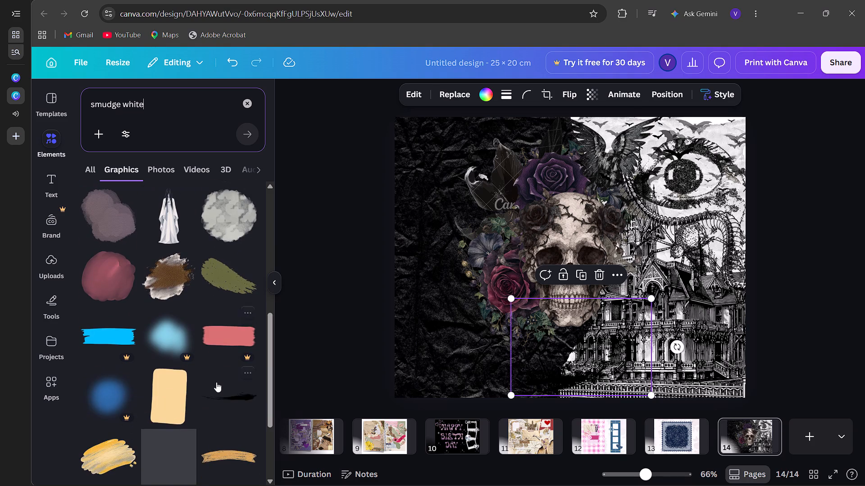
scroll(216, 382, up, 3)
scroll(216, 382, down, 5)
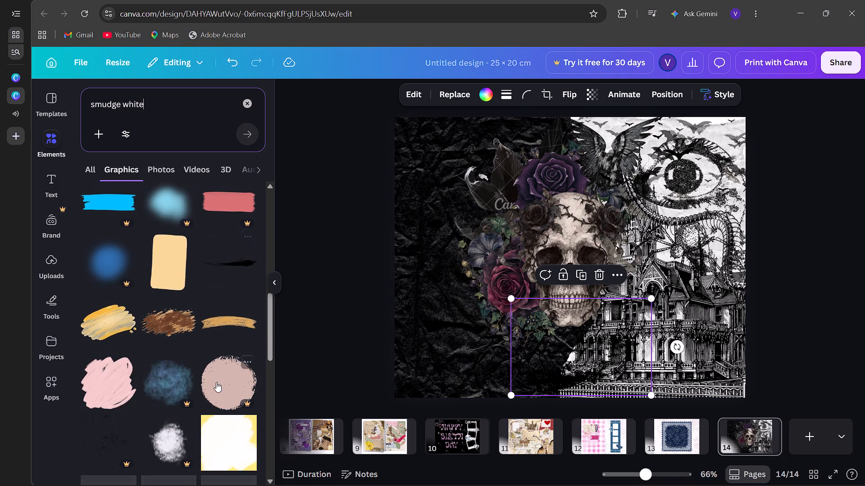
scroll(216, 382, down, 5)
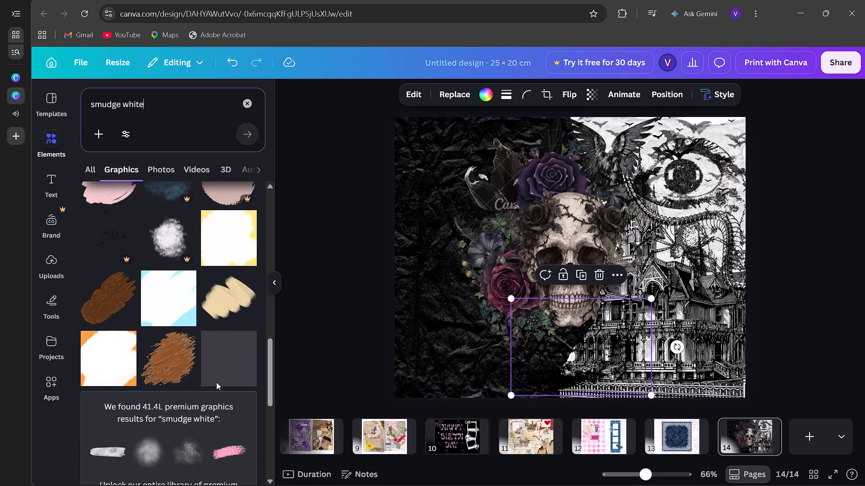
scroll(216, 382, down, 8)
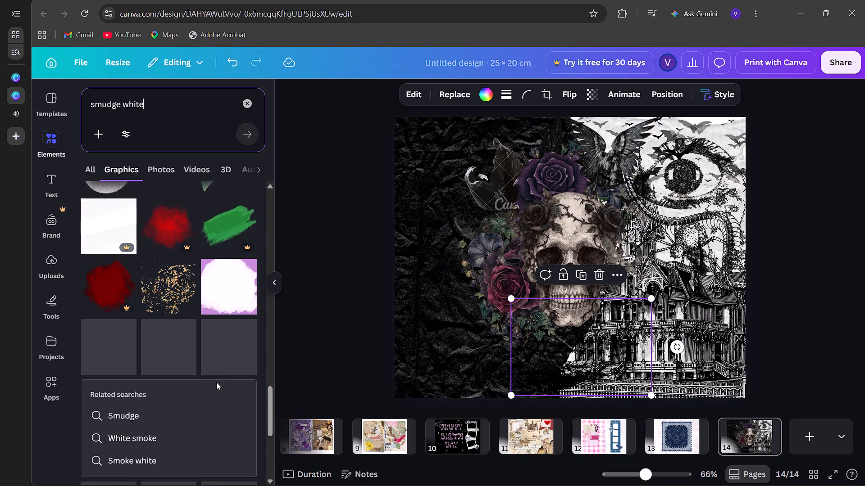
scroll(216, 382, down, 2)
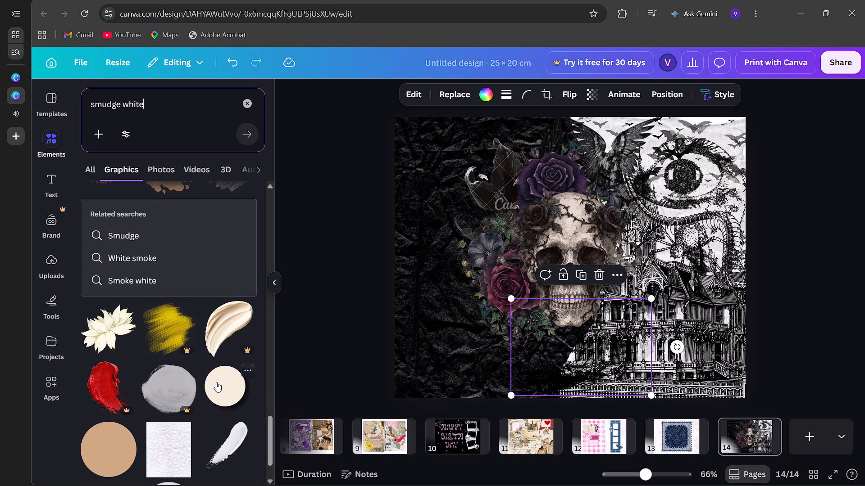
scroll(216, 382, down, 4)
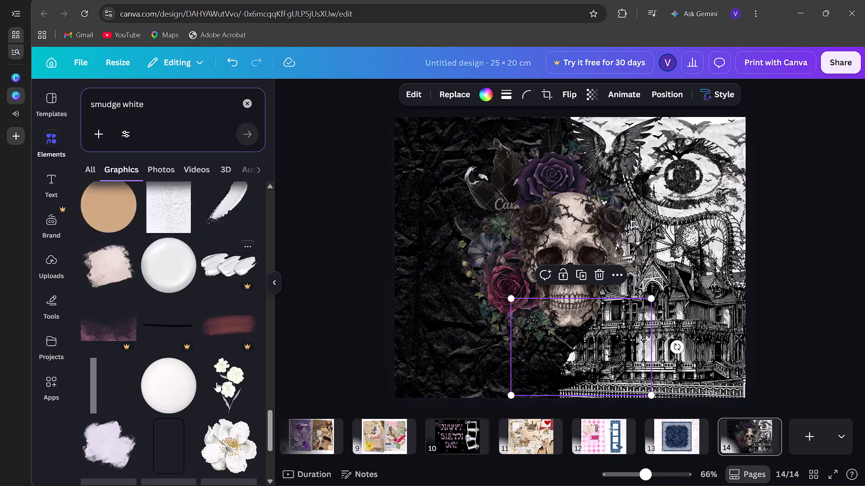
scroll(216, 382, down, 4)
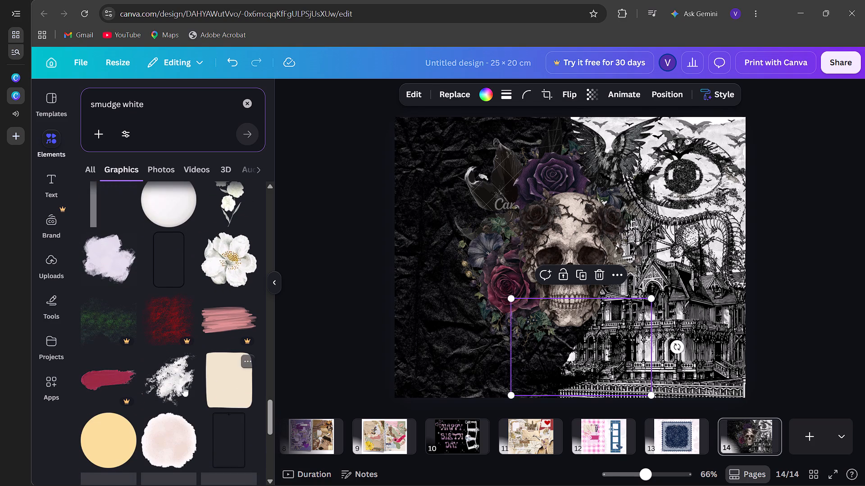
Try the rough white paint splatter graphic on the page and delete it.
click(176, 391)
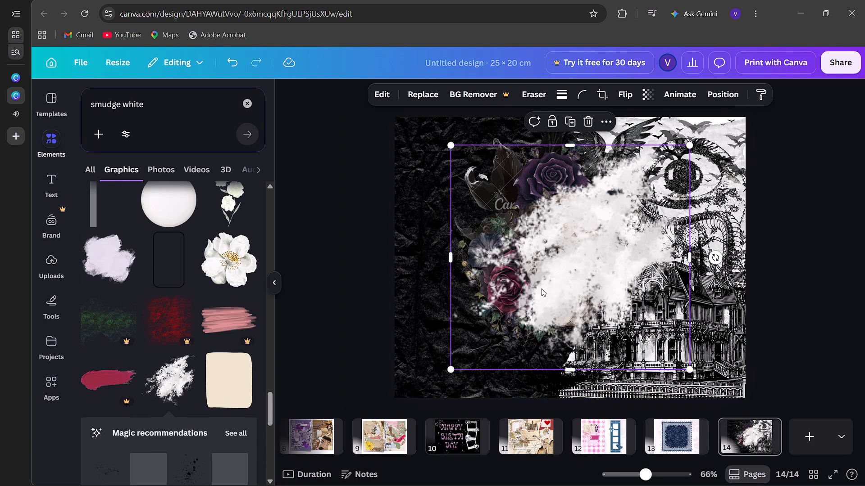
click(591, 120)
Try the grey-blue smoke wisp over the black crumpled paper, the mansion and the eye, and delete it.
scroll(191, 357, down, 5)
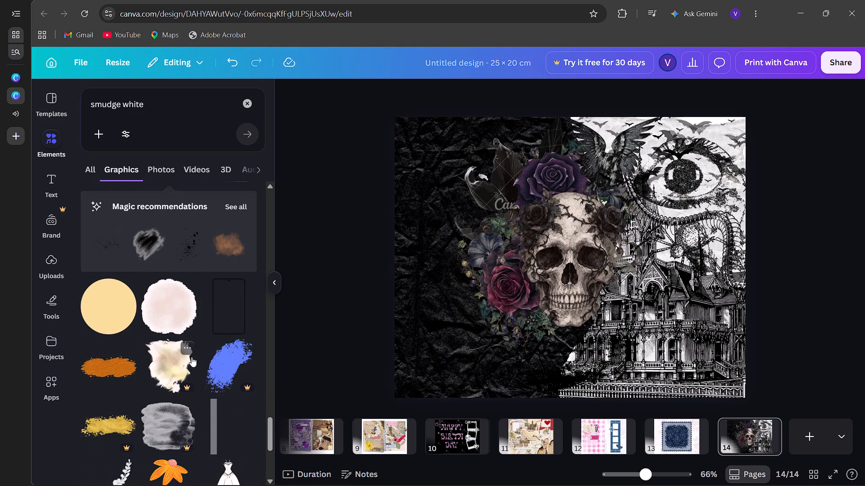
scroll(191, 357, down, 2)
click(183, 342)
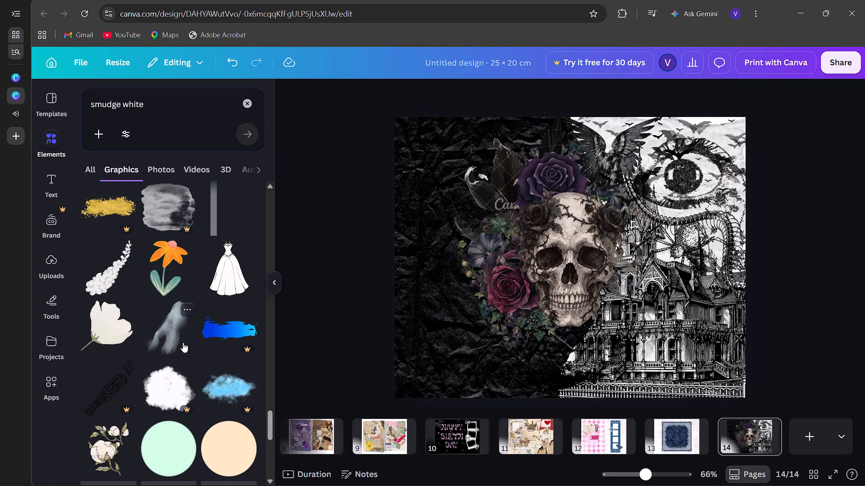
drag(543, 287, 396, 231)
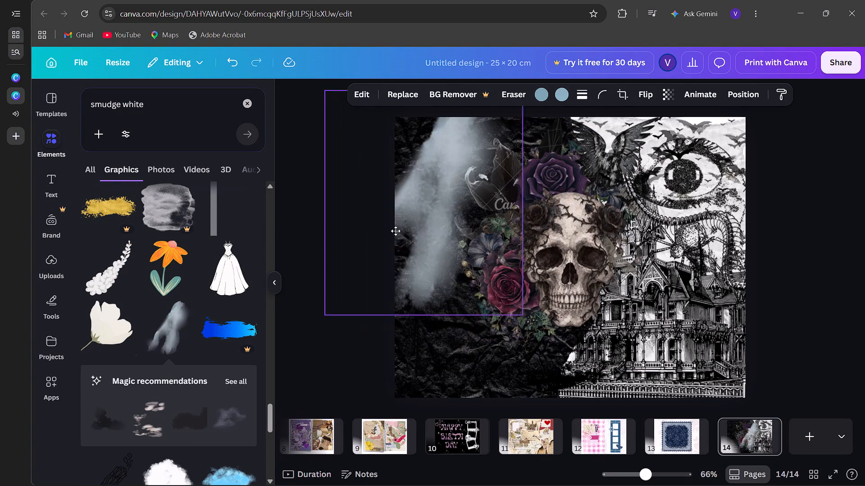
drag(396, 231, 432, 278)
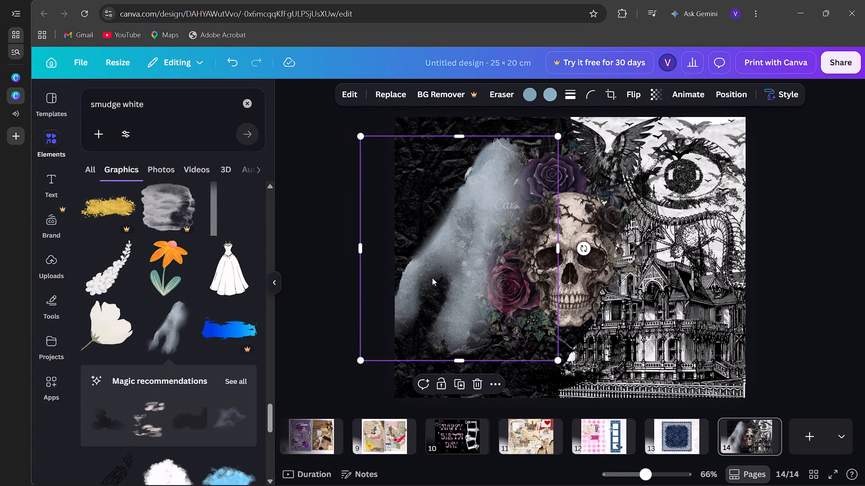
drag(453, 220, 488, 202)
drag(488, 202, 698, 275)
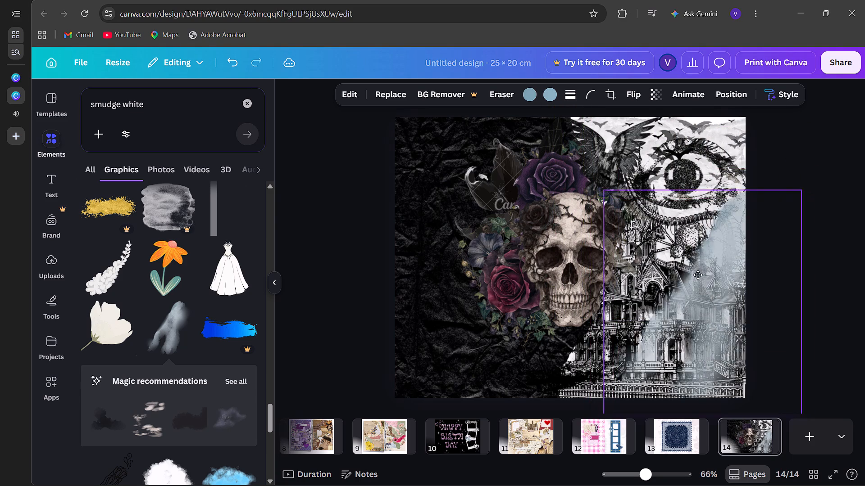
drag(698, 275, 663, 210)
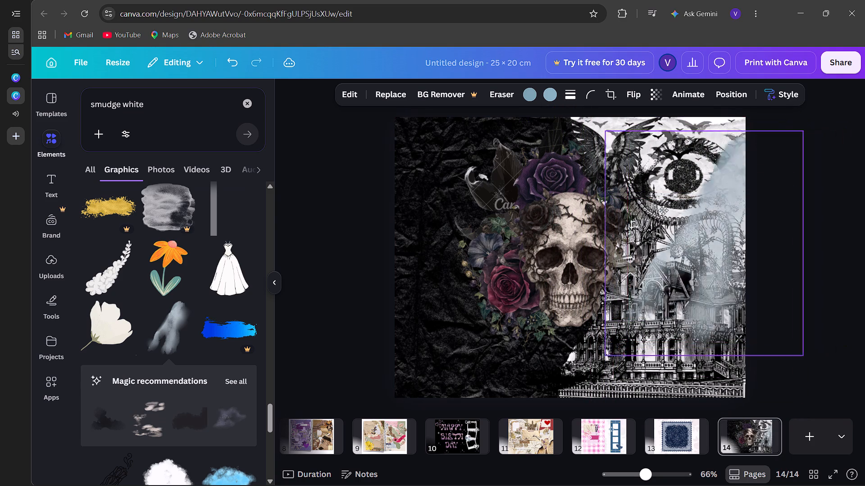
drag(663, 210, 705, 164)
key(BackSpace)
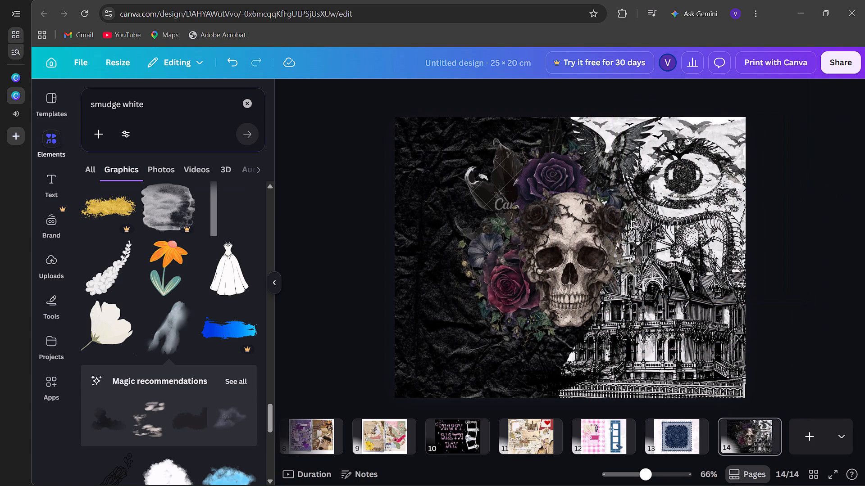
Add the grey-violet lightning mist from the smoke wisp's recommended graphics and place it over the flowers and black crumpled paper beside the skull.
click(234, 378)
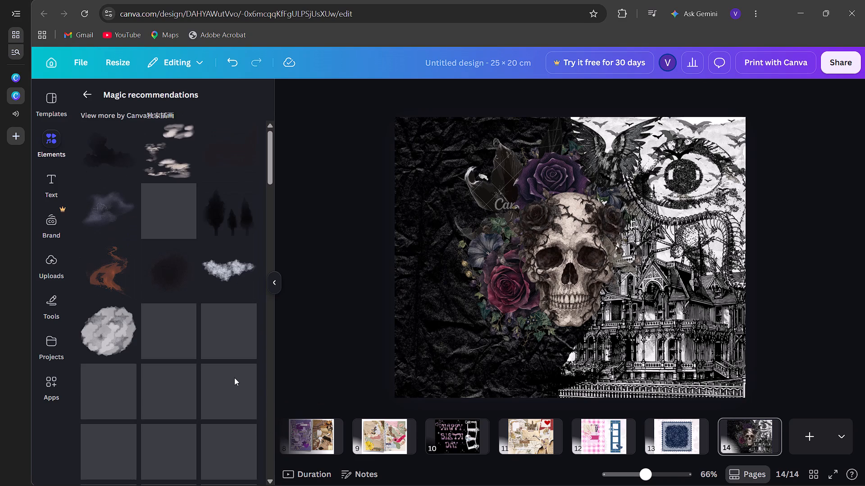
click(113, 220)
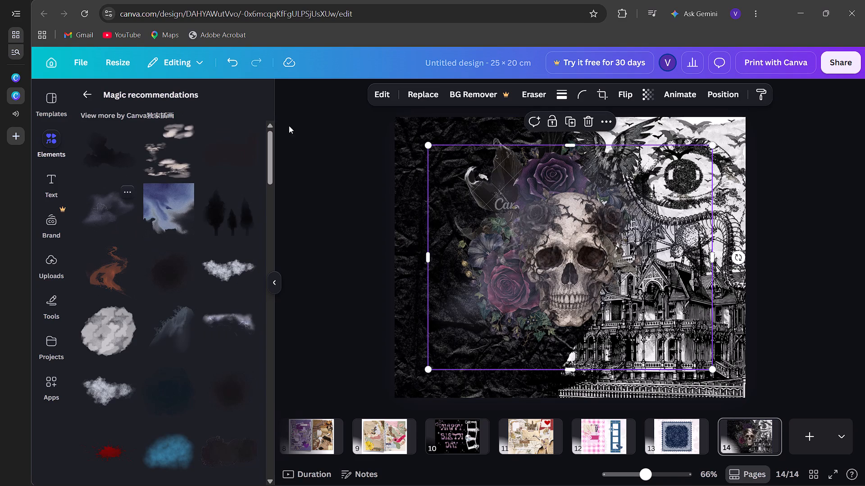
drag(499, 253, 482, 225)
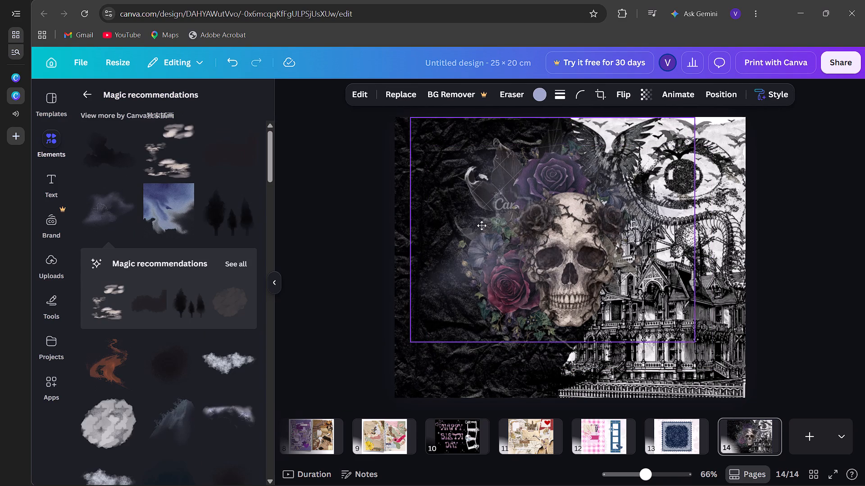
drag(482, 225, 480, 226)
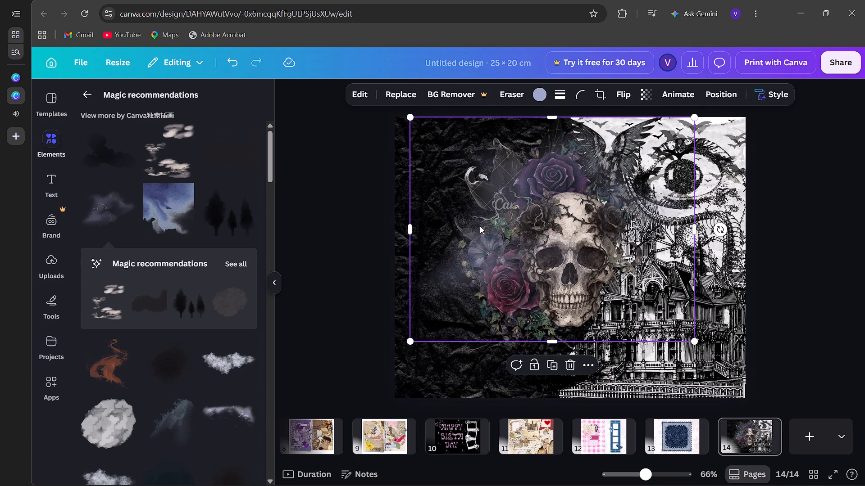
drag(480, 226, 467, 223)
drag(475, 215, 495, 205)
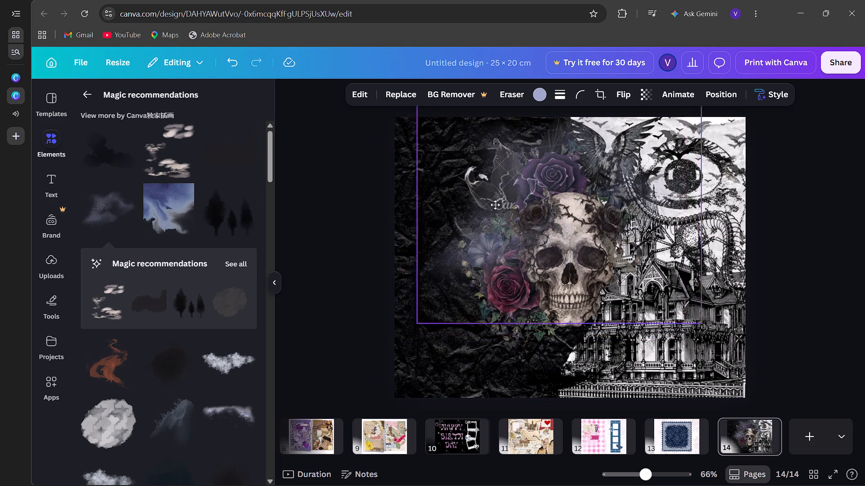
drag(495, 205, 480, 230)
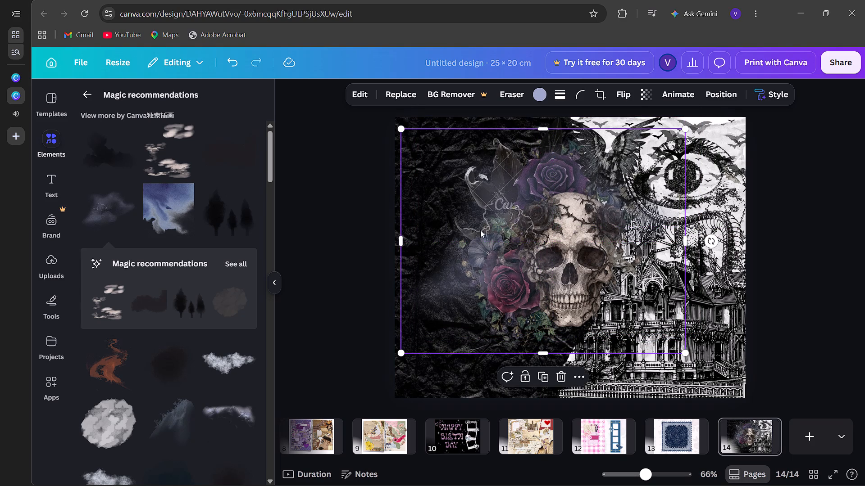
click(304, 302)
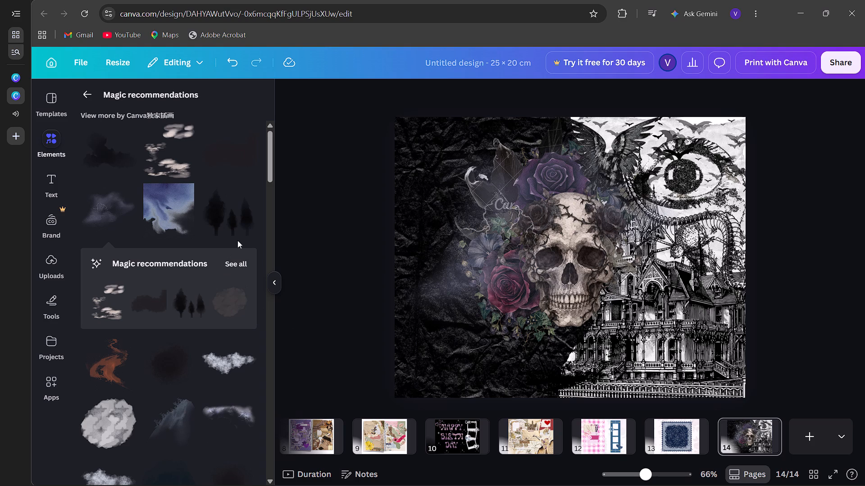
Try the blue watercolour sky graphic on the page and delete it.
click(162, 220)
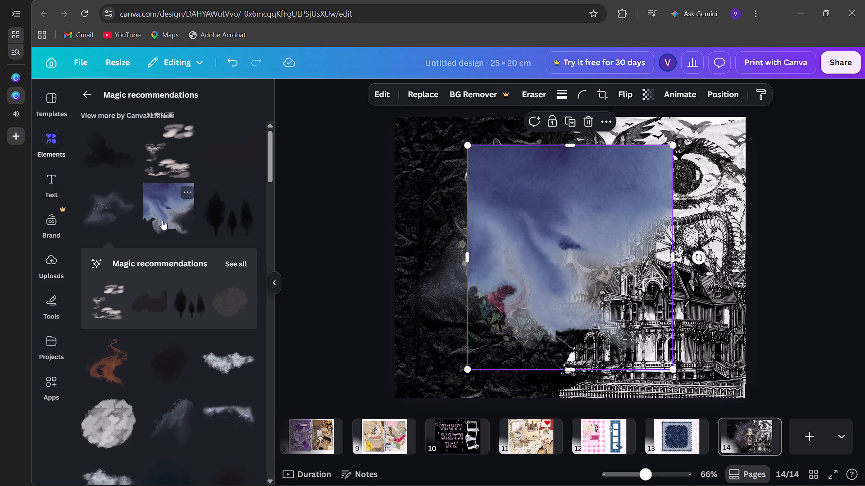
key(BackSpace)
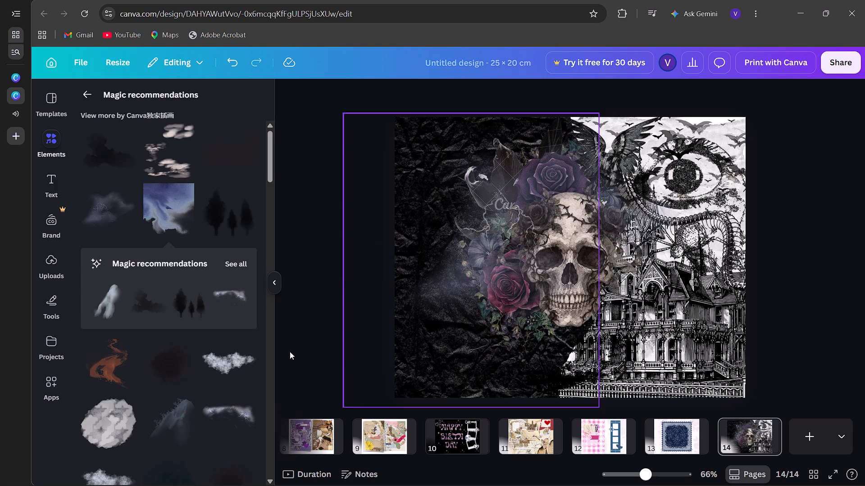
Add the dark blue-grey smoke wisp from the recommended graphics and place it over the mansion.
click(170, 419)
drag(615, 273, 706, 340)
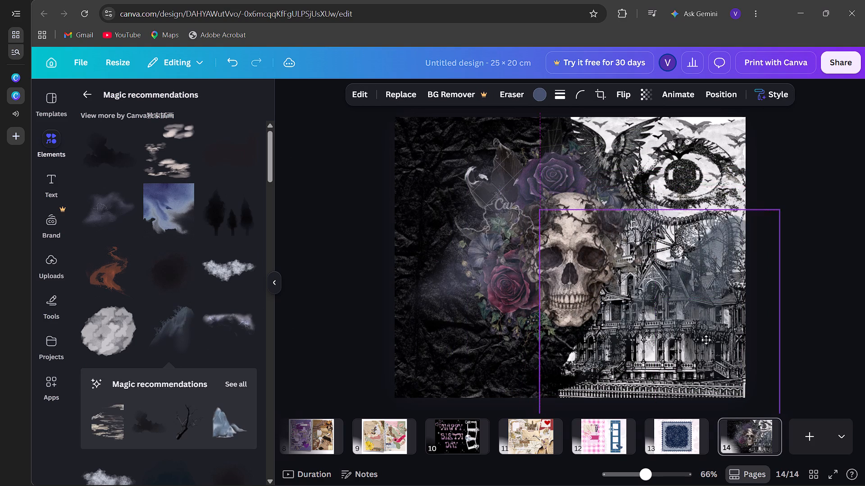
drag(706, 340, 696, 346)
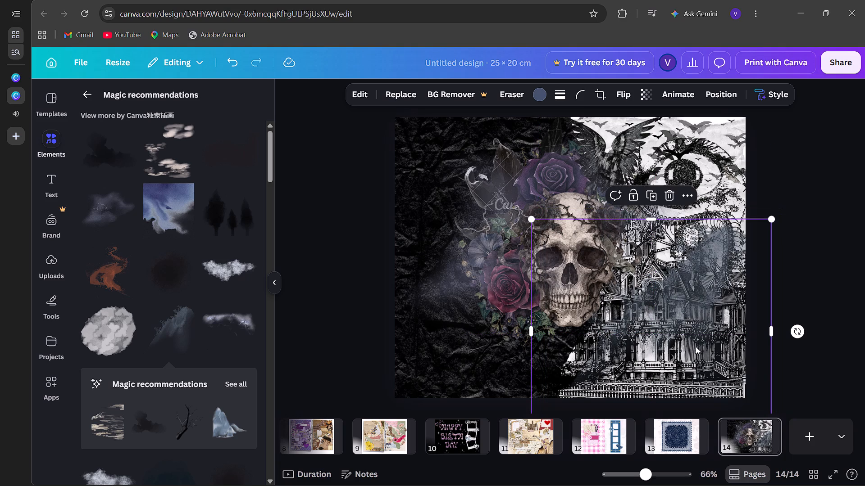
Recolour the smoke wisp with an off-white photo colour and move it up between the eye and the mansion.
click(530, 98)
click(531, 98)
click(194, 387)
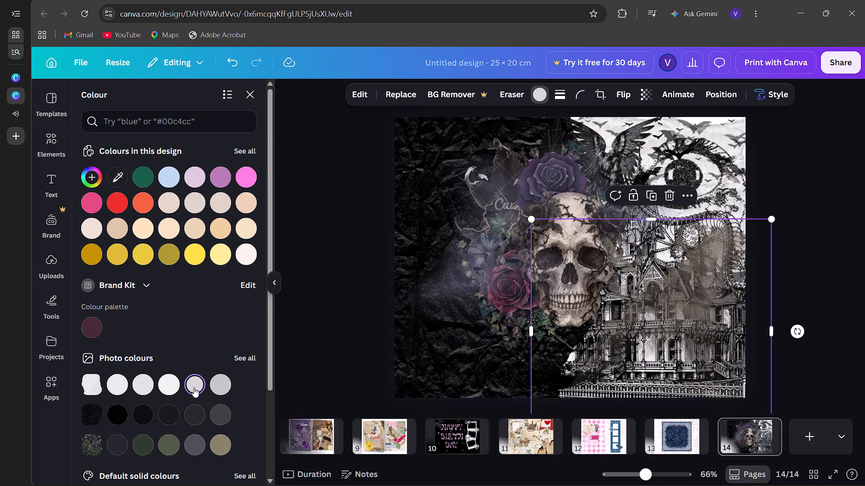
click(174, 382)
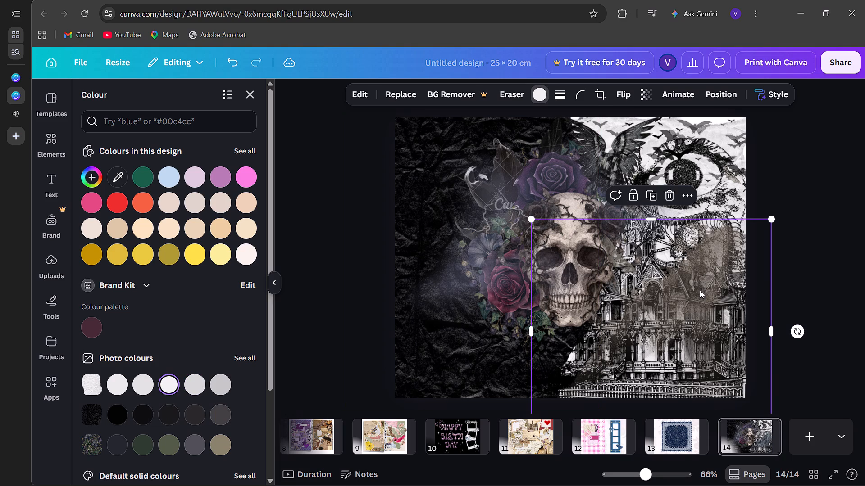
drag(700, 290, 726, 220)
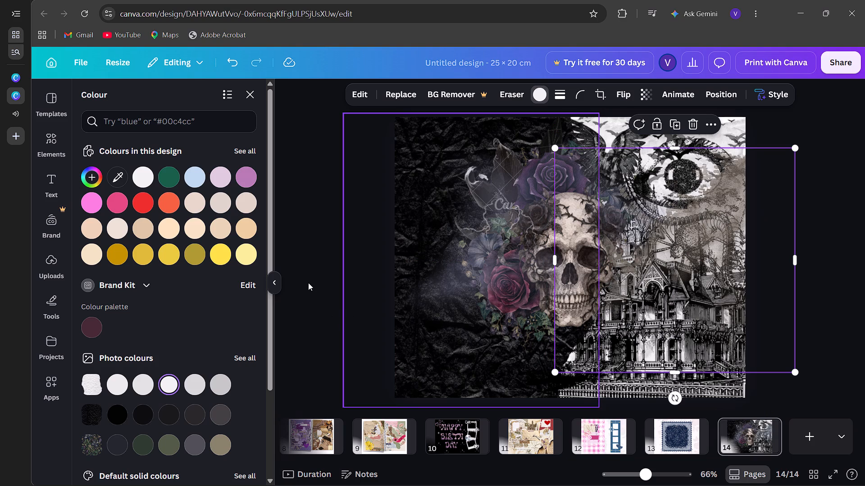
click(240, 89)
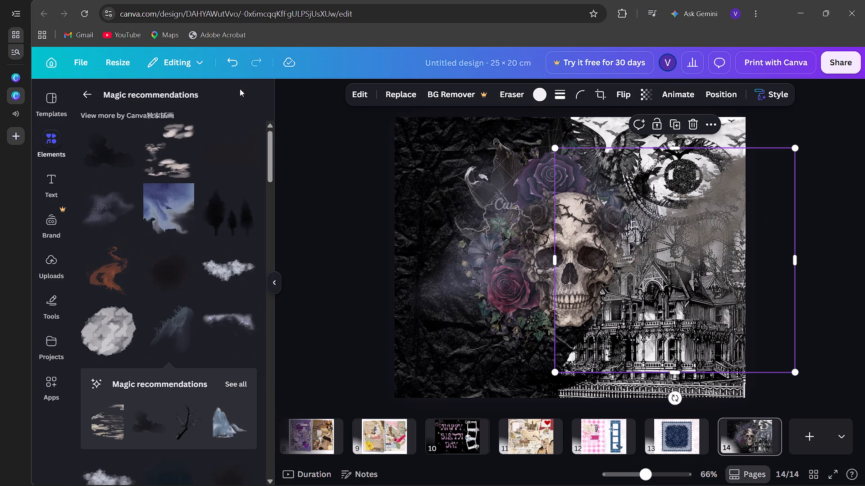
Add the pale lightning mist streak, rotate it to nearly vertical and place it along the outer side of the eye and mansion.
scroll(182, 437, down, 1)
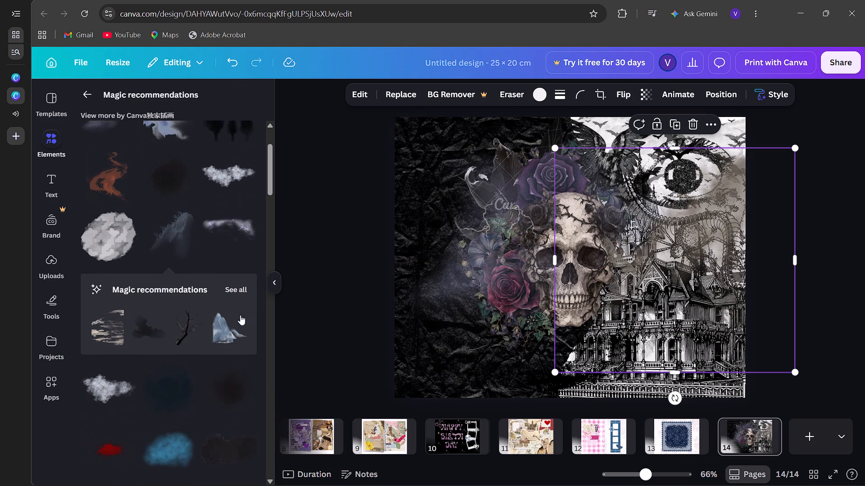
click(233, 245)
drag(504, 198, 584, 188)
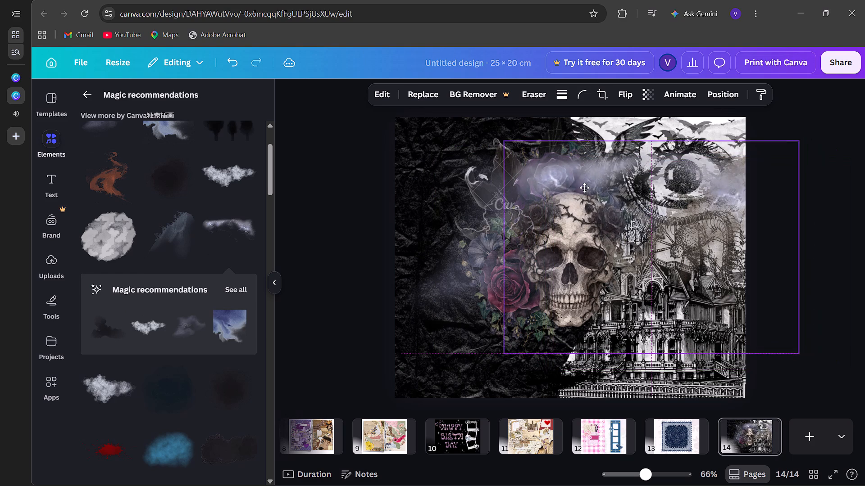
drag(584, 188, 519, 210)
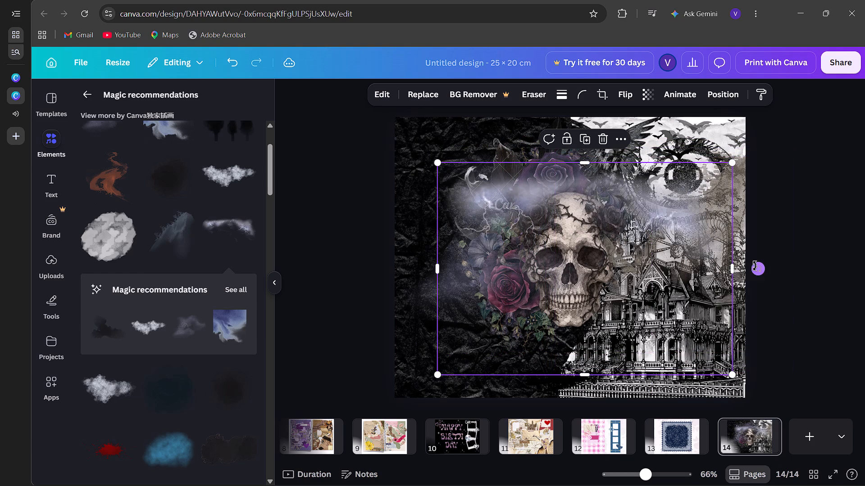
drag(755, 266, 583, 398)
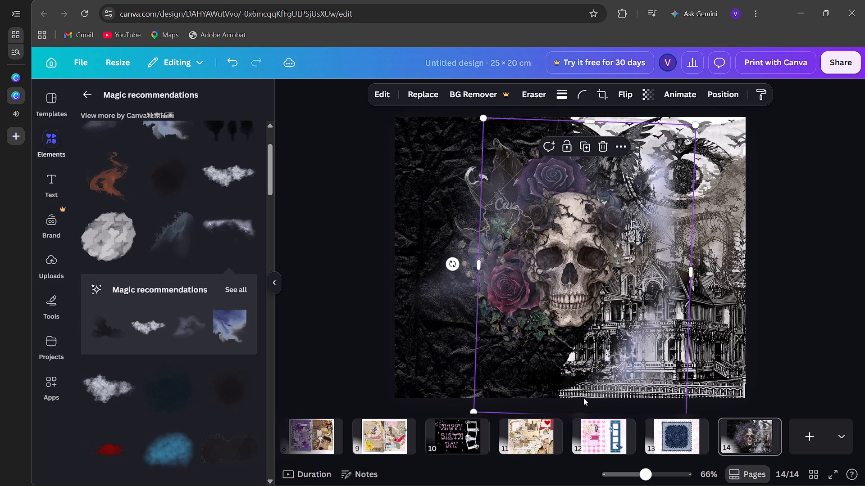
drag(587, 359, 634, 337)
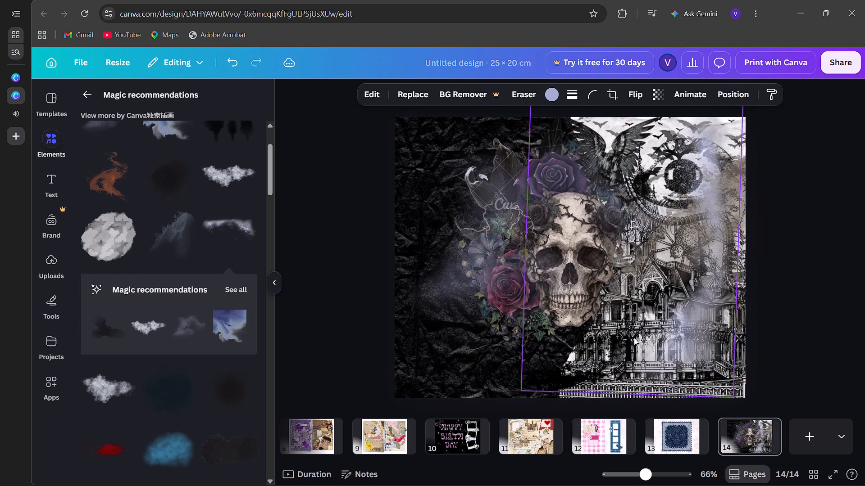
click(626, 82)
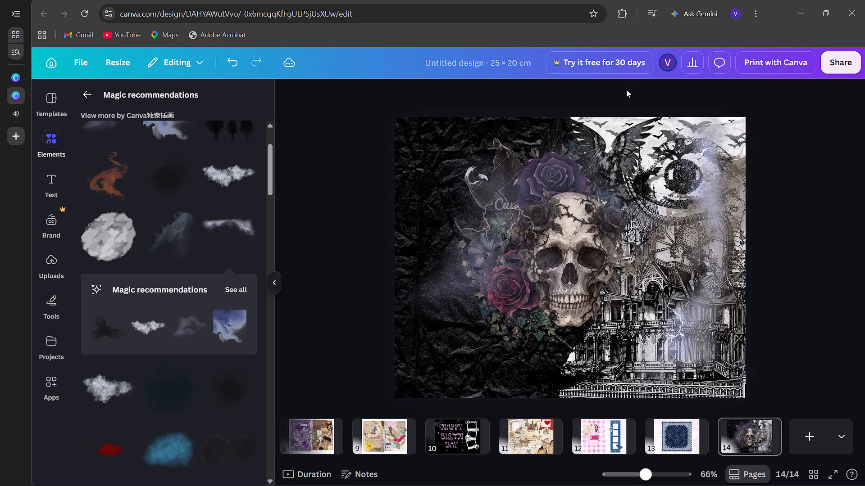
click(626, 90)
Flip the lightning mist streak end for end and shift it onto the page's outer edge beside the eye and mansion.
click(701, 263)
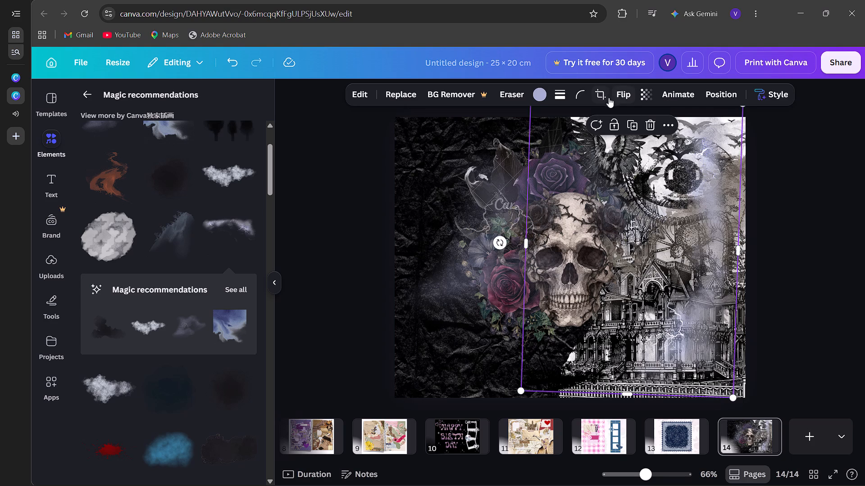
click(624, 96)
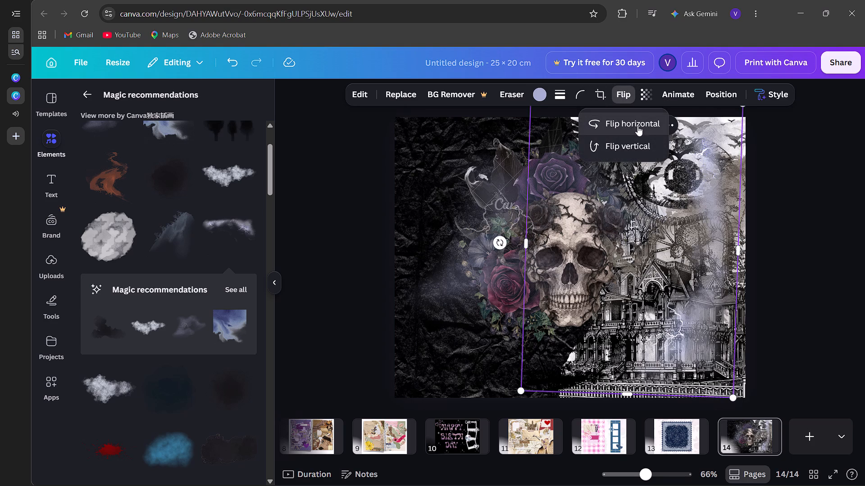
click(635, 135)
click(635, 135)
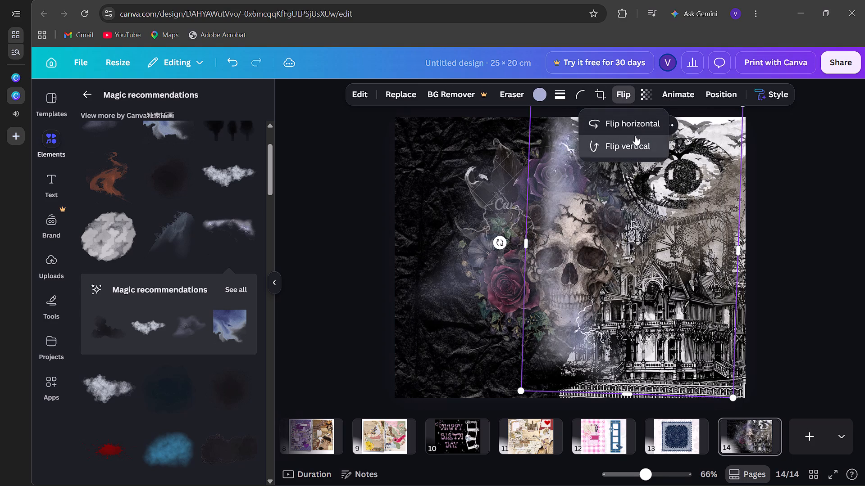
click(640, 123)
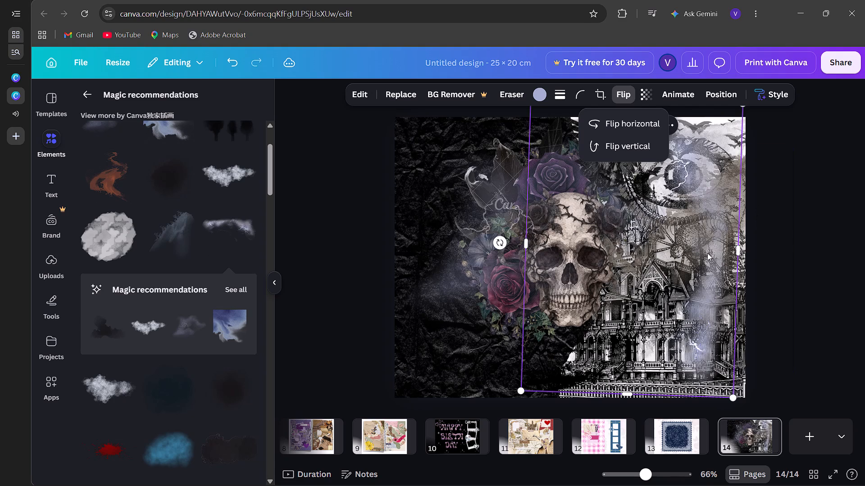
drag(707, 253, 729, 256)
drag(651, 391, 660, 415)
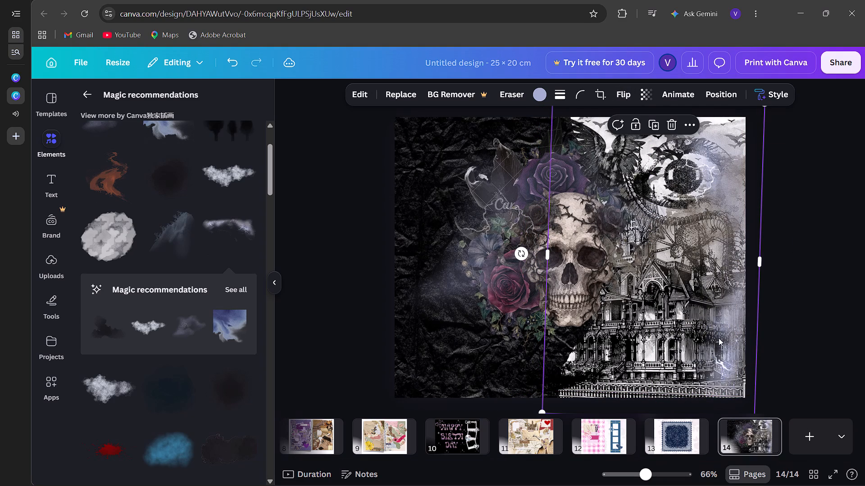
click(833, 276)
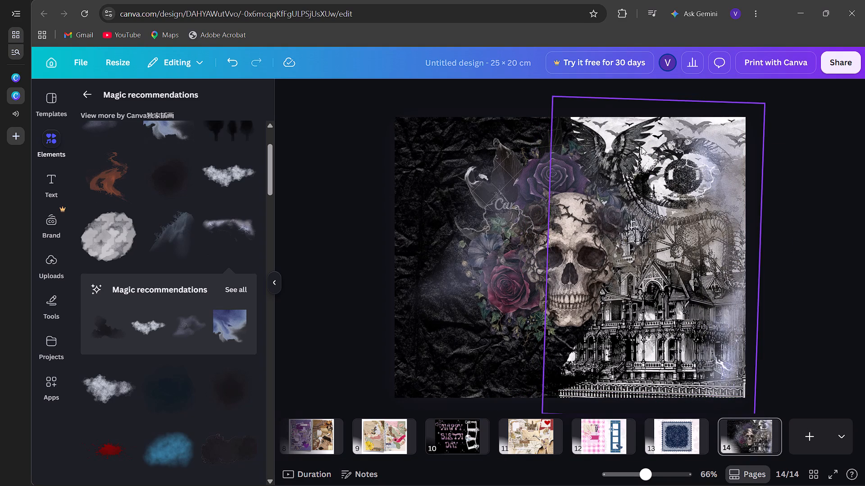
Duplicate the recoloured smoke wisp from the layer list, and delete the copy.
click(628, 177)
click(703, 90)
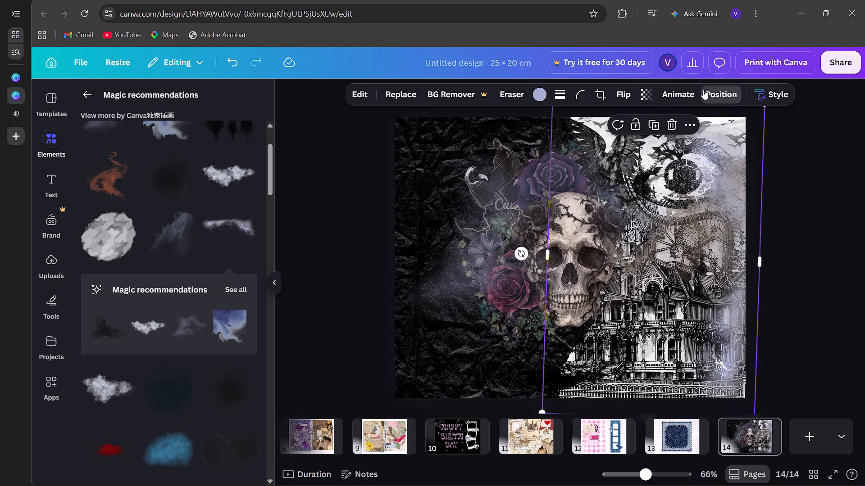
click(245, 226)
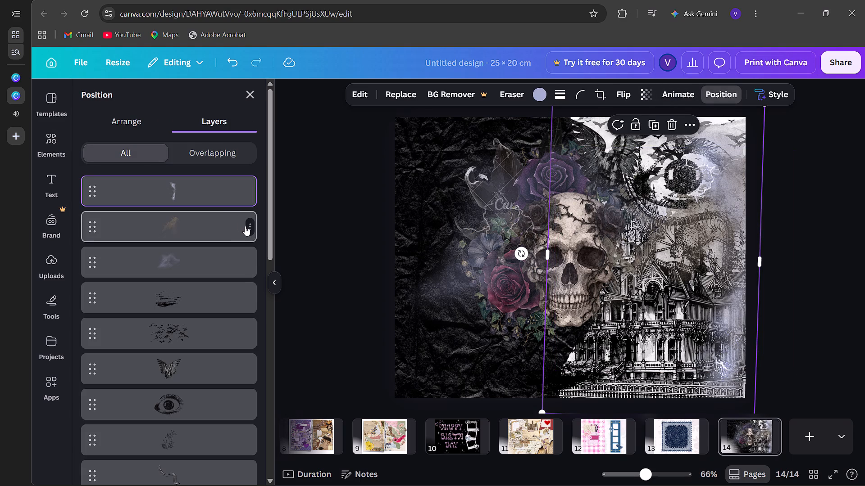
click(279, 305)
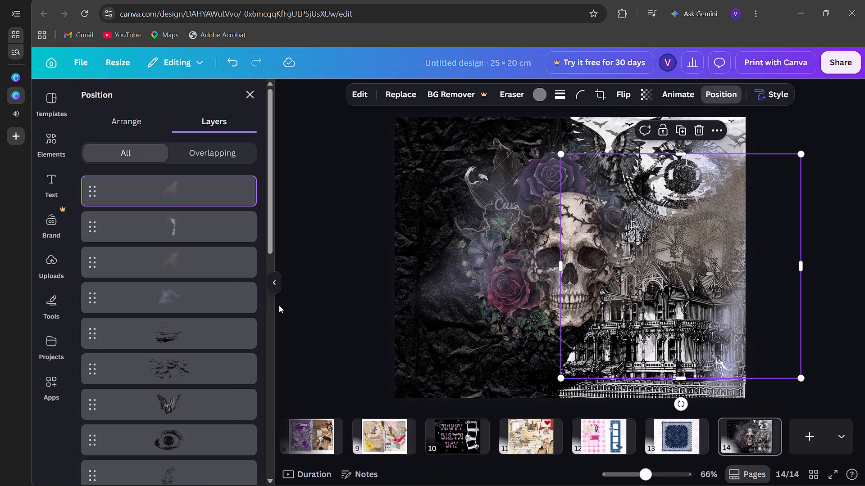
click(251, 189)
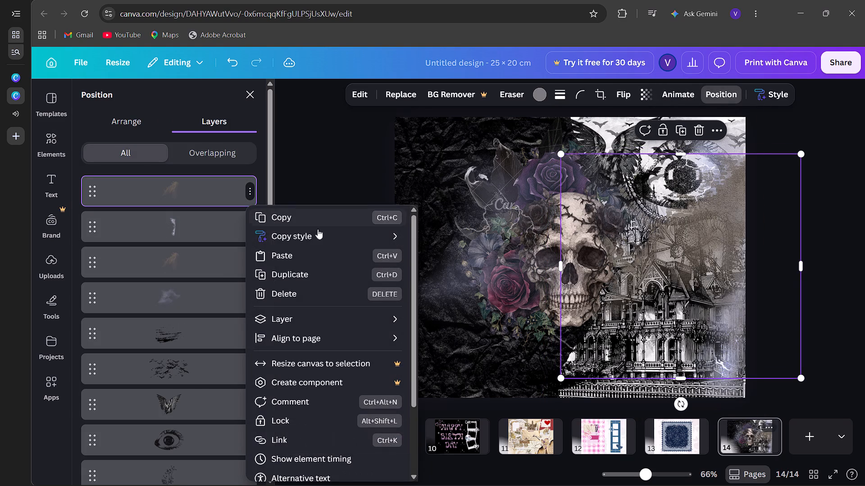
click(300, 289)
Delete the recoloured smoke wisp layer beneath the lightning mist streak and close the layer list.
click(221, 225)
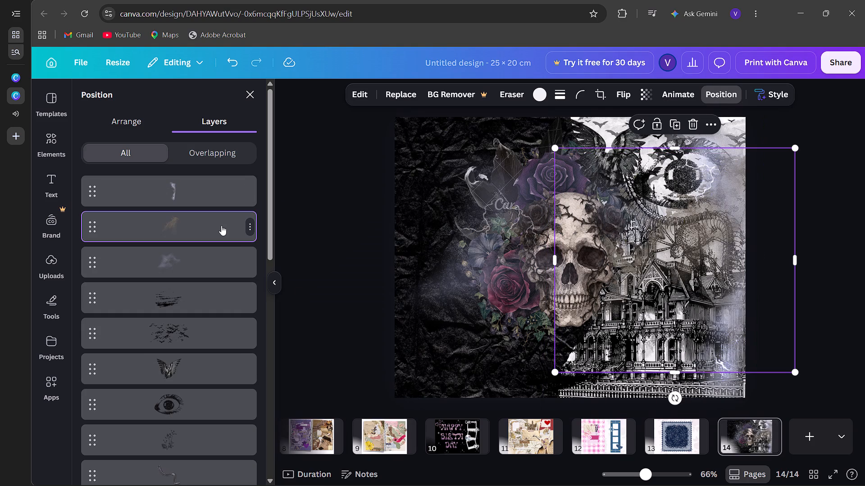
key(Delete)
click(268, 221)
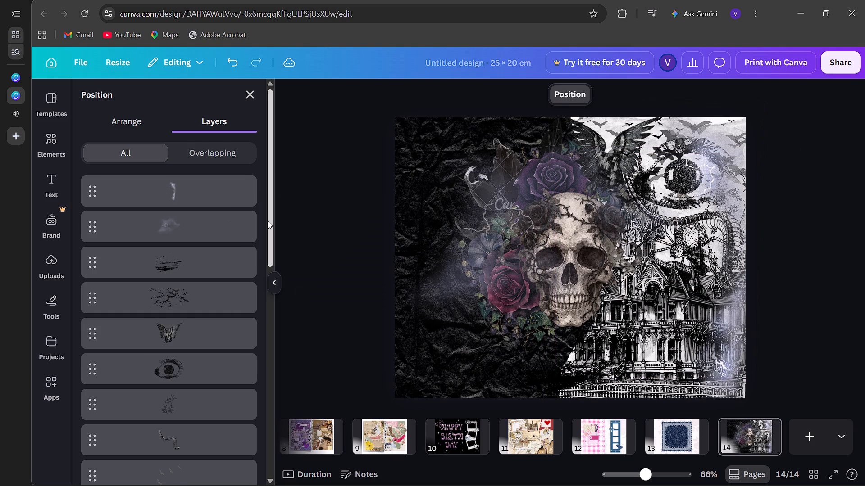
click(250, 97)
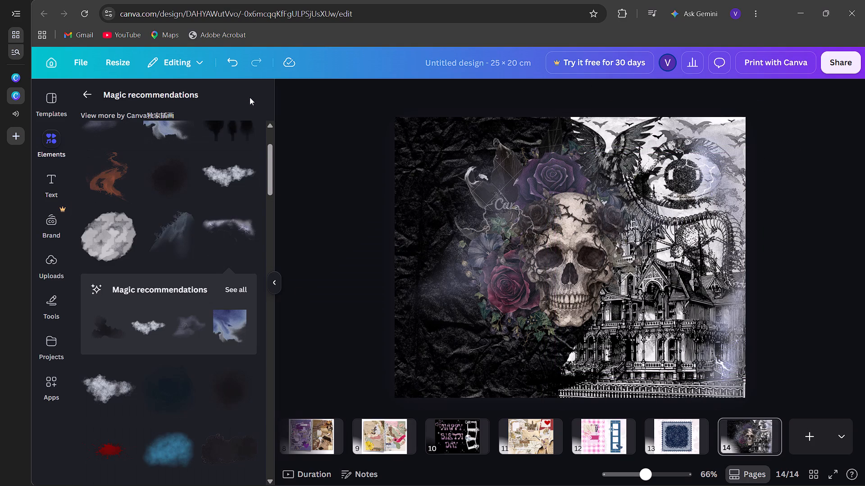
Add the beige distressed brush-streak graphic and stretch it vertically to cover the page's dark half from top to bottom.
scroll(237, 374, down, 3)
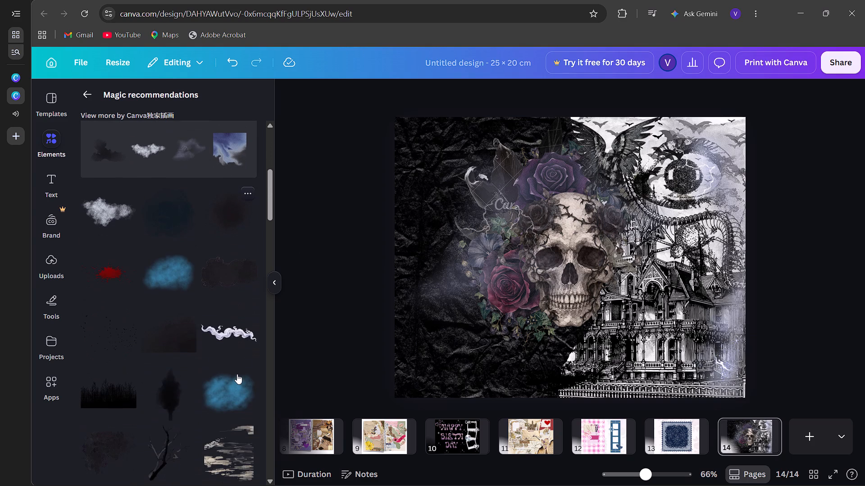
scroll(237, 374, down, 3)
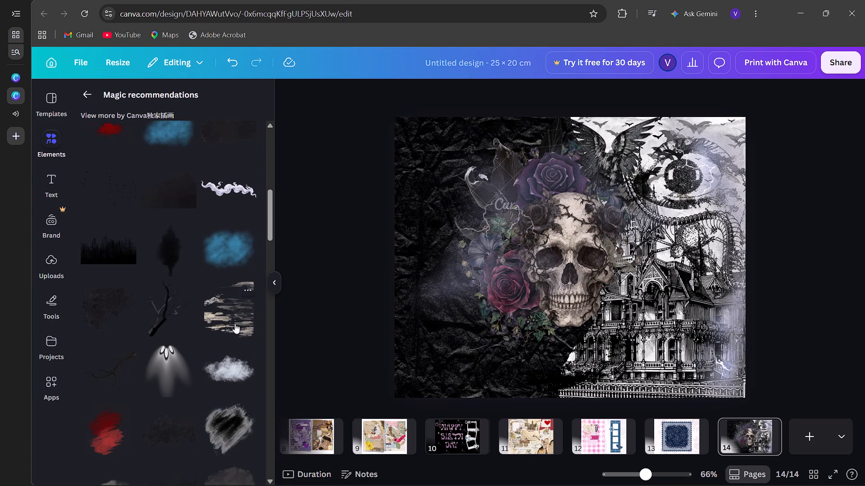
click(235, 324)
drag(582, 284, 472, 287)
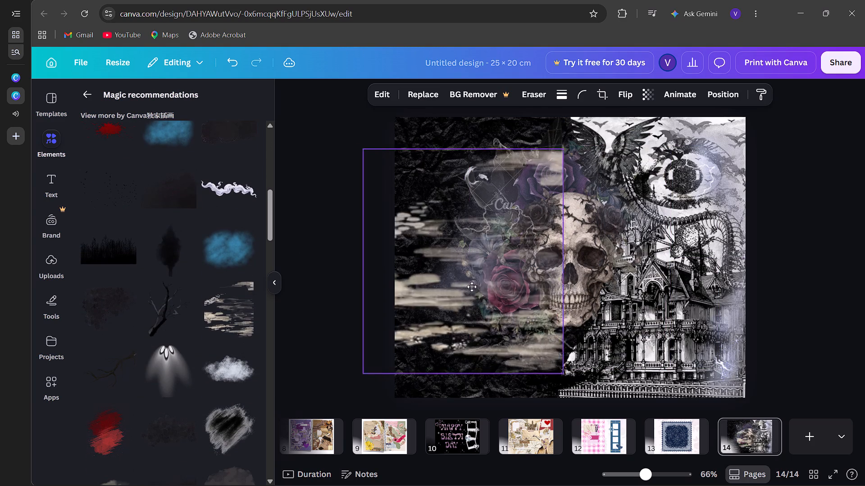
drag(472, 287, 491, 261)
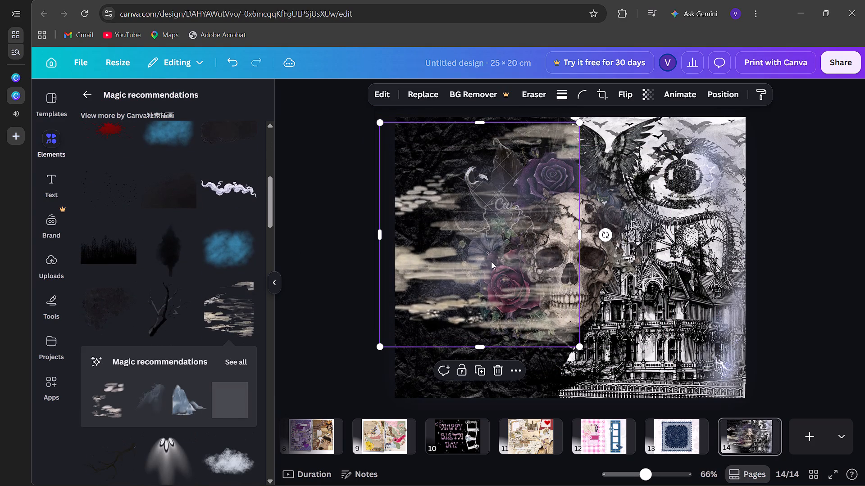
drag(482, 347, 501, 445)
drag(505, 362, 510, 330)
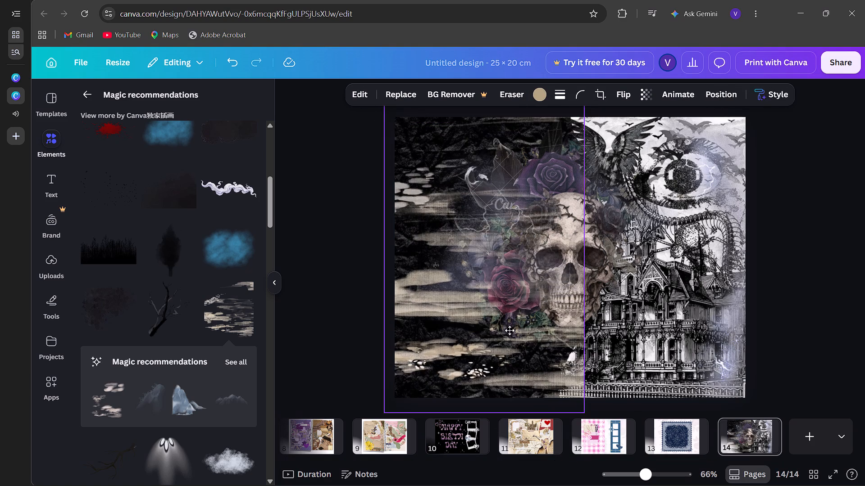
drag(510, 330, 511, 324)
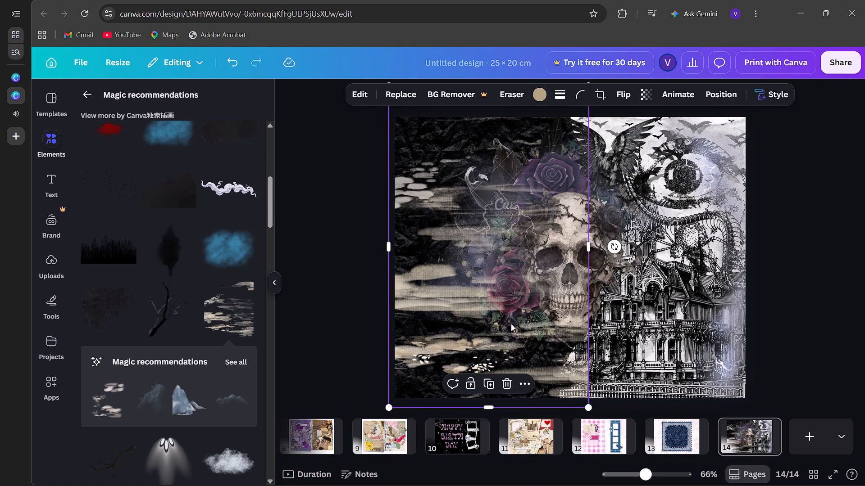
Recolour the brush-streak texture to the near-white shade from the photo colours.
click(537, 99)
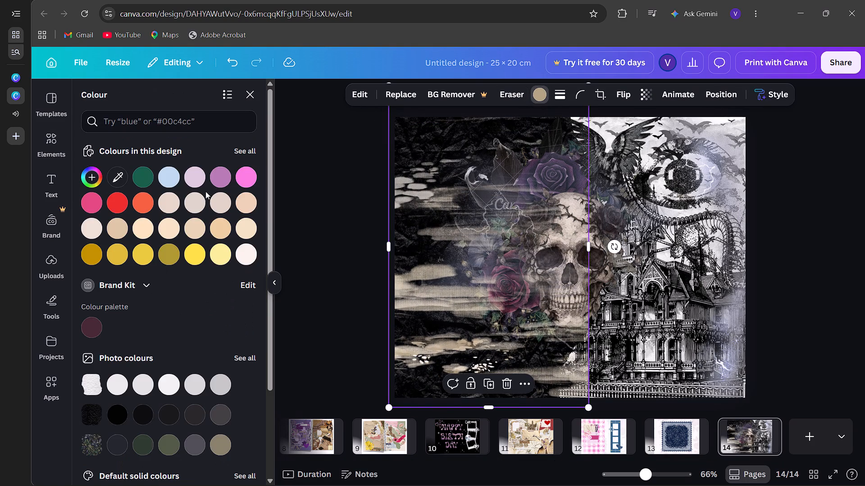
click(247, 253)
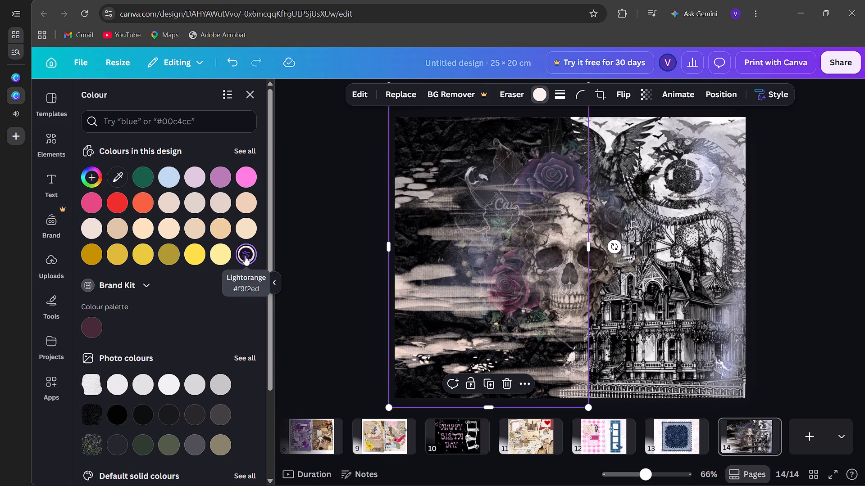
click(164, 393)
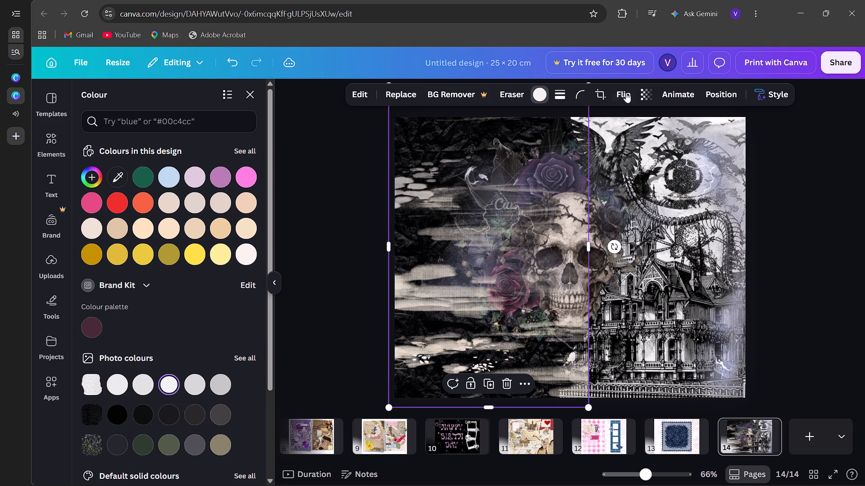
Lower the brush-streak texture's opacity to roughly a third and deselect it.
click(645, 91)
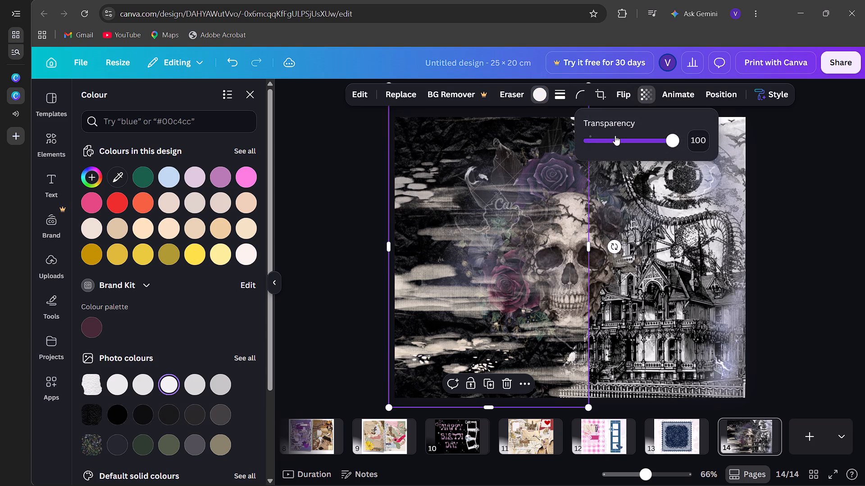
click(615, 135)
click(299, 310)
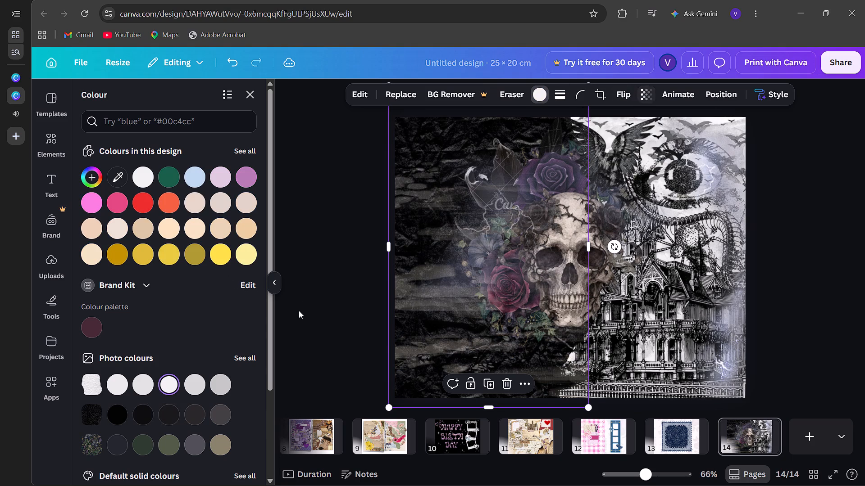
click(299, 310)
click(299, 310)
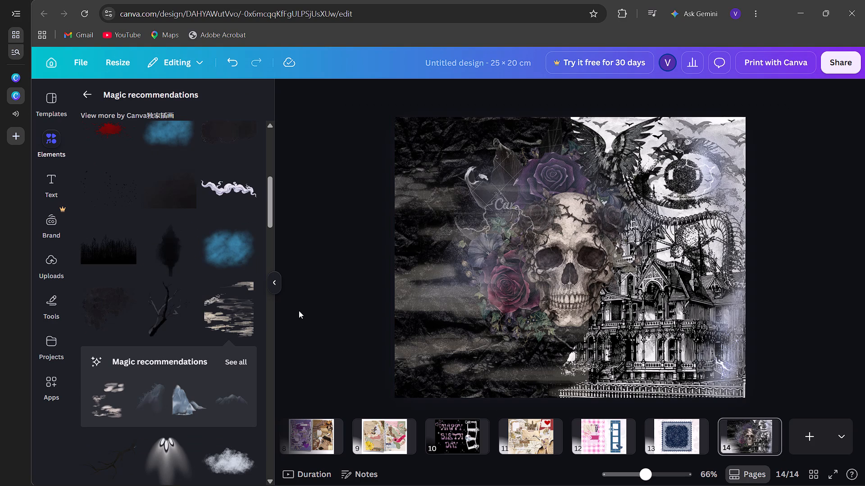
Browse the remaining magic recommendations for more gothic graphics and textures for page 14.
scroll(154, 408, down, 4)
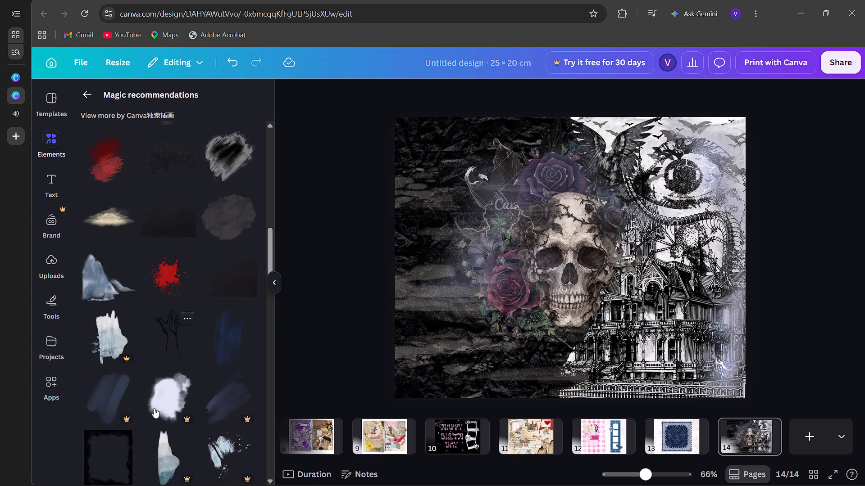
scroll(154, 408, down, 5)
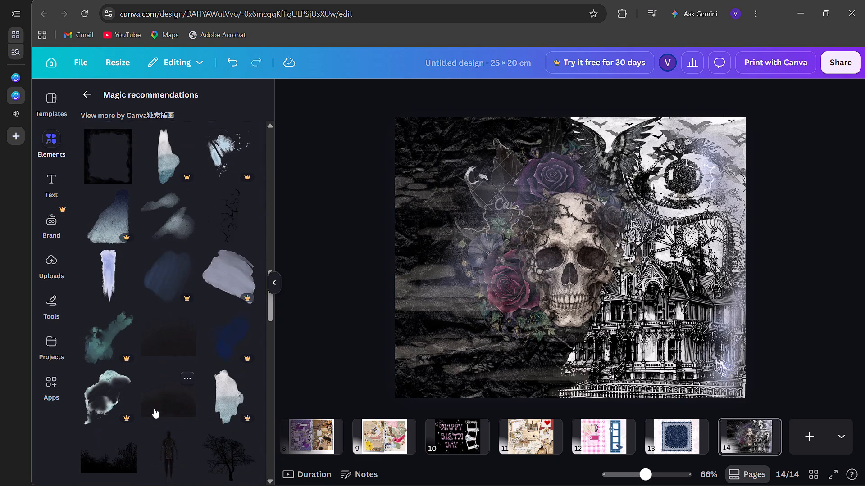
scroll(154, 408, down, 7)
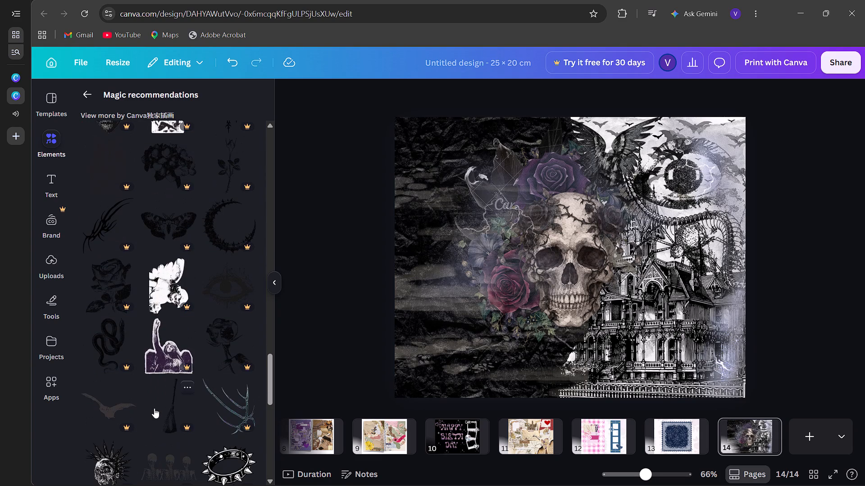
scroll(154, 408, down, 2)
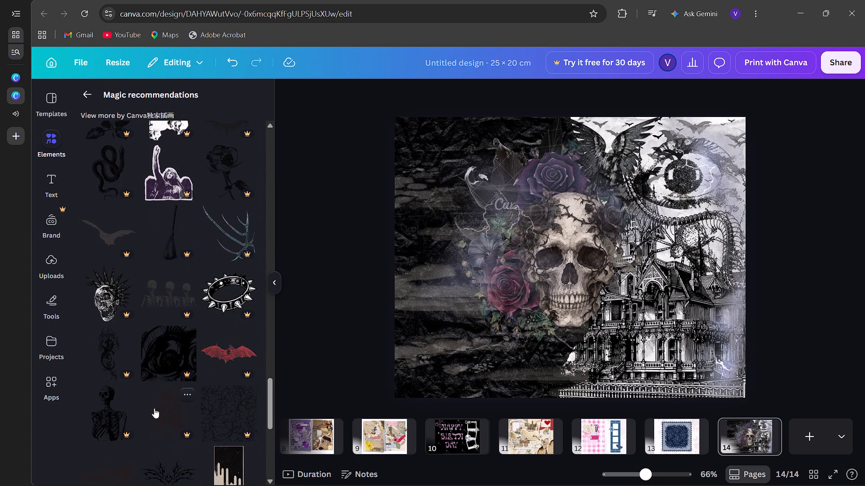
scroll(154, 408, down, 3)
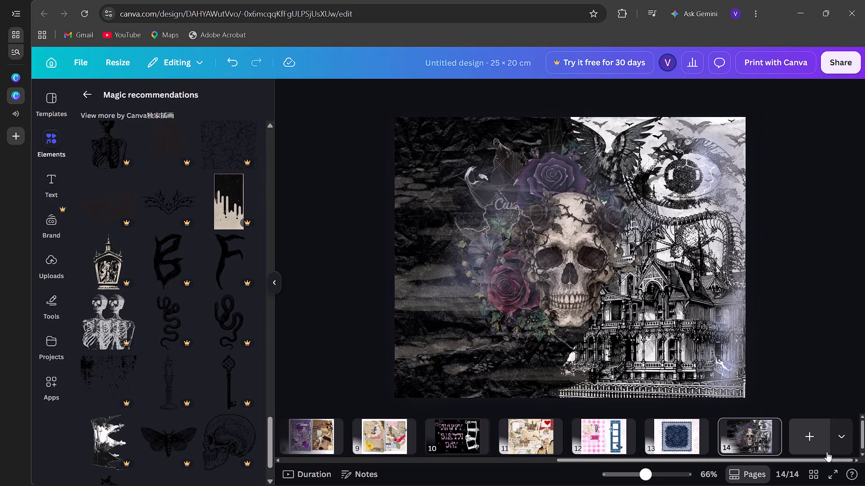
Add a blank page 15 after the gothic page.
click(803, 449)
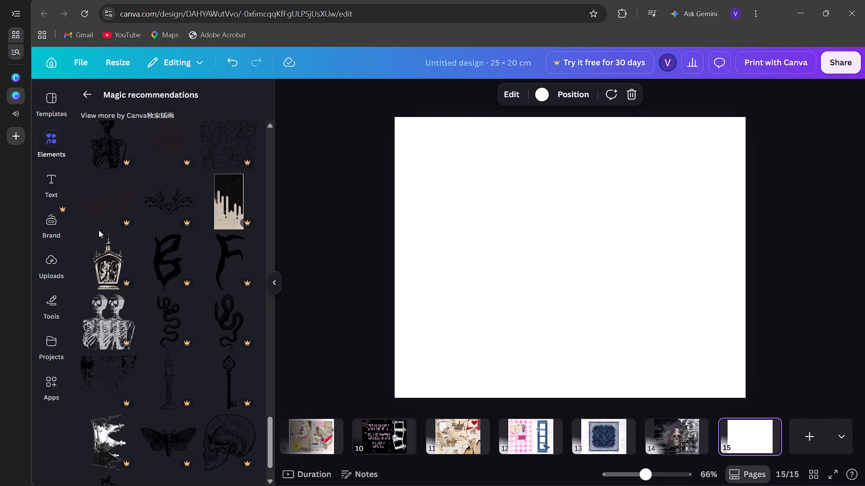
Return from the magic recommendations to the "smudge white" results, browse them and clear that search to show the main elements overview.
click(56, 174)
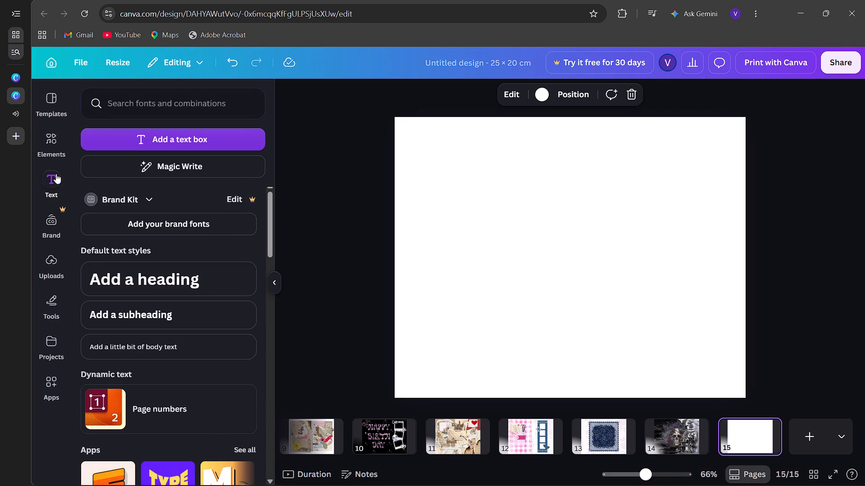
click(55, 136)
scroll(199, 264, up, 3)
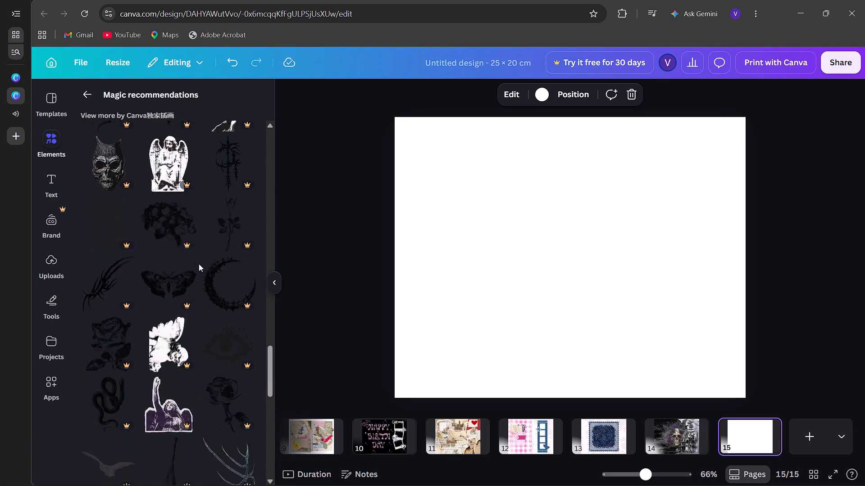
scroll(199, 264, up, 20)
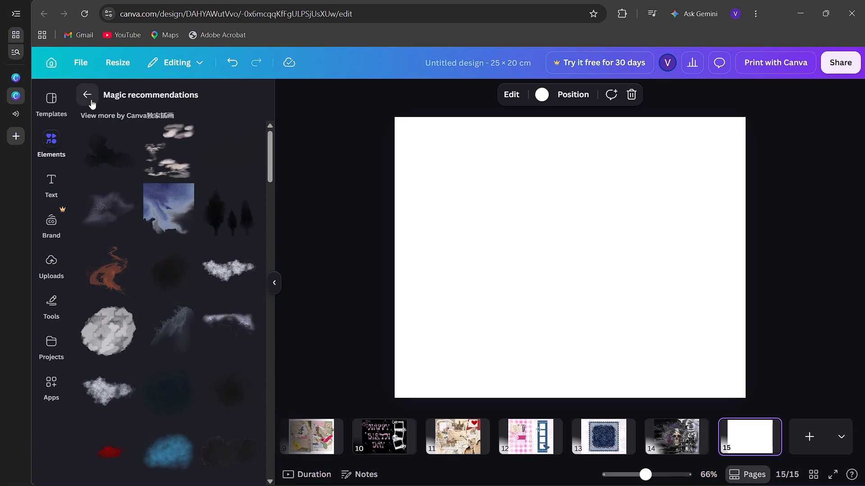
click(88, 99)
scroll(215, 463, down, 1)
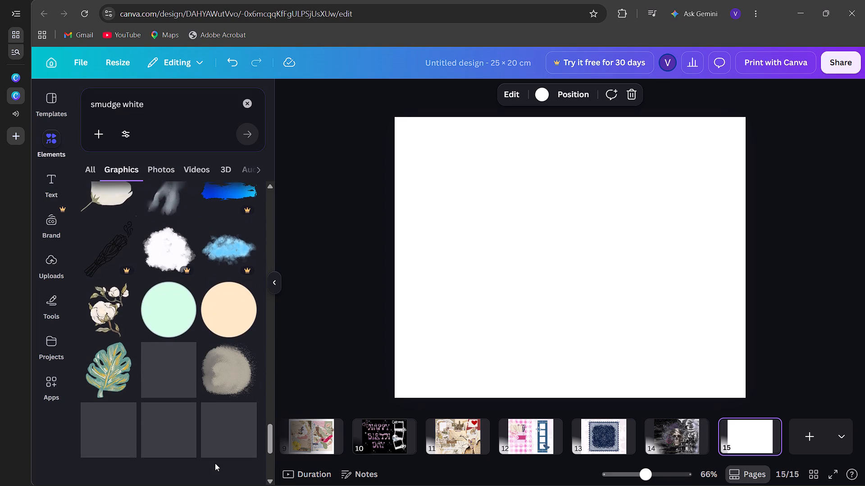
scroll(215, 463, down, 5)
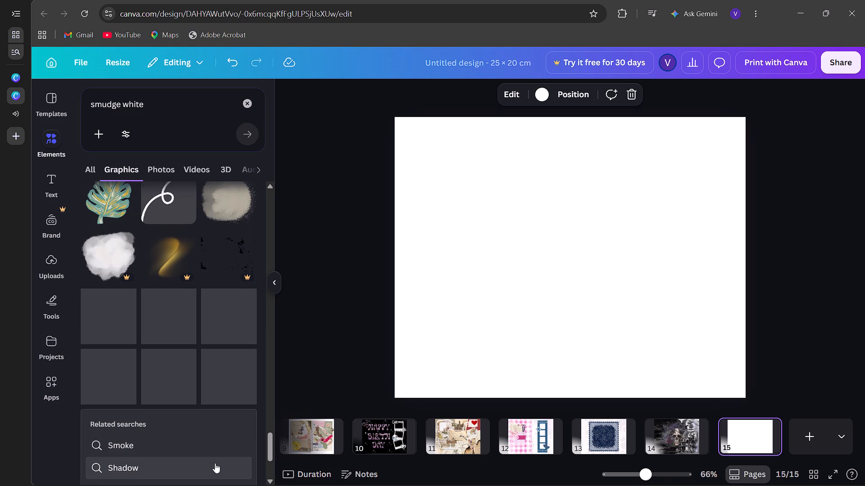
scroll(215, 463, up, 2)
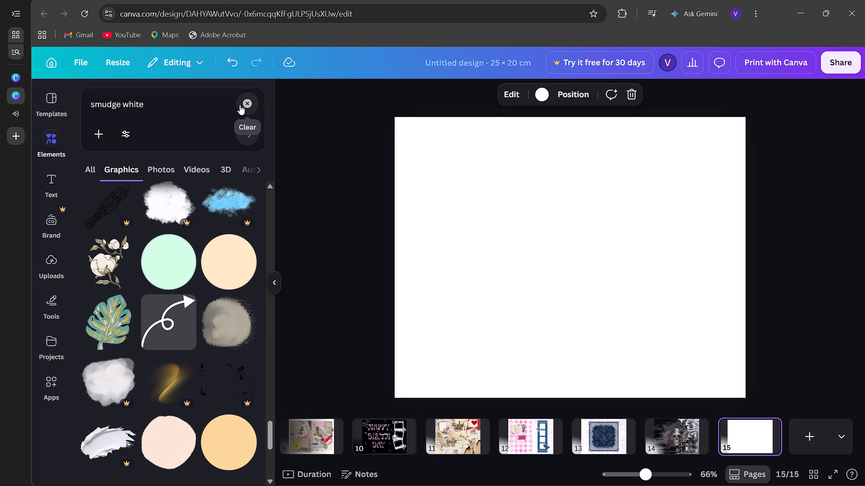
click(240, 105)
click(338, 198)
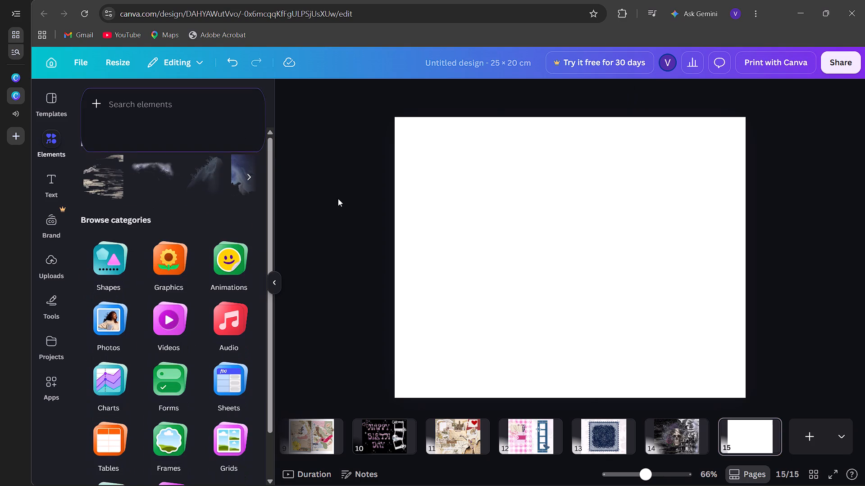
scroll(189, 283, up, 6)
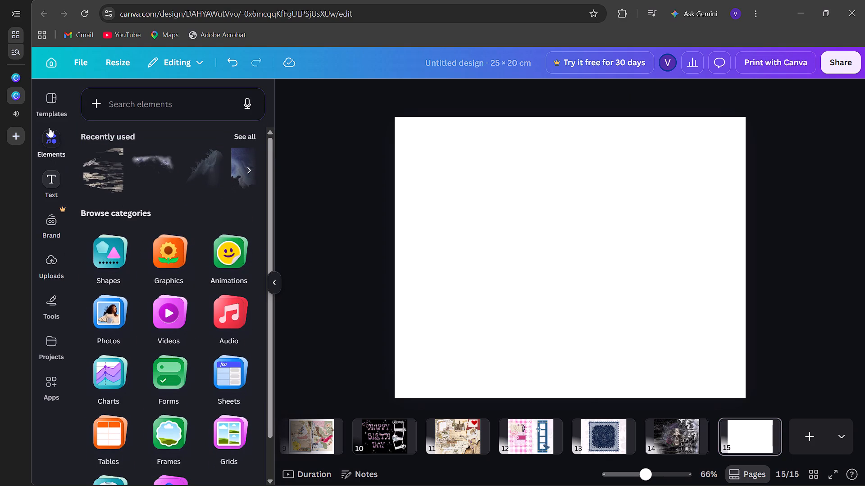
click(49, 127)
click(53, 134)
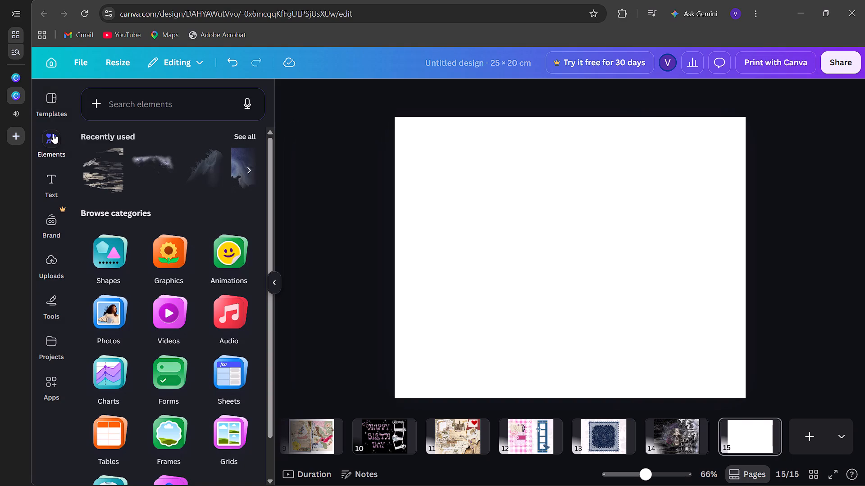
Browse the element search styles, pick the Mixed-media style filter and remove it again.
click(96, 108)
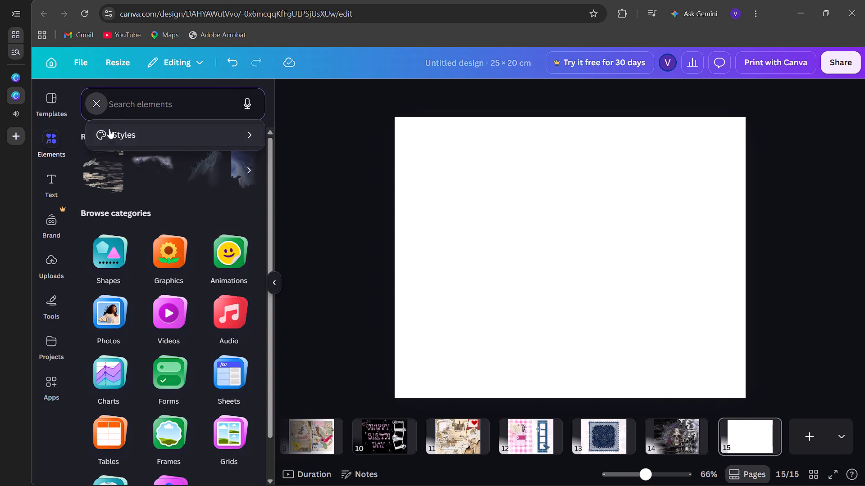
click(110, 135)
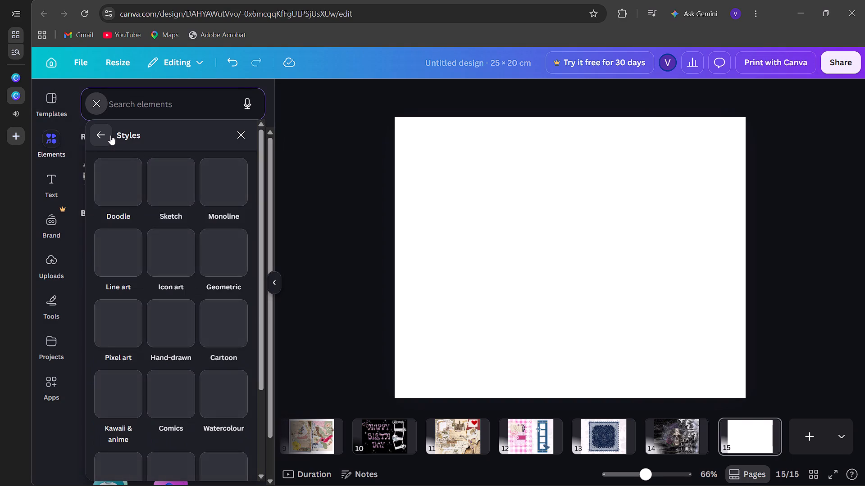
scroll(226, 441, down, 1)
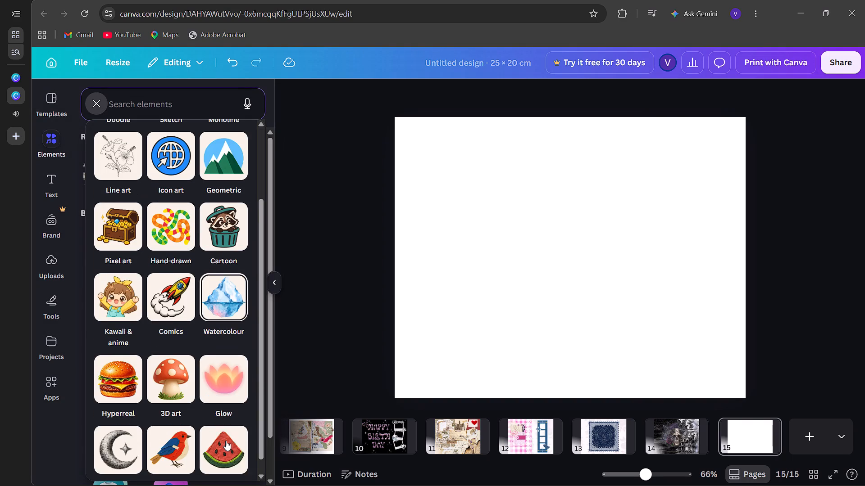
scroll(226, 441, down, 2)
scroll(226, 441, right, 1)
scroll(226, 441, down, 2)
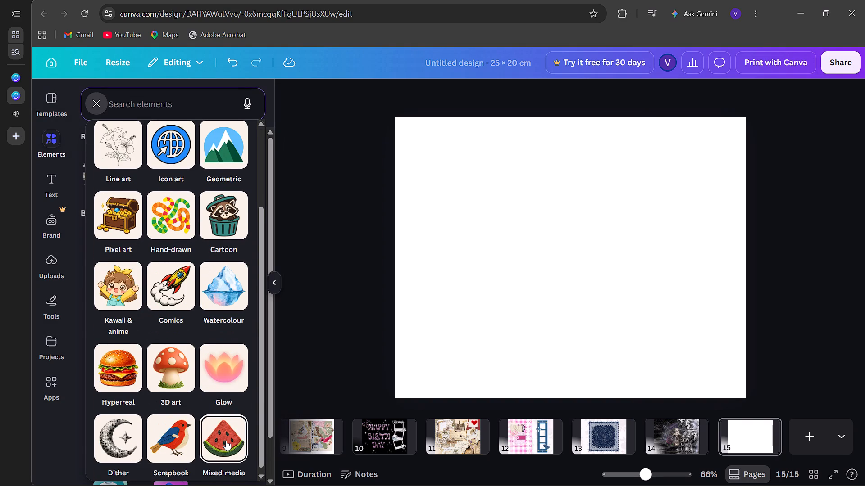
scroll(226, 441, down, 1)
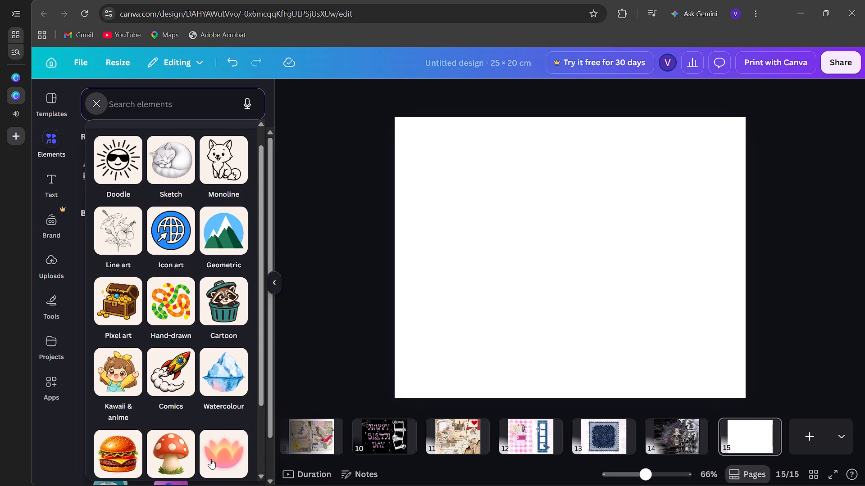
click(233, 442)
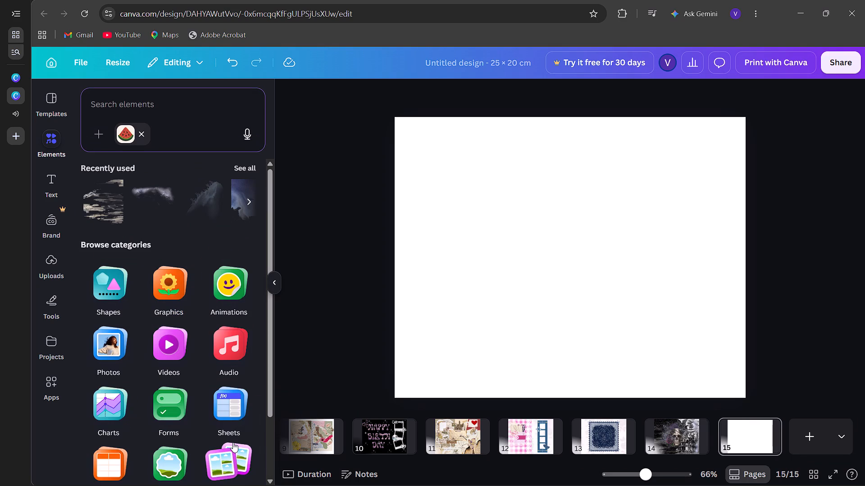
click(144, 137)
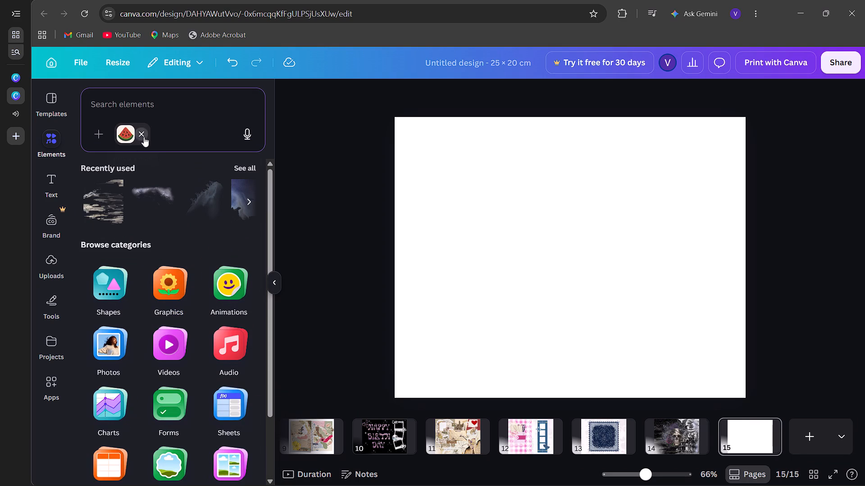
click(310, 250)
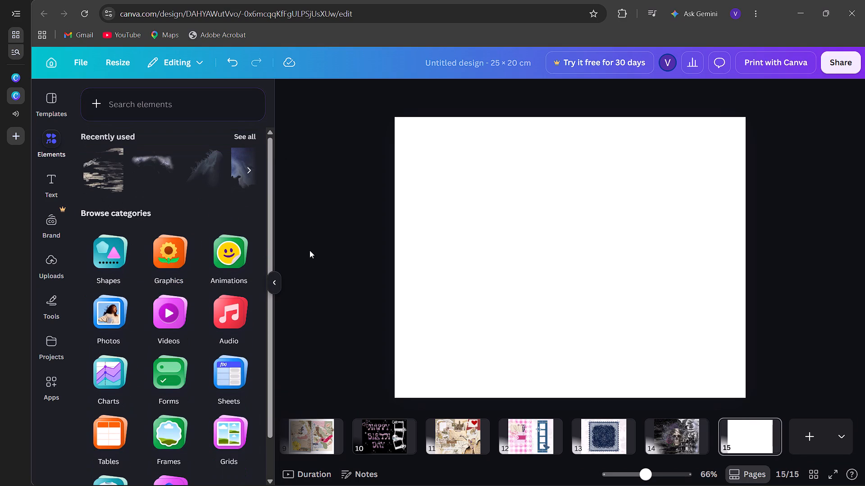
Return to page 1 and delete the cherry-patterned strip from the left notebook page.
click(59, 176)
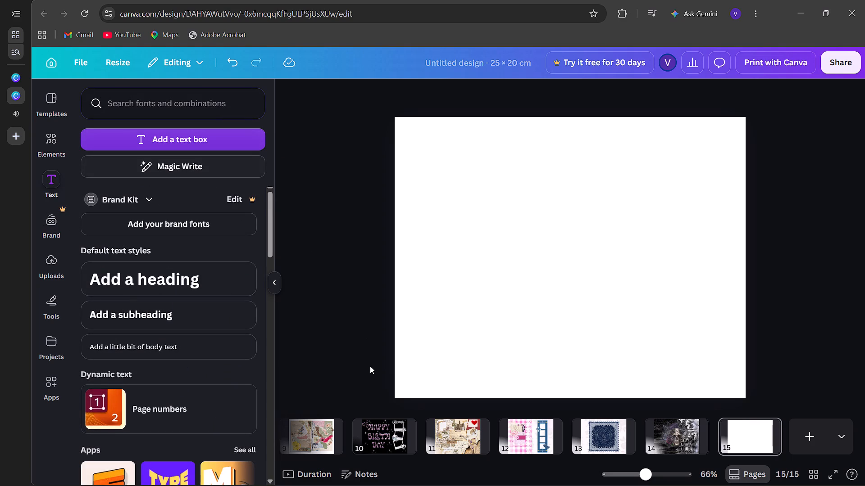
click(370, 366)
scroll(304, 434, right, 5)
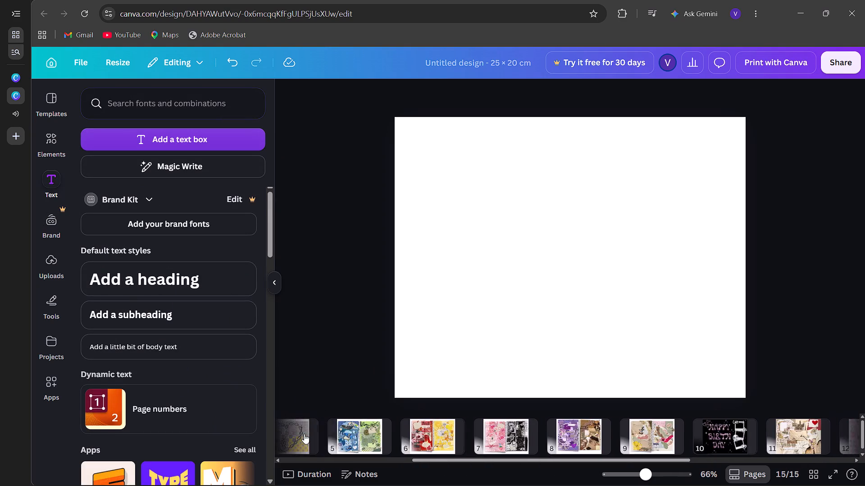
scroll(304, 434, right, 5)
click(331, 429)
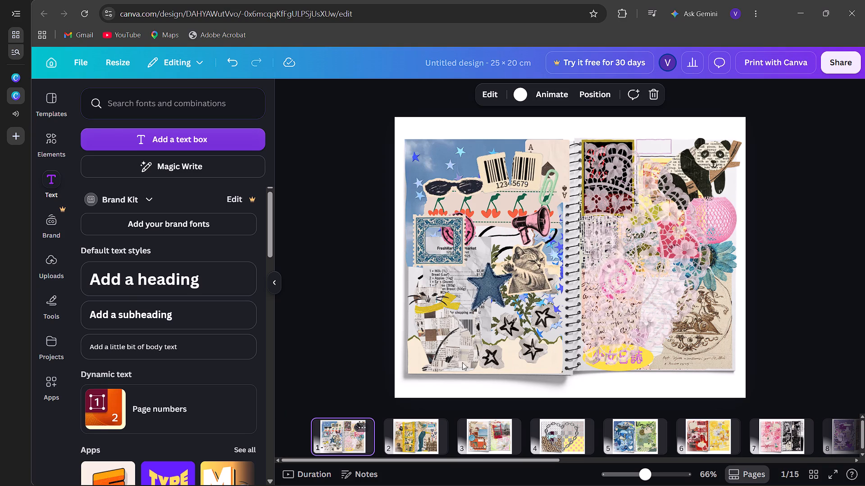
click(483, 209)
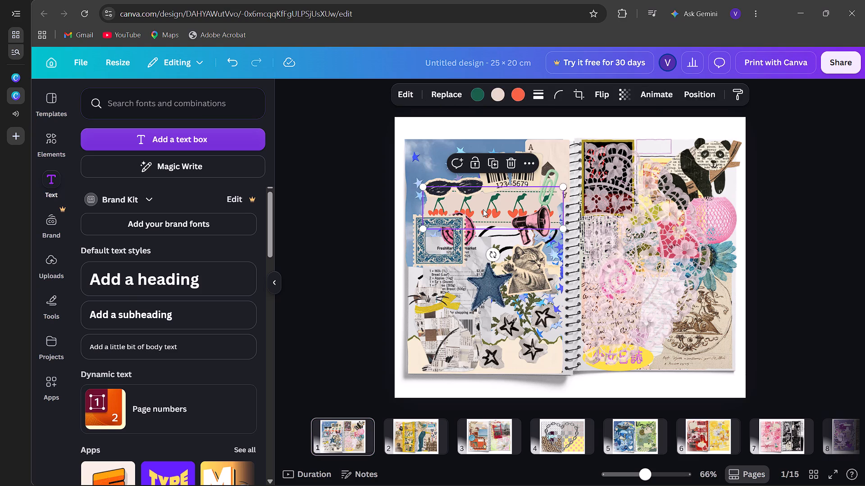
key(BackSpace)
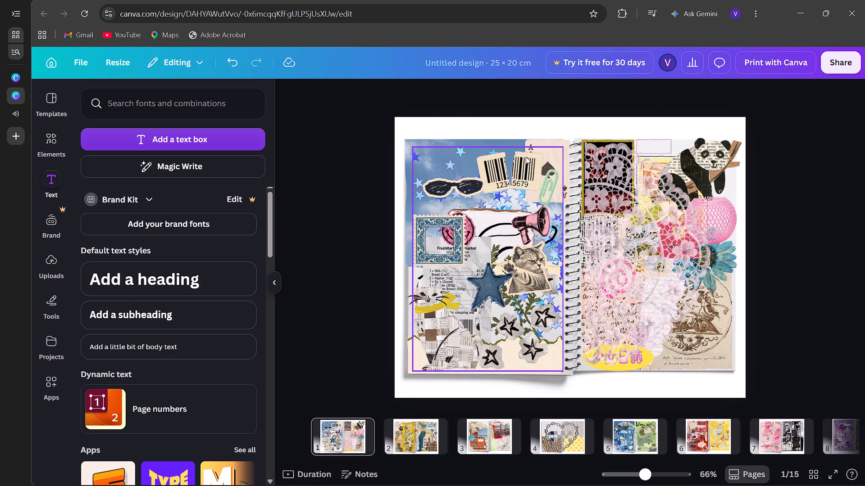
Move the sunglasses sticker down over the blue stamp frame and bring it forward above the neighbouring elements.
drag(467, 187, 474, 226)
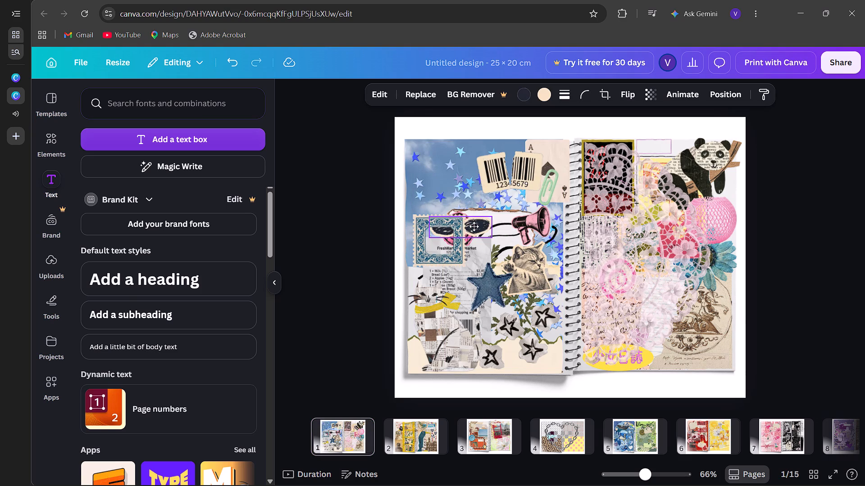
drag(474, 226, 474, 197)
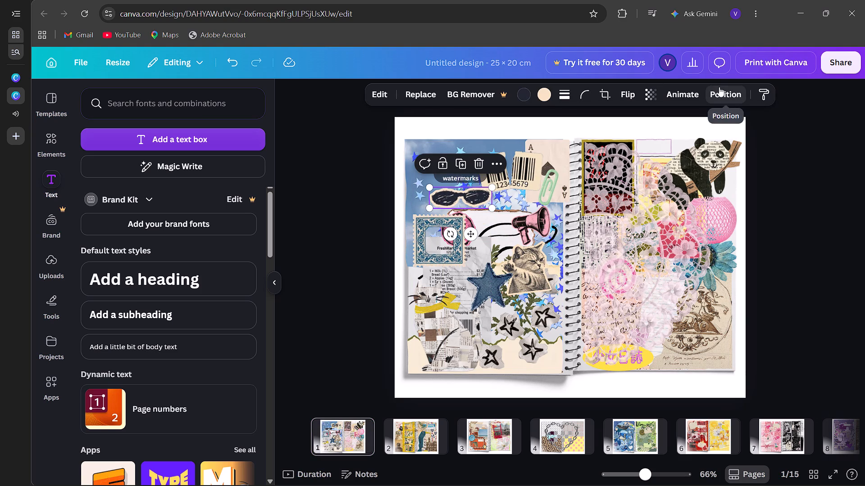
click(719, 87)
click(137, 112)
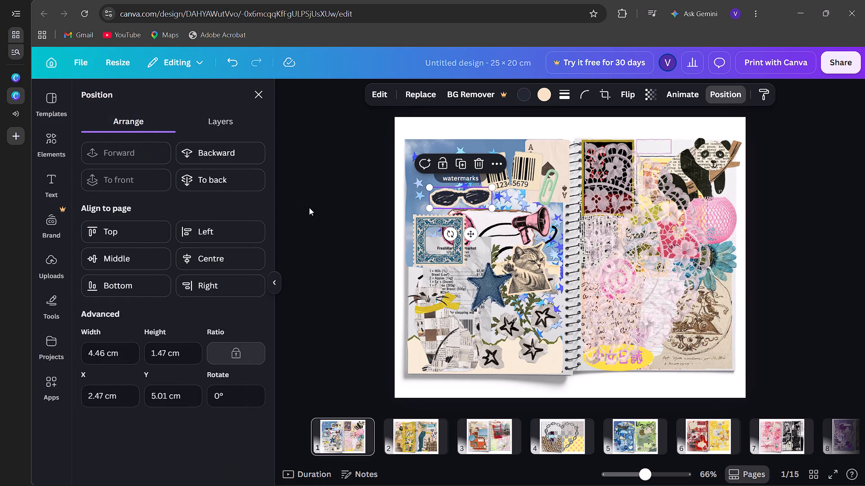
drag(450, 193, 455, 215)
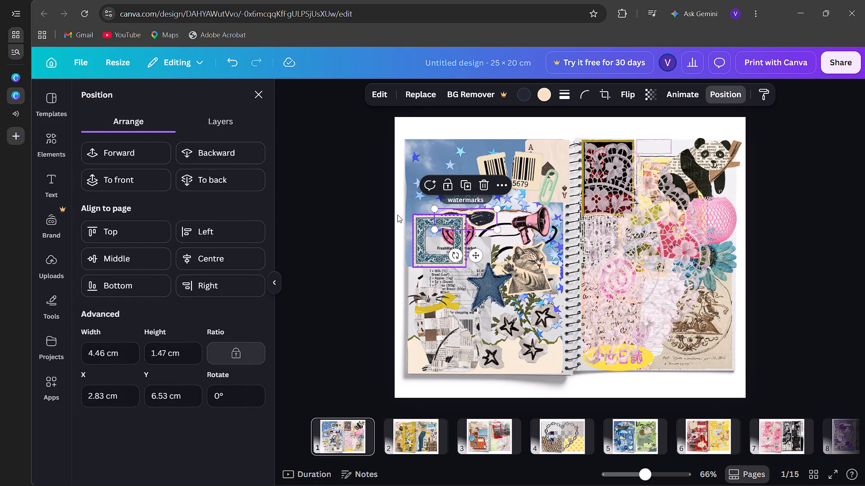
click(123, 152)
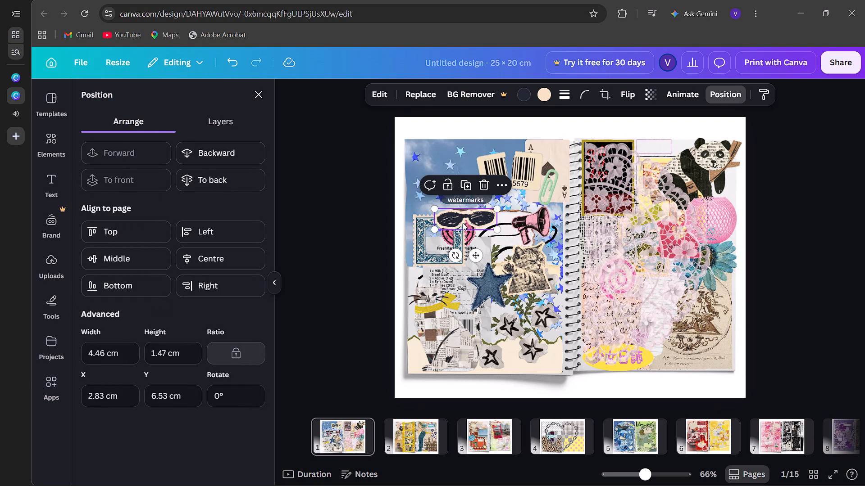
drag(463, 223, 456, 238)
Move the barcode sticker just above the sunglasses, at about X 4.4 cm, Y 4.53 cm.
drag(511, 166, 466, 189)
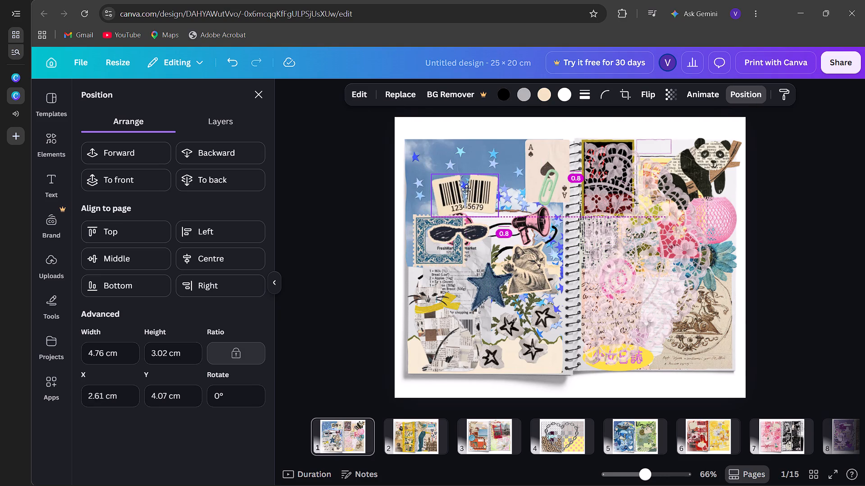
drag(466, 189, 491, 194)
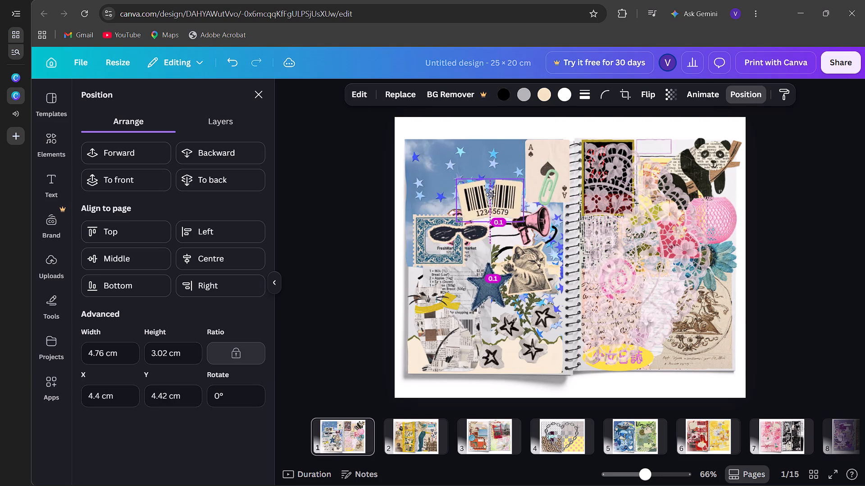
drag(491, 194, 492, 196)
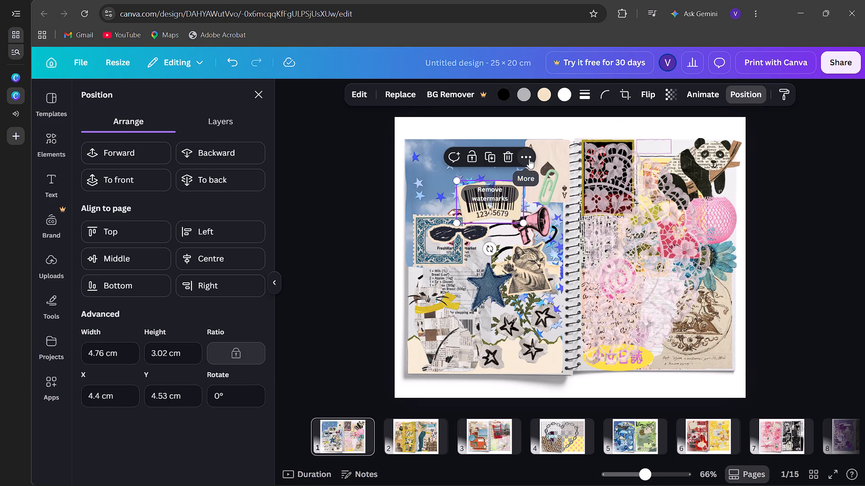
Try the ace of spades card in the sky's upper-left area, delete it and close the position settings.
drag(534, 171, 449, 184)
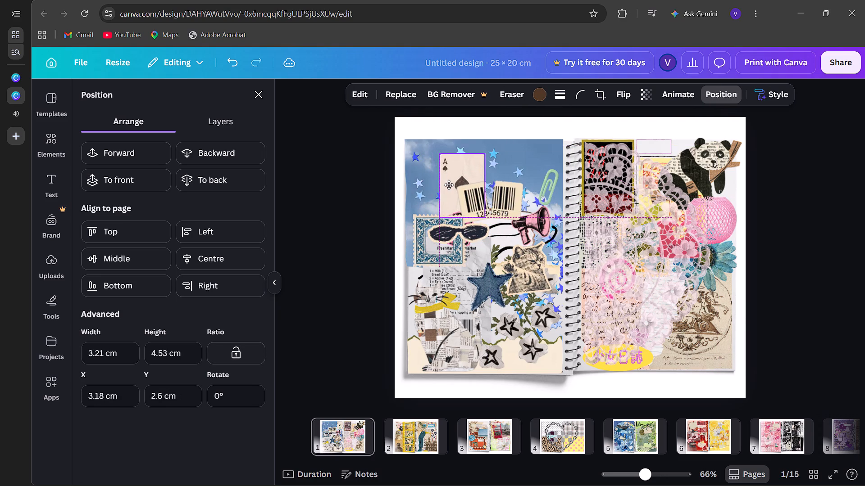
drag(449, 184, 408, 175)
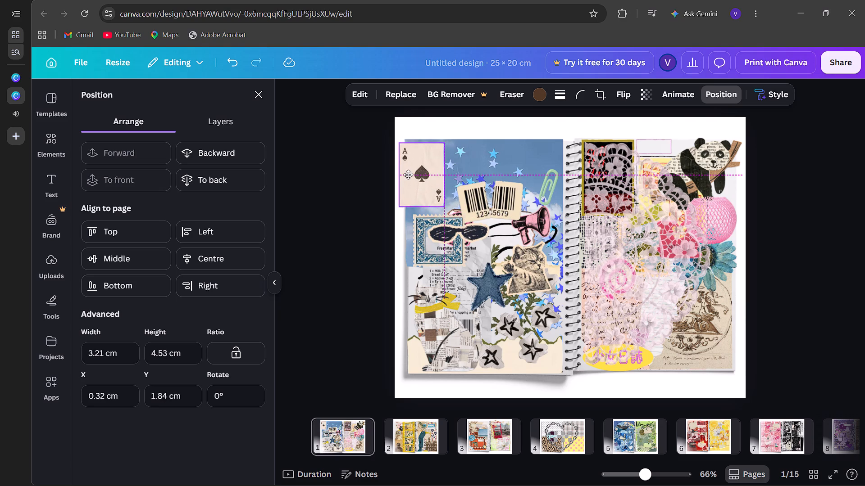
drag(408, 175, 426, 180)
key(BackSpace)
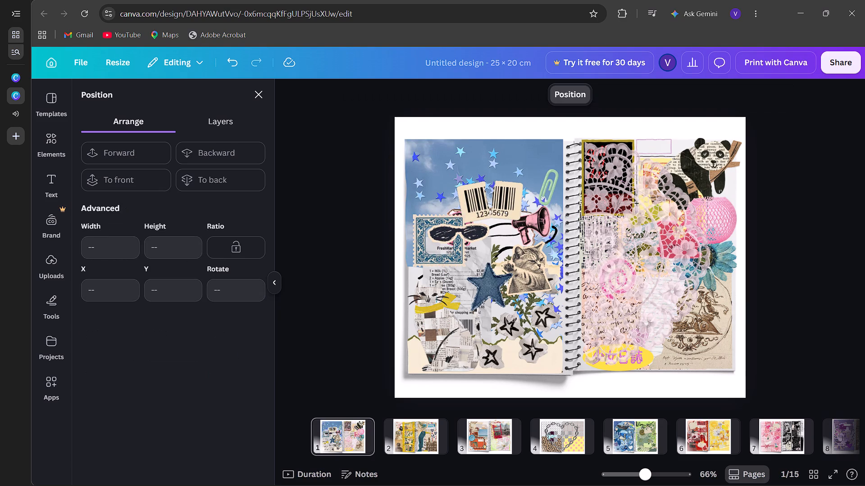
click(255, 95)
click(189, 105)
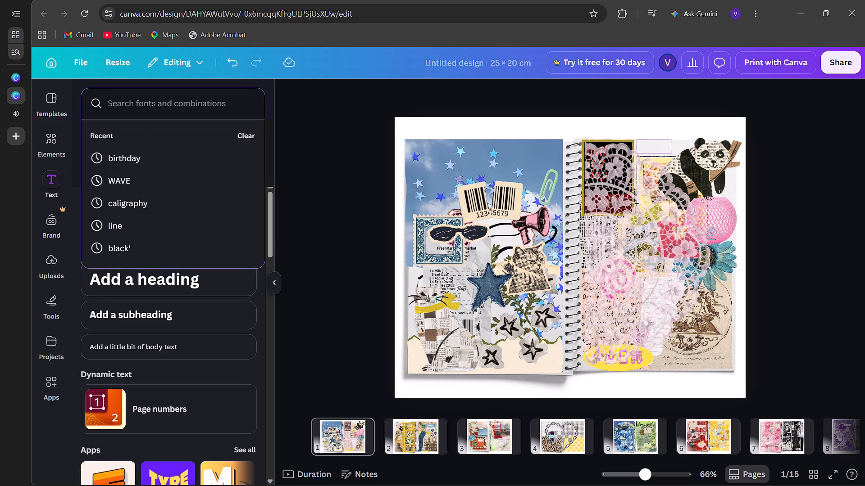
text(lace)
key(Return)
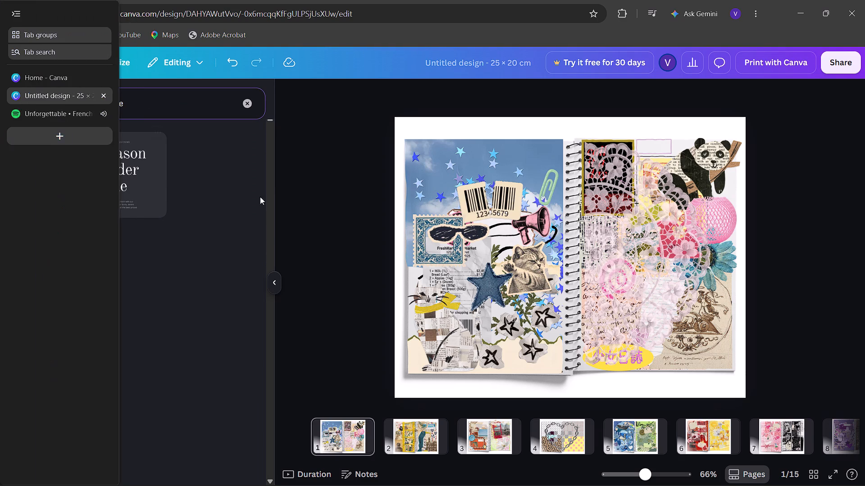
Search the elements for "lace", add the scalloped lace trim photo and scale it to the left notebook page's width.
click(57, 148)
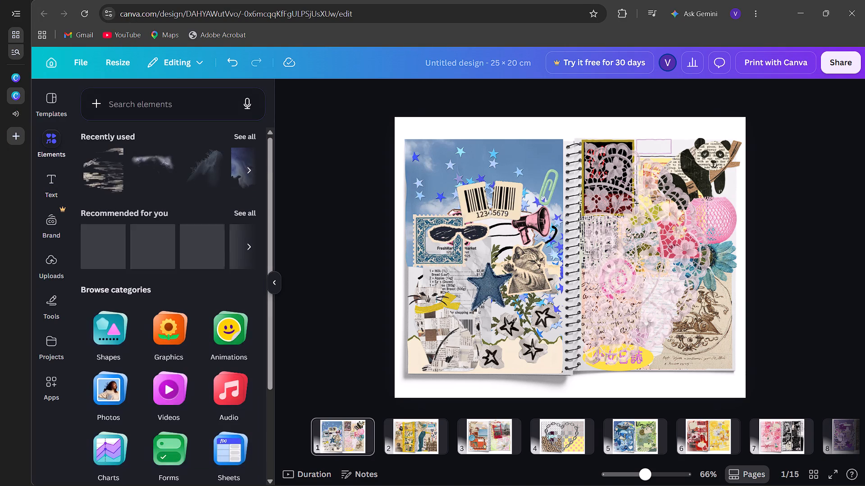
click(155, 111)
text(lace)
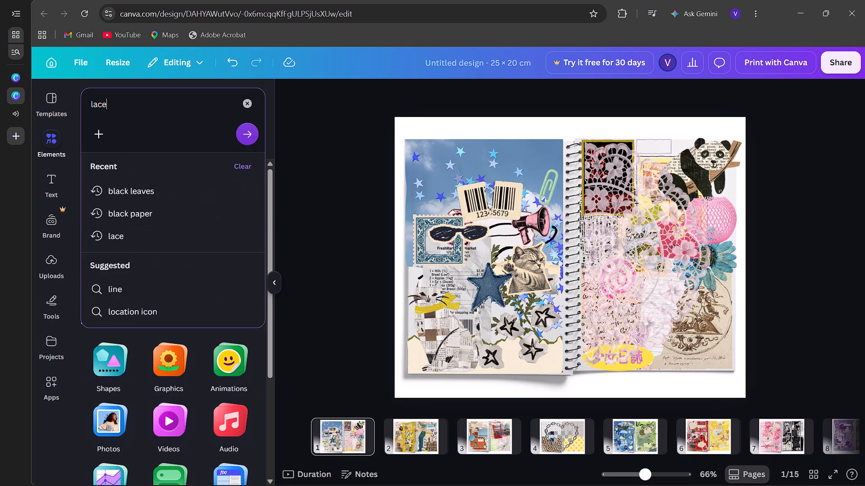
key(Return)
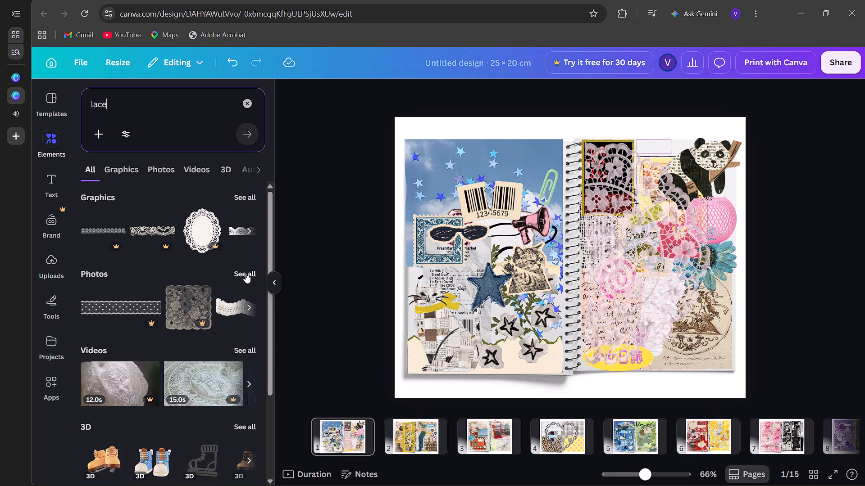
click(127, 314)
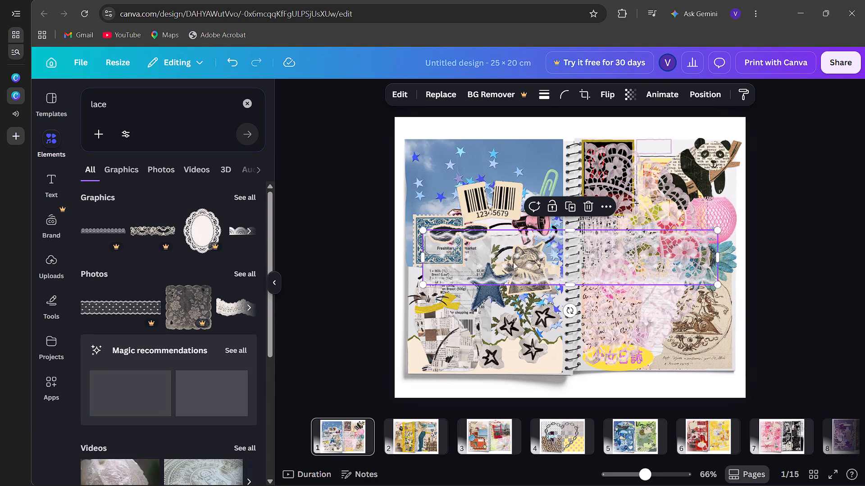
drag(512, 265, 479, 223)
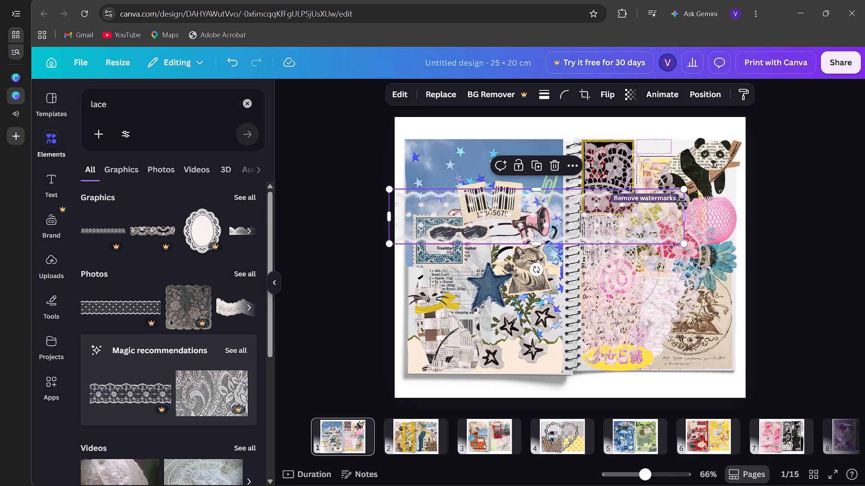
drag(684, 190, 569, 207)
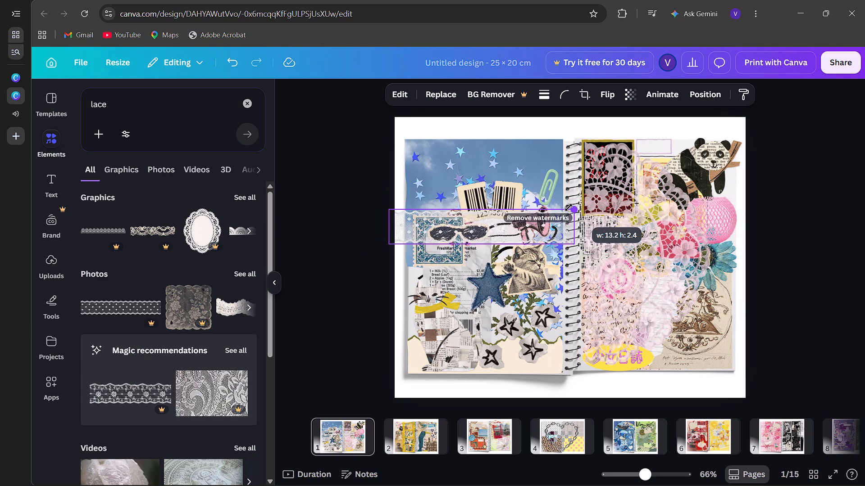
drag(569, 207, 542, 211)
drag(440, 234, 460, 179)
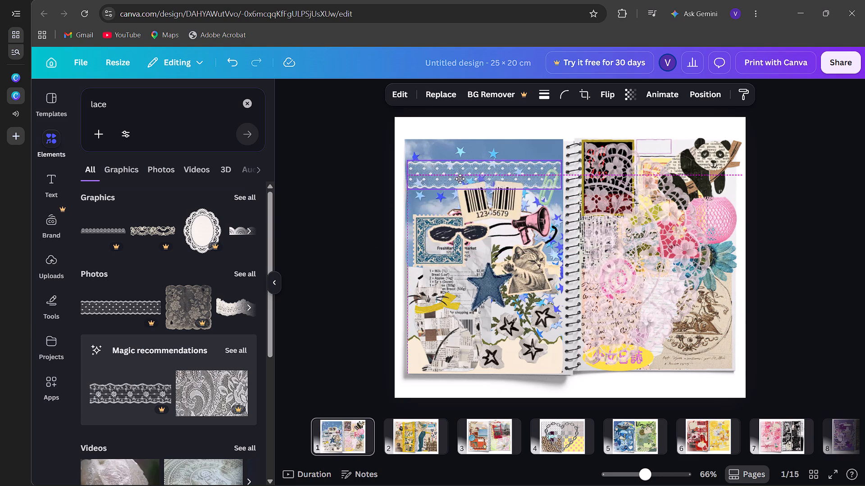
drag(460, 179, 455, 183)
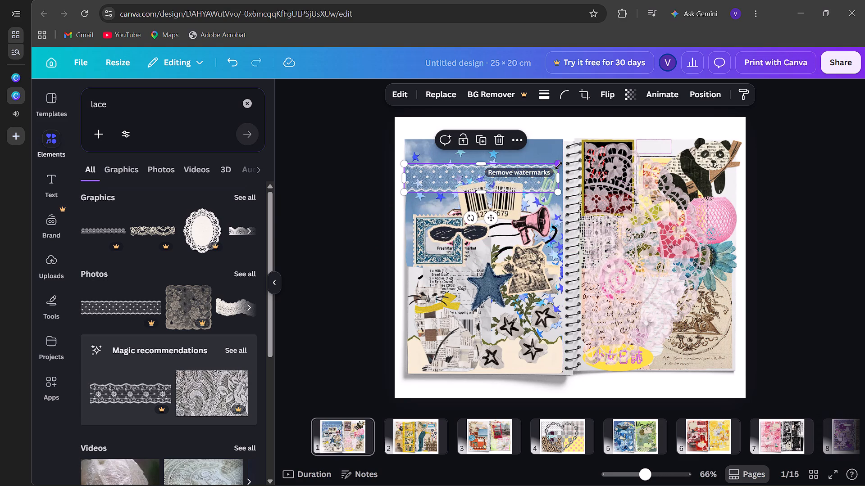
drag(559, 166, 567, 168)
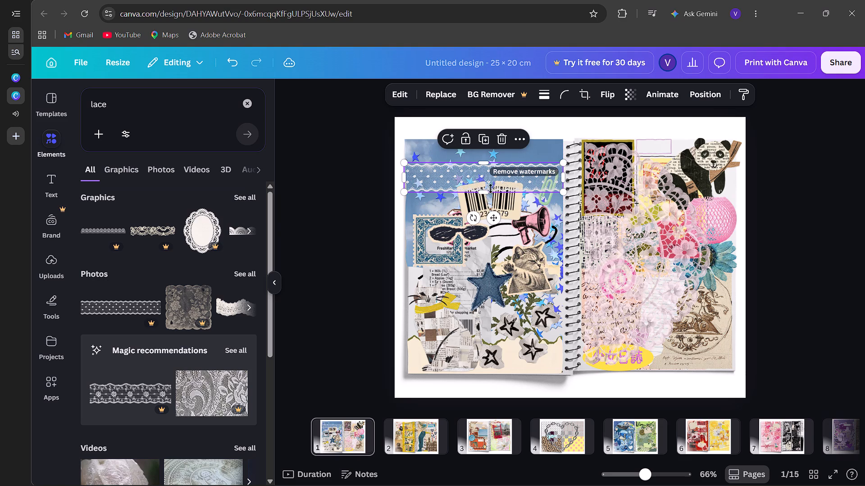
Place the lace trim across the left notebook page where the sky meets the collage, over the barcode's lower edge.
drag(484, 182, 493, 240)
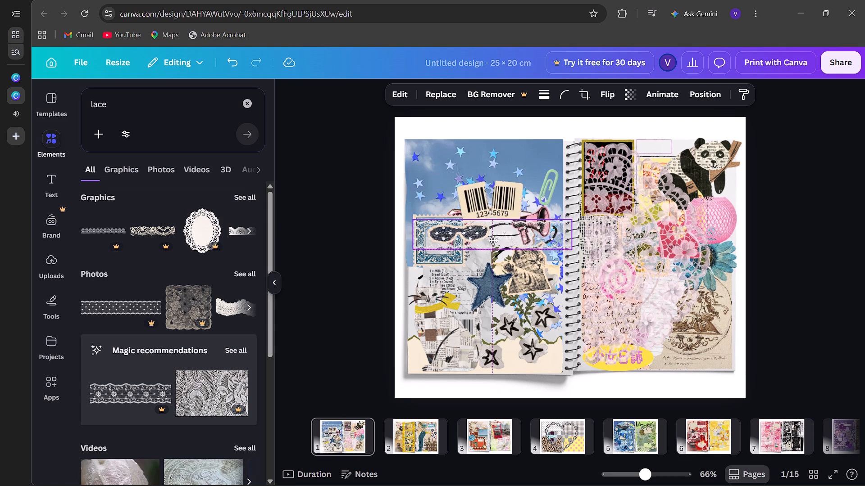
drag(493, 240, 486, 230)
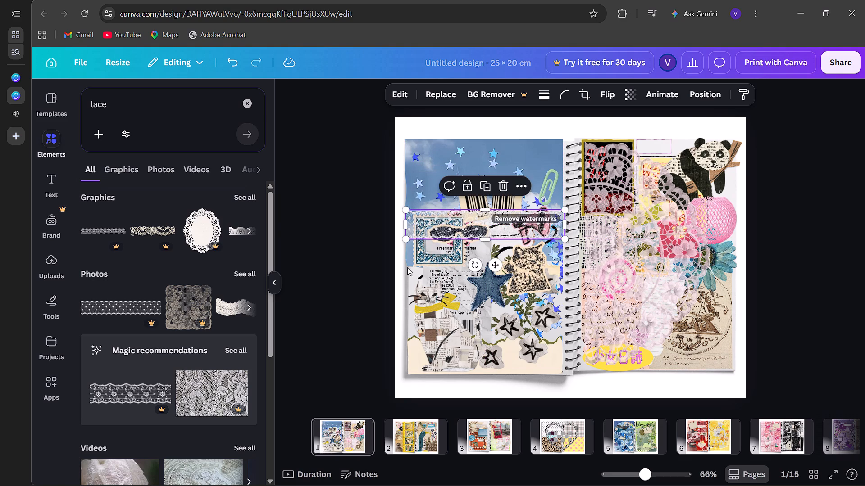
click(376, 299)
drag(473, 221, 470, 210)
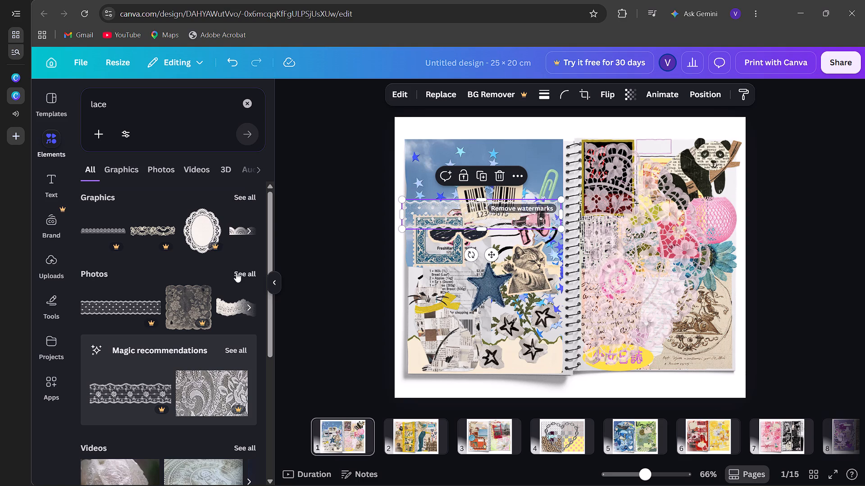
Show all lace graphics and delete the large lace overlay covering the right notebook page.
click(244, 190)
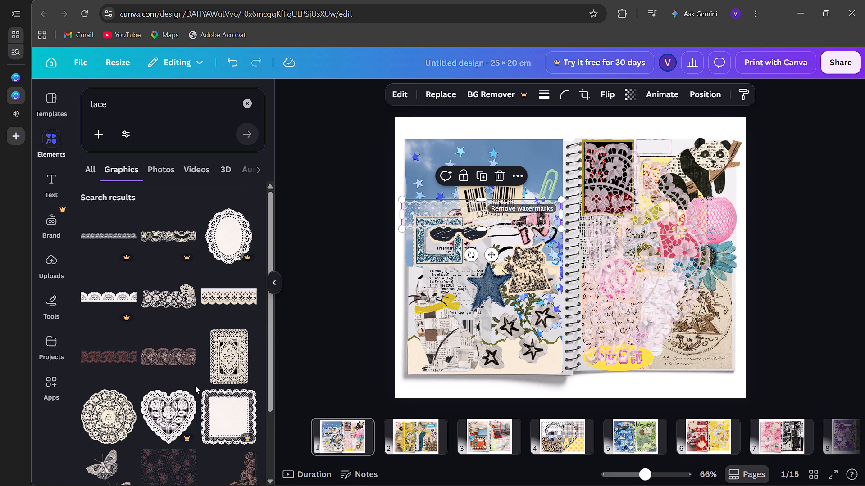
click(626, 296)
key(BackSpace)
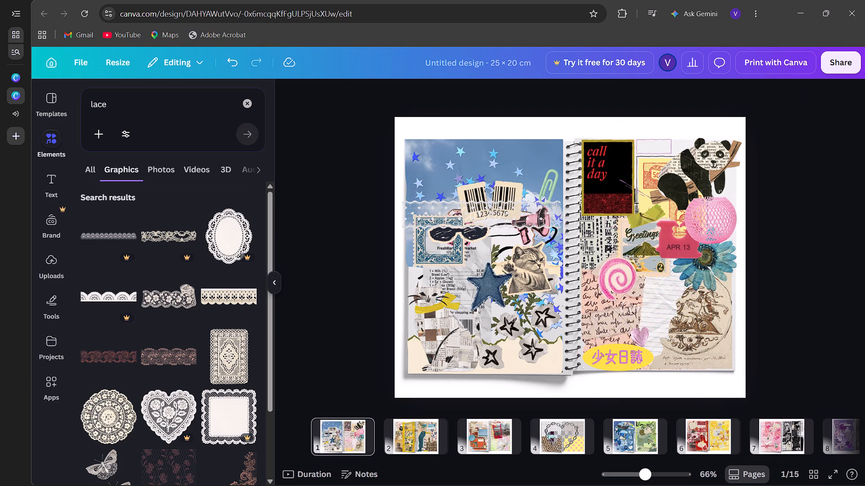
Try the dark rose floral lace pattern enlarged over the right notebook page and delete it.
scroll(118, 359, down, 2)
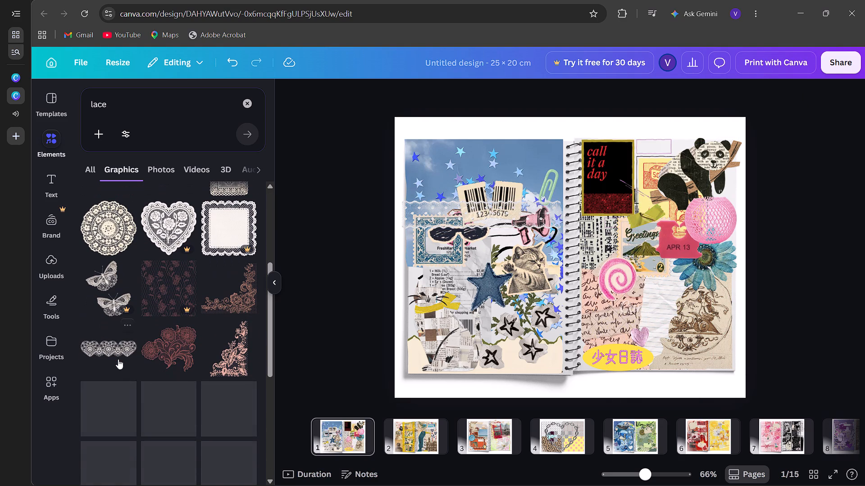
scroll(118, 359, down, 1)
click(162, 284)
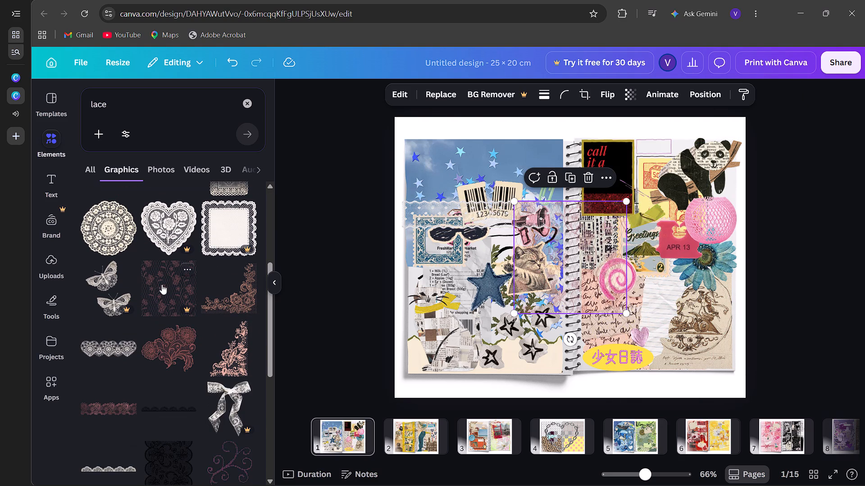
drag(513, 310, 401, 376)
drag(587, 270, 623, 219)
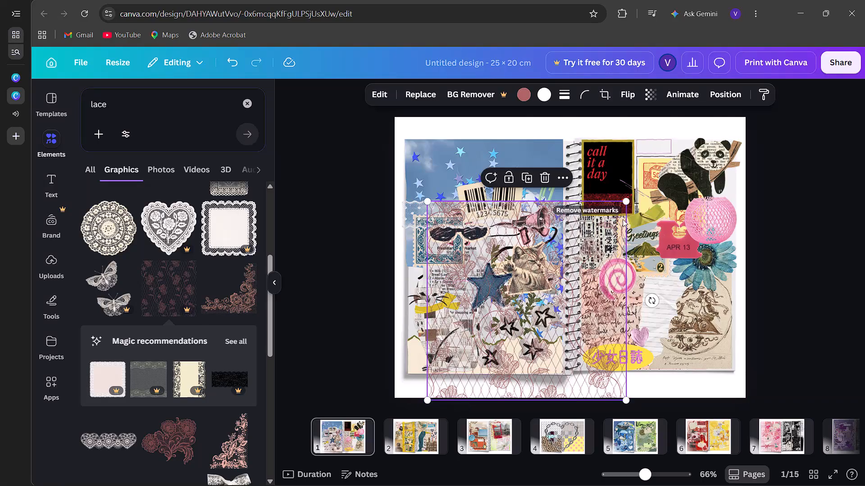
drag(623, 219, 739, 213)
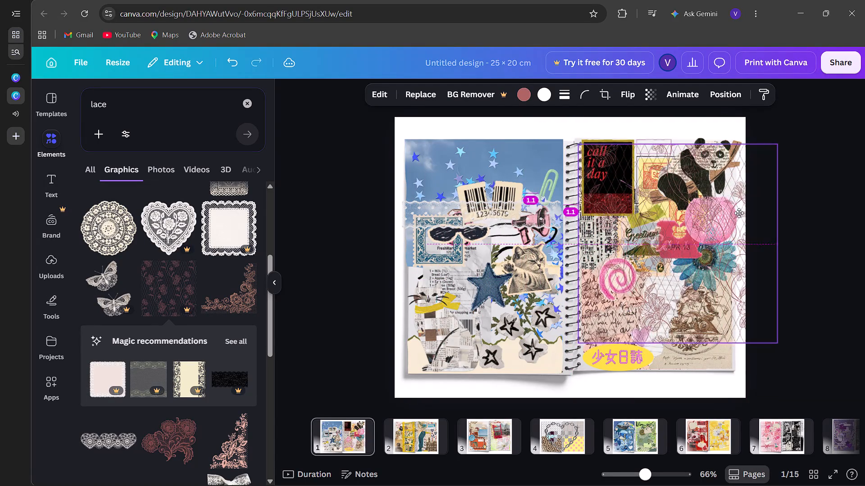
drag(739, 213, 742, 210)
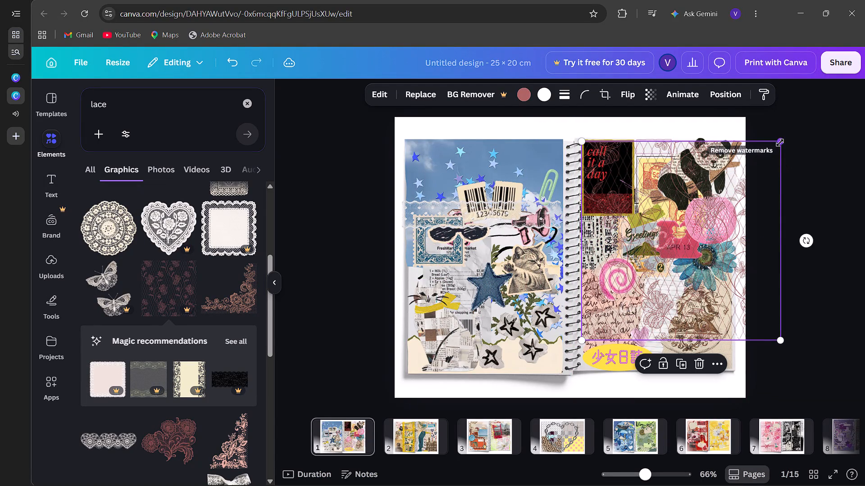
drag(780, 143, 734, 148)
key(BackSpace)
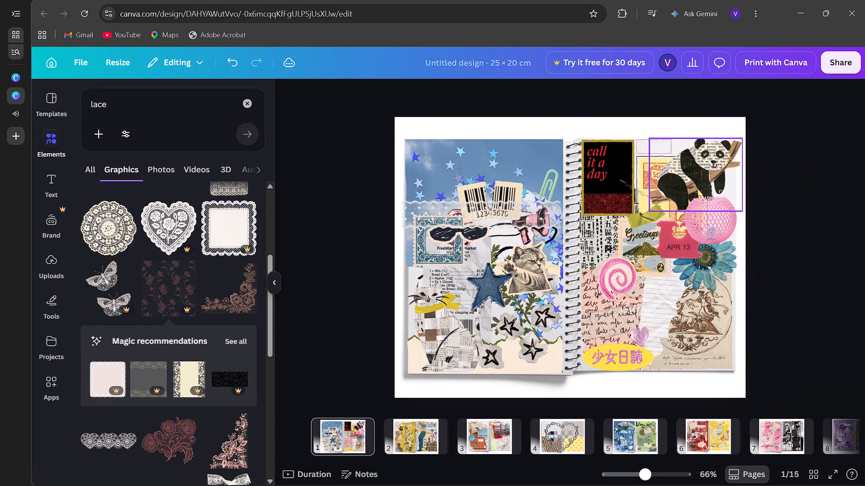
Show all magic recommendations for the rose floral lace graphic.
click(234, 350)
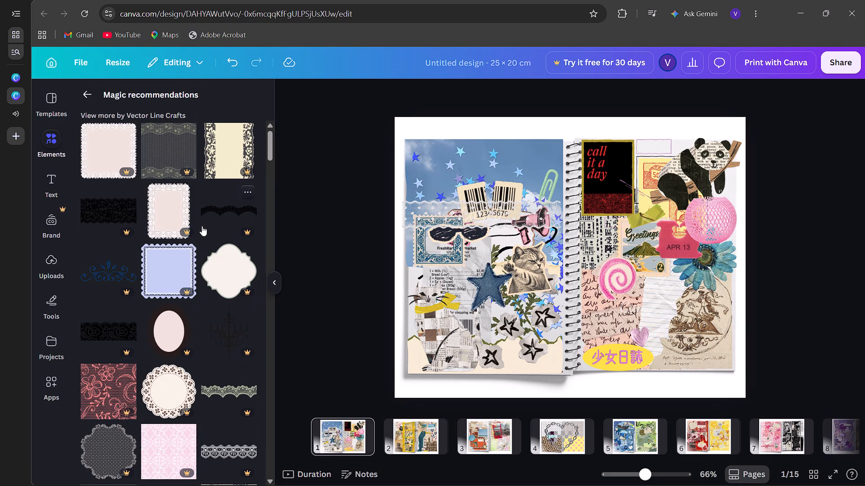
Recolour the "call it a day" graphic's red to light azure and its purple to the periwinkle from the blue stars' photo colours.
click(599, 187)
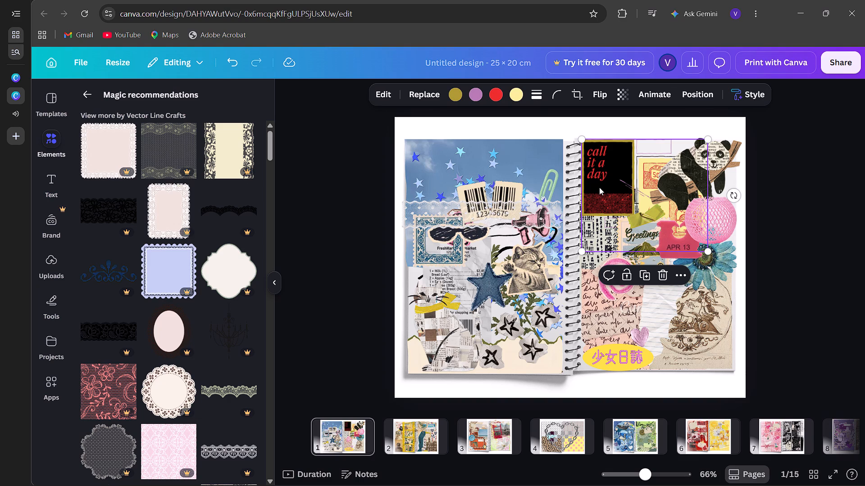
click(492, 95)
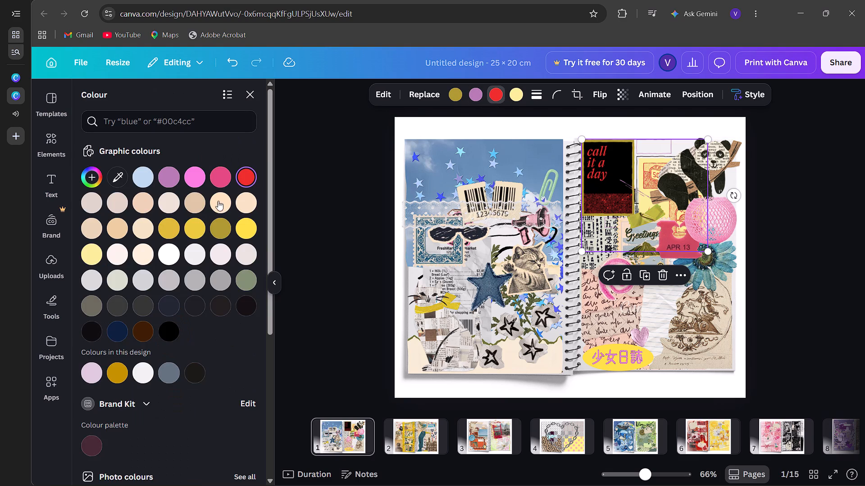
click(168, 173)
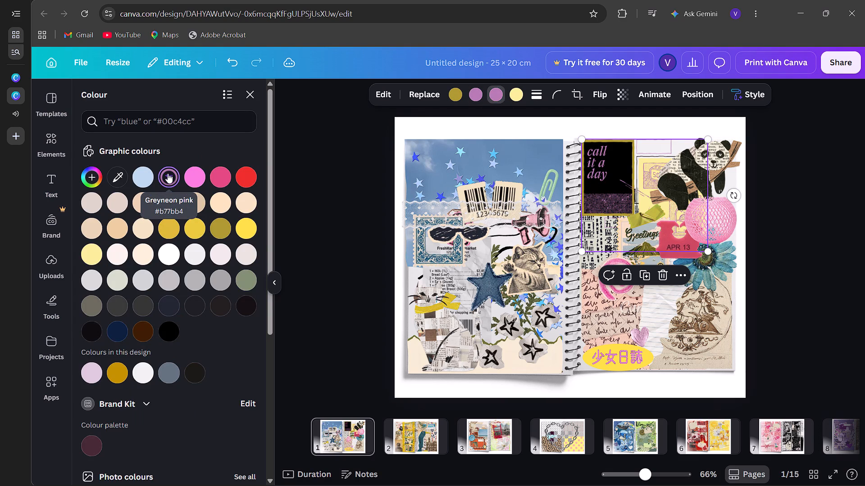
click(142, 179)
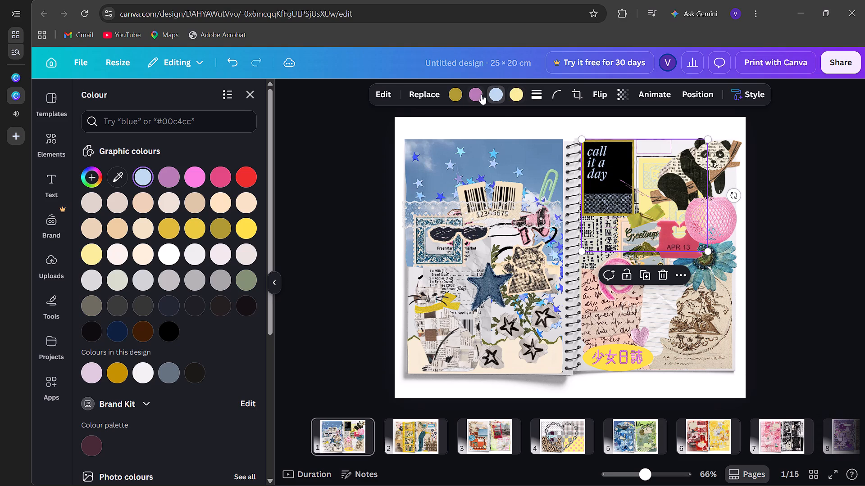
click(472, 92)
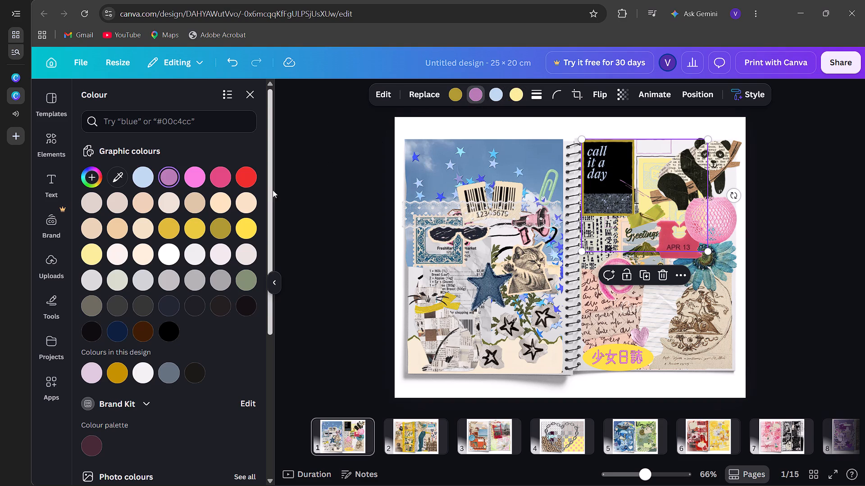
scroll(193, 371, down, 1)
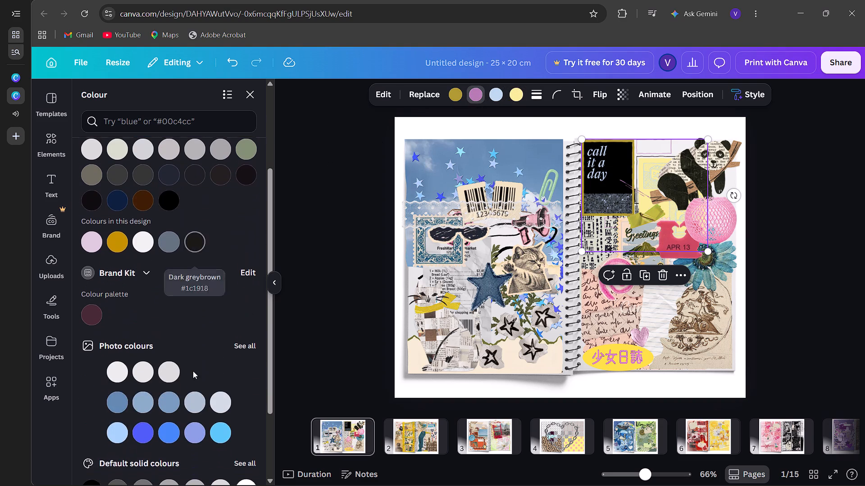
scroll(193, 371, down, 1)
click(194, 432)
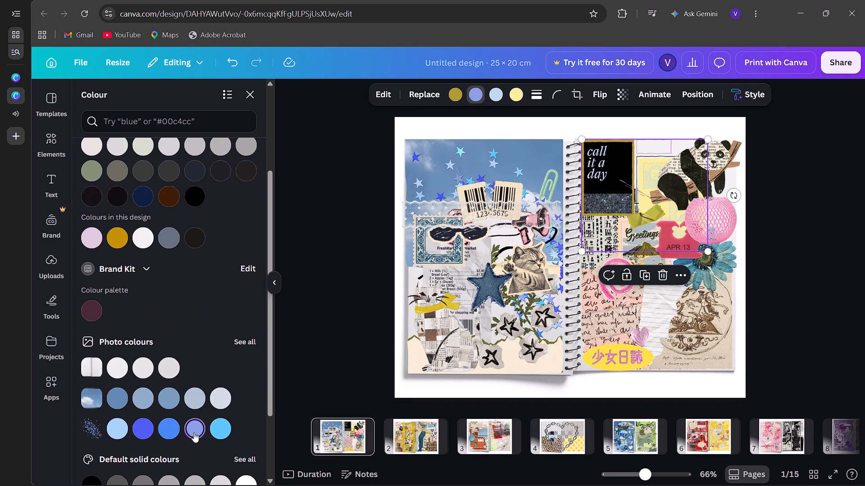
Recolour the "call it a day" graphic's olive gold to the sky photo's darkest blue and its pastel yellow to the palest grey-blue.
click(452, 95)
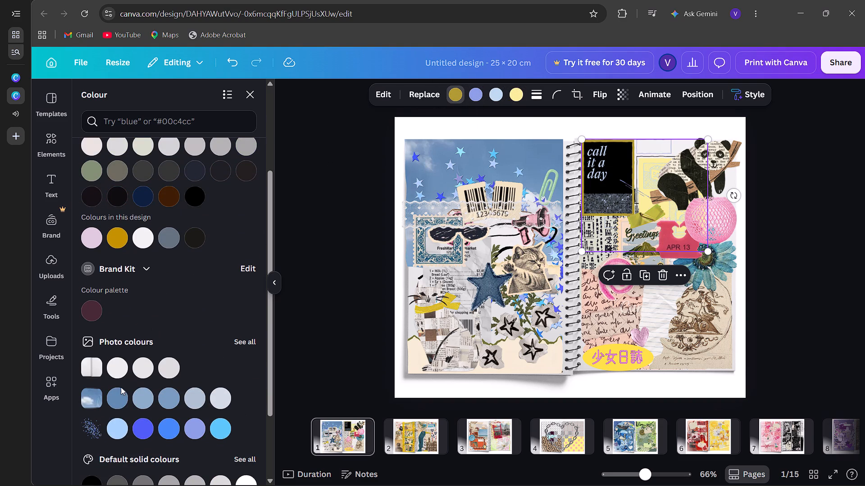
click(118, 394)
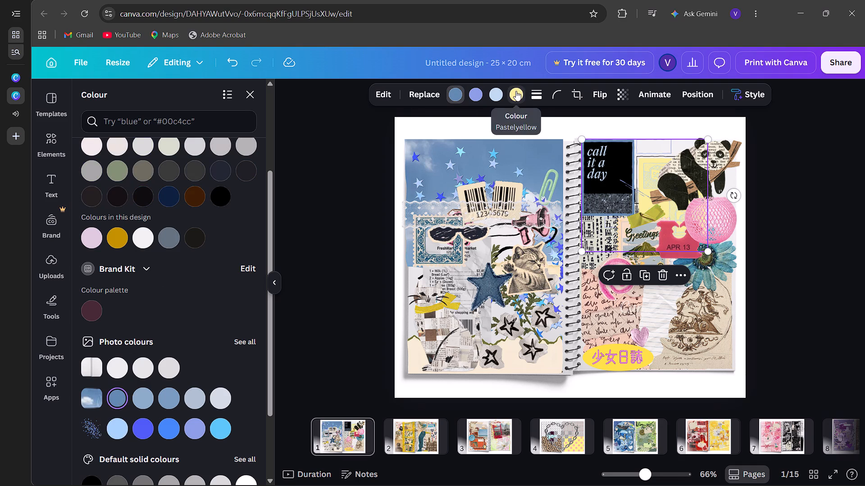
click(516, 91)
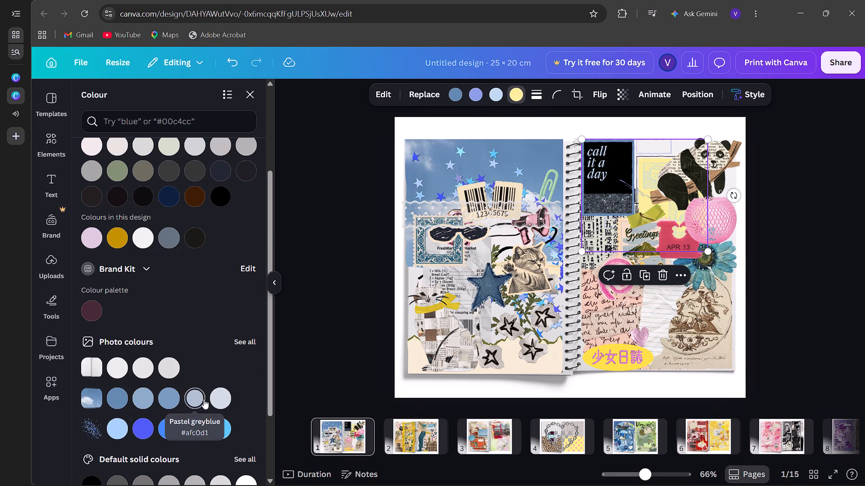
click(230, 407)
click(217, 399)
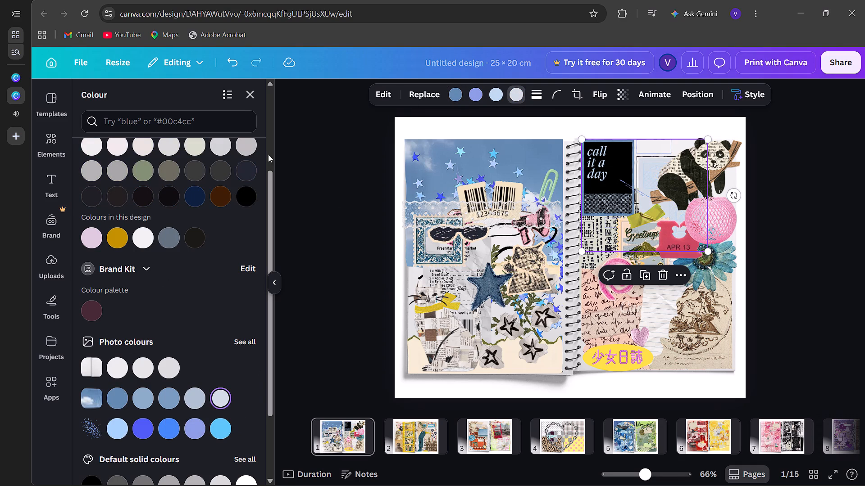
click(246, 94)
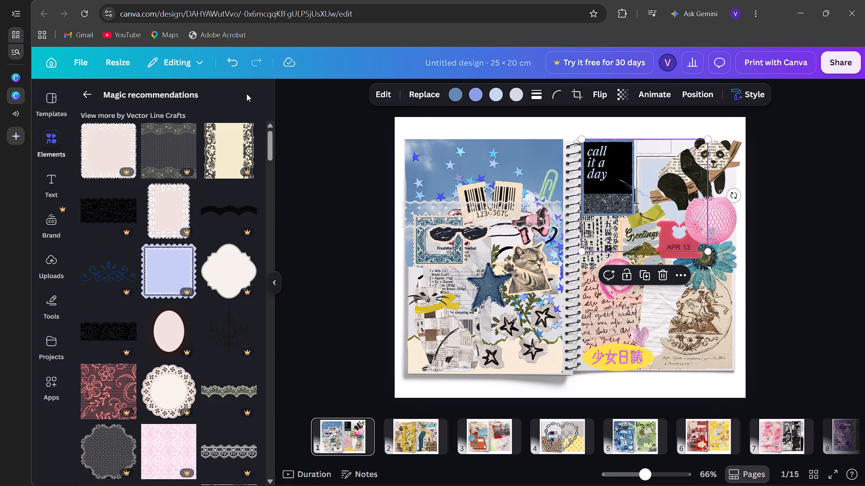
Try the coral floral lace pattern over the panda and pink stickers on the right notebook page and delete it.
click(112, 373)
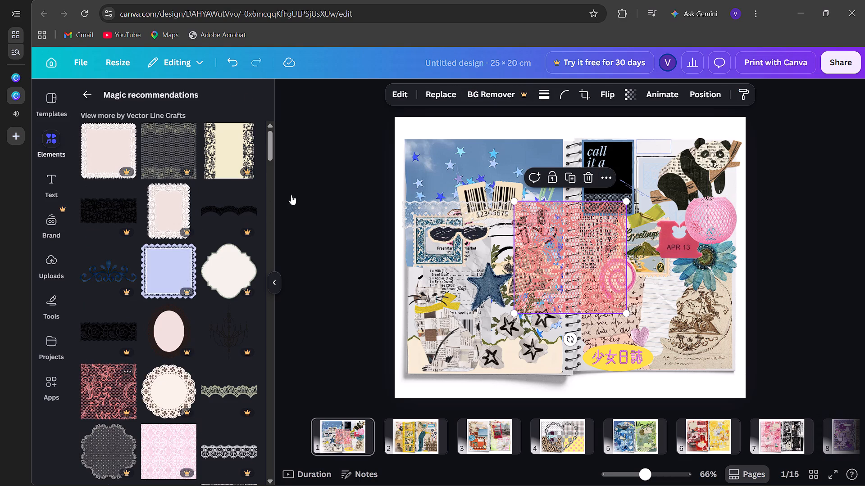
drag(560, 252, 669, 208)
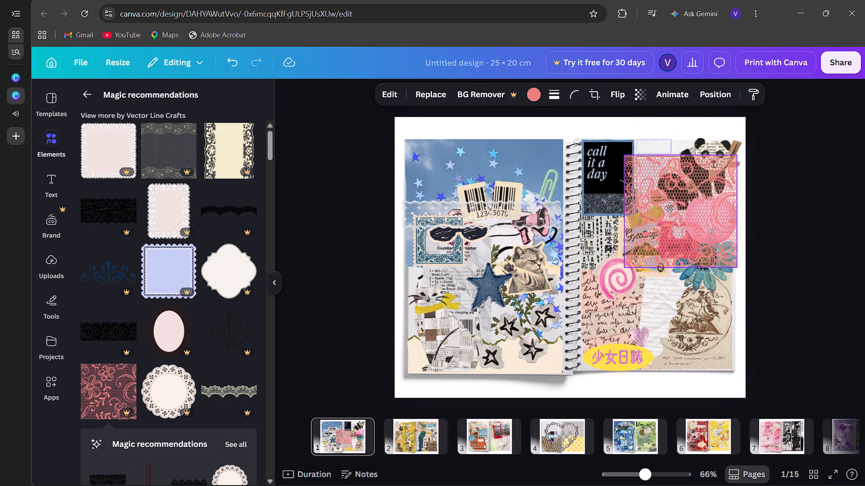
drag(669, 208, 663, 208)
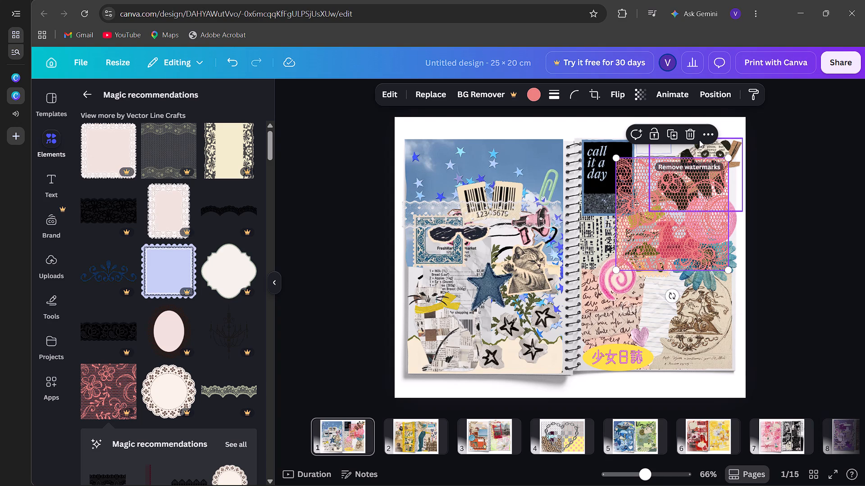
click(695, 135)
Add the olive net lace with wavy floral bands, enlarge it and place it over the right notebook page.
click(167, 144)
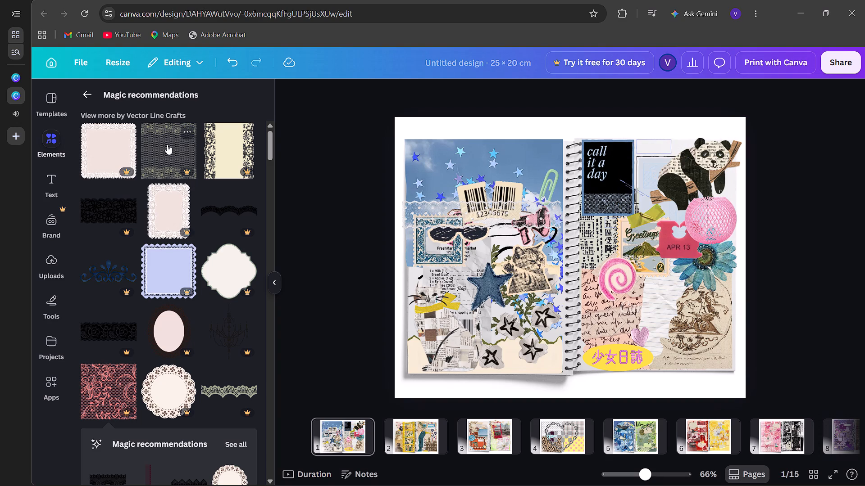
drag(559, 261, 633, 217)
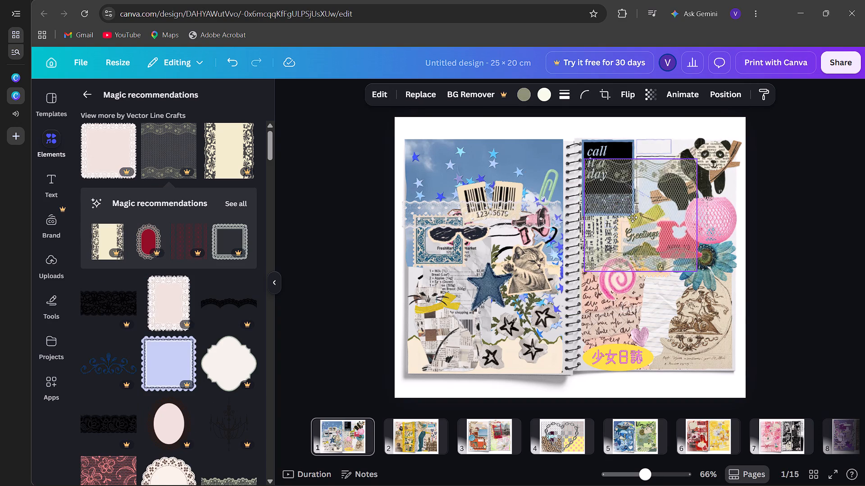
drag(633, 217, 635, 216)
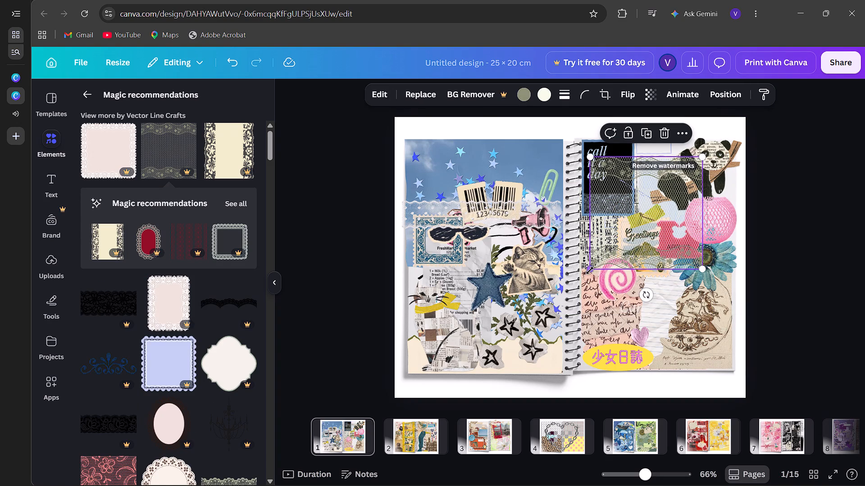
drag(590, 270, 521, 389)
drag(599, 307, 684, 292)
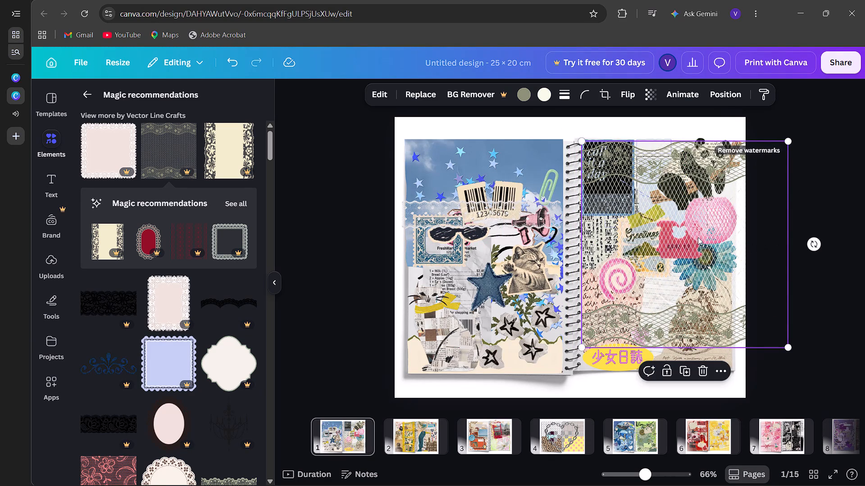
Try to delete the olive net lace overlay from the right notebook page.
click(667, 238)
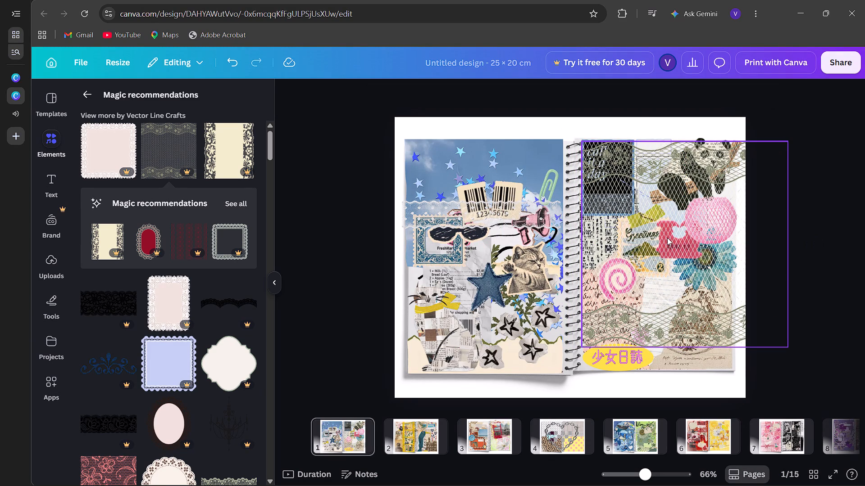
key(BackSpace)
Add the grey floral lace pattern and its recommended dotted lace rectangle to the middle of the page.
scroll(236, 338, down, 2)
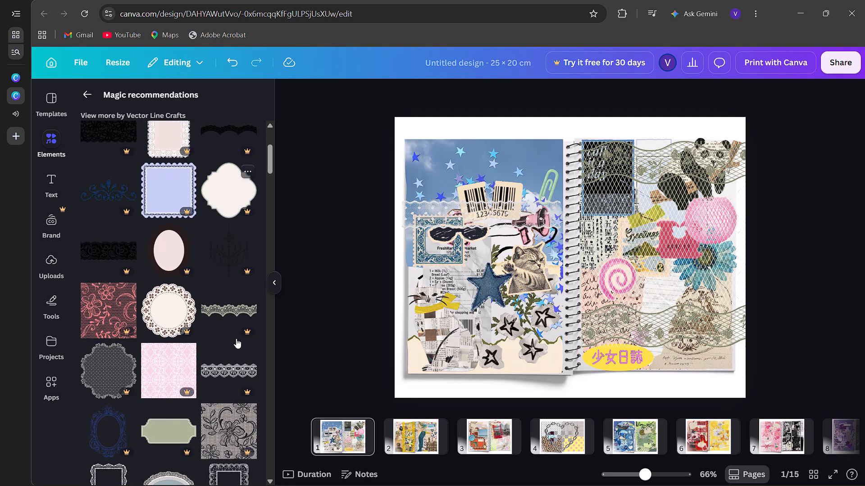
scroll(236, 338, down, 2)
click(236, 338)
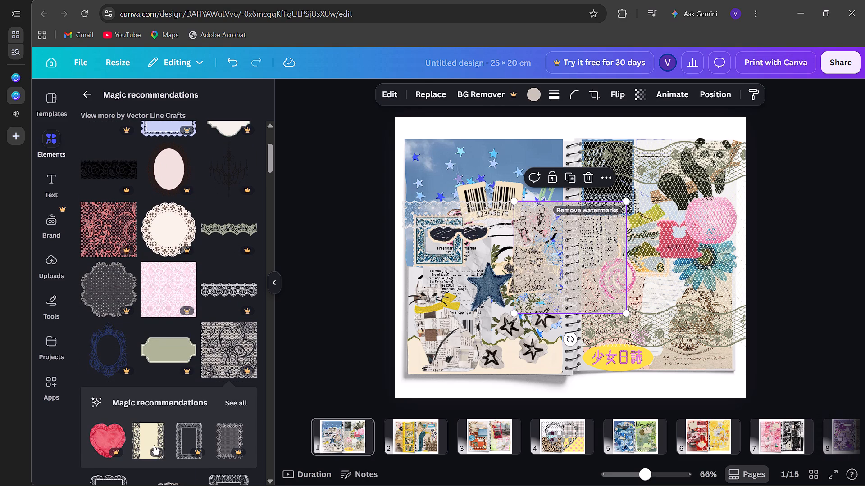
scroll(154, 445, down, 2)
click(223, 278)
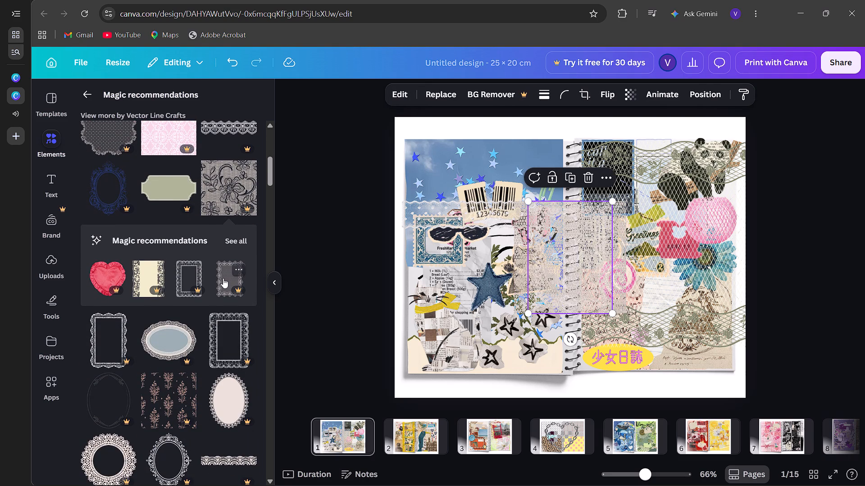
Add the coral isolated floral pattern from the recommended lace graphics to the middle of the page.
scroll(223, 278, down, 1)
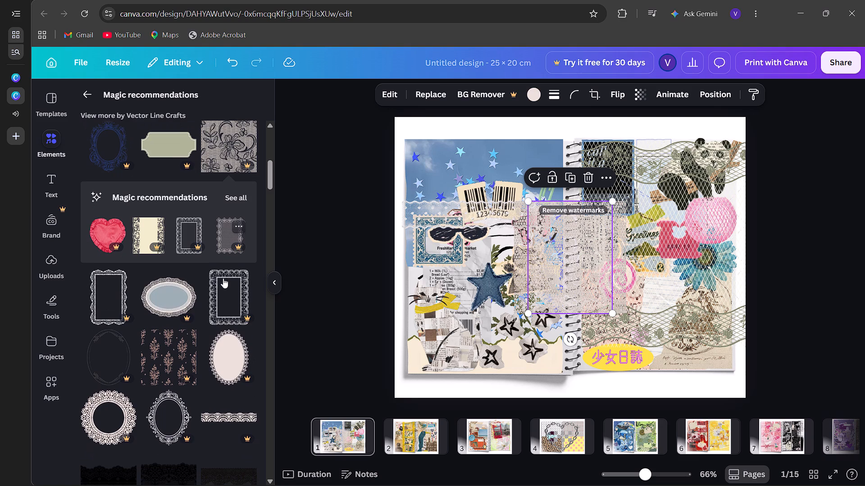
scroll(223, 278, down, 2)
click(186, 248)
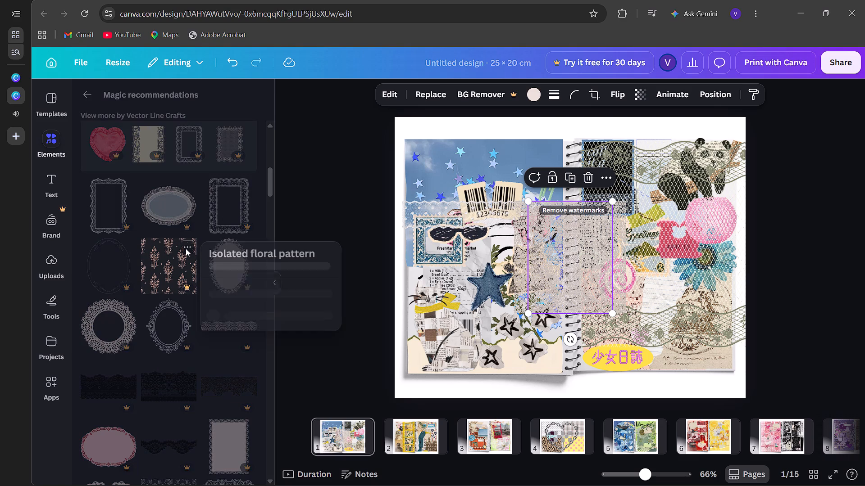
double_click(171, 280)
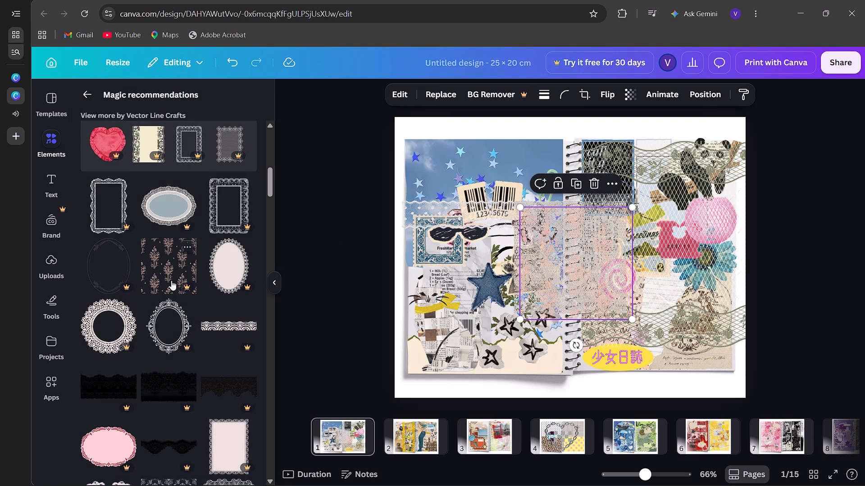
Add the grey damask lace pattern from the recommended graphics to the page.
scroll(171, 280, down, 1)
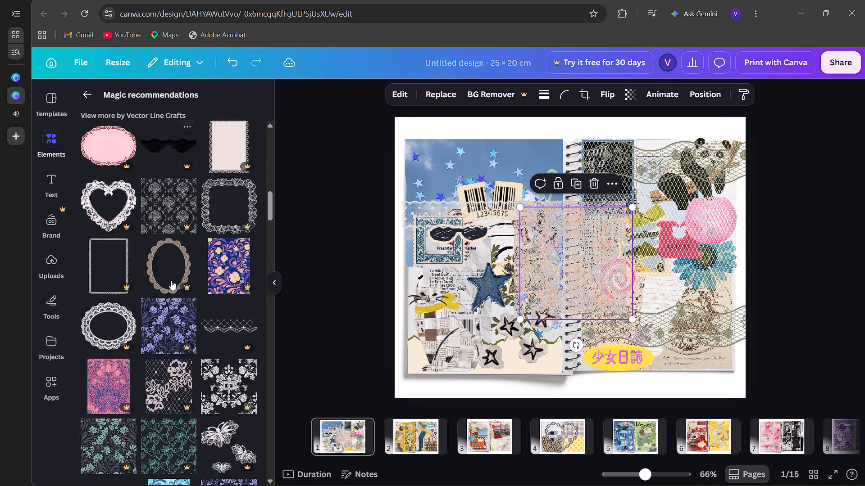
click(171, 280)
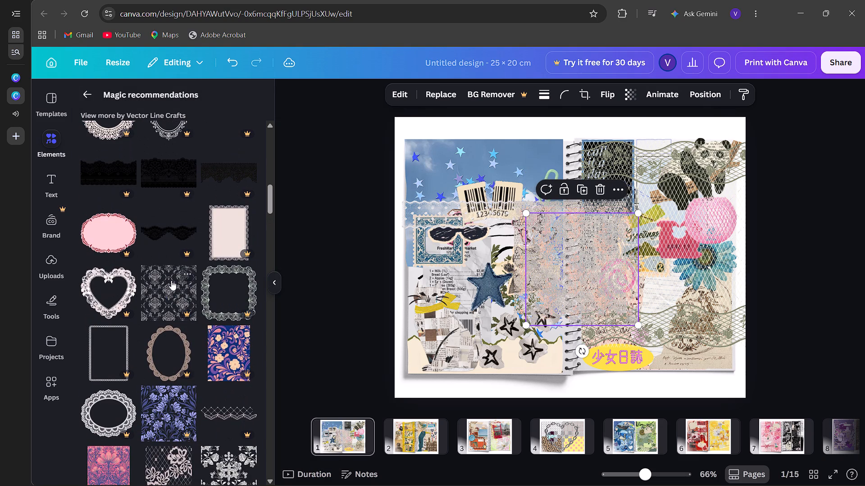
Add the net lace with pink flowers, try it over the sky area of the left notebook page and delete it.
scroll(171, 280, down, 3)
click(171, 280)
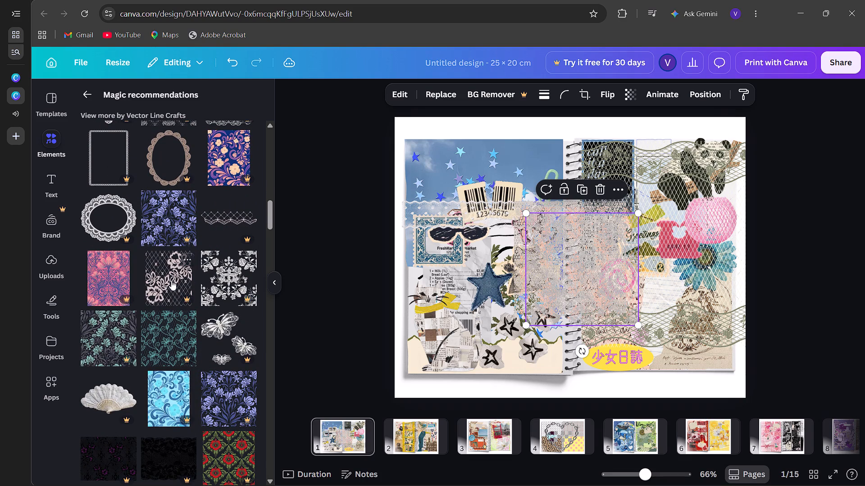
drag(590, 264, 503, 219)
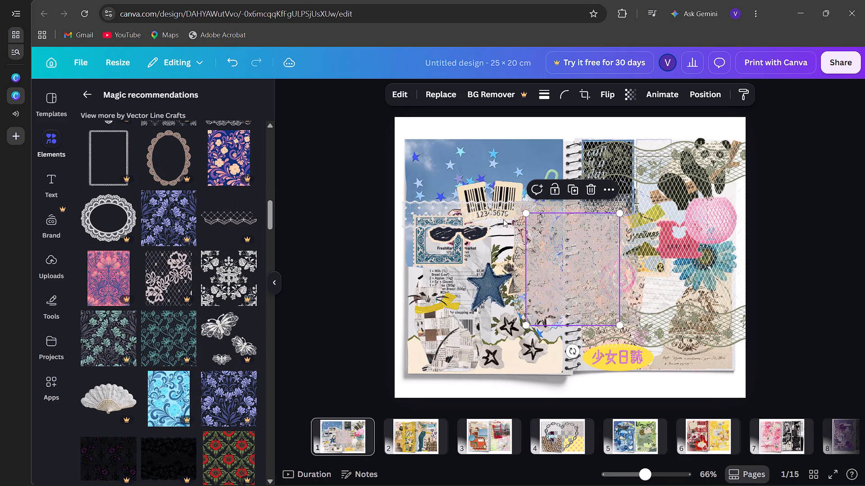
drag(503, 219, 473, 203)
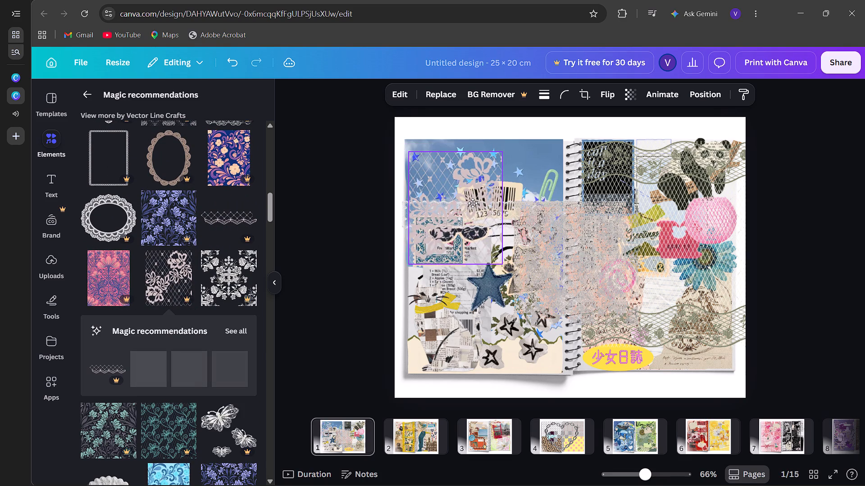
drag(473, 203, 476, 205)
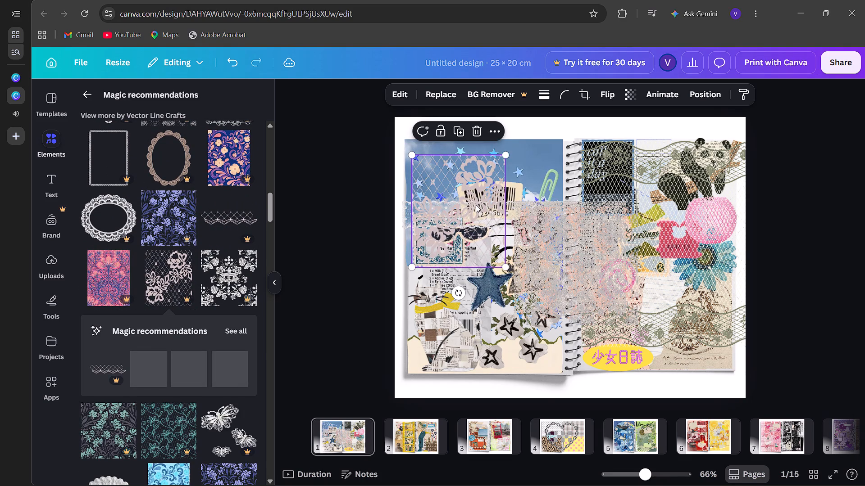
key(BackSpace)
Place the grey damask lace over the newspaper and star stickers on the lower half of the left notebook page.
drag(614, 248, 521, 220)
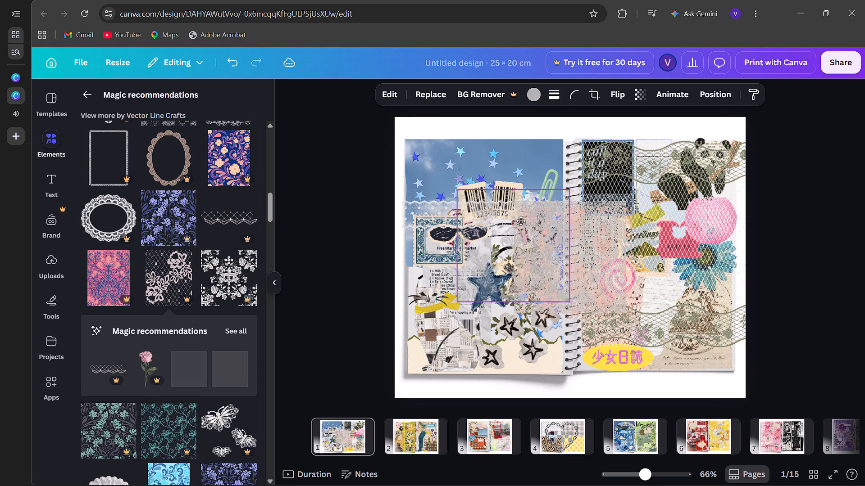
drag(521, 220, 494, 207)
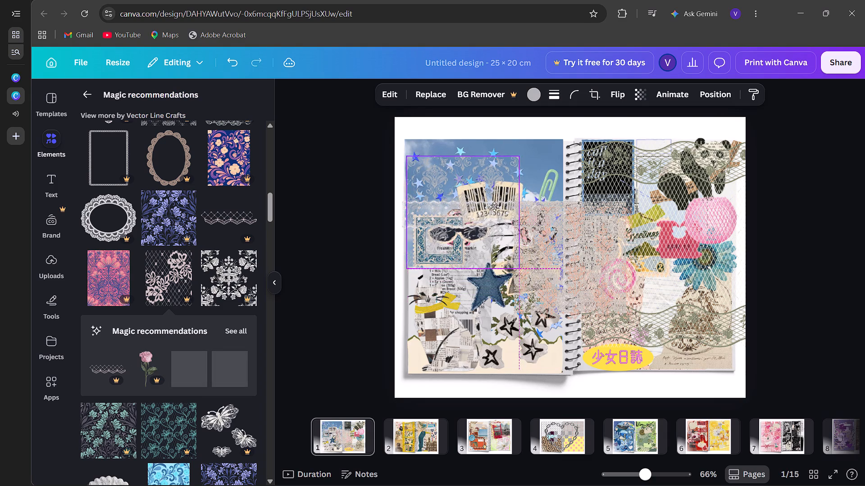
drag(494, 207, 500, 285)
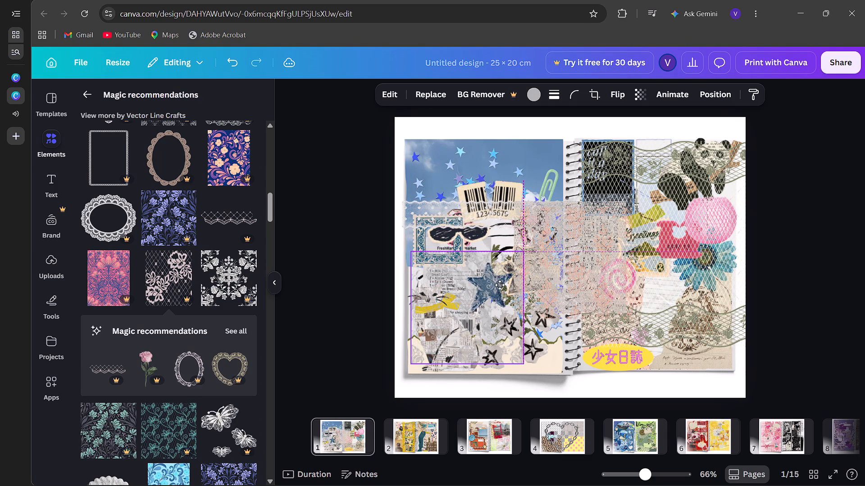
drag(500, 285, 518, 287)
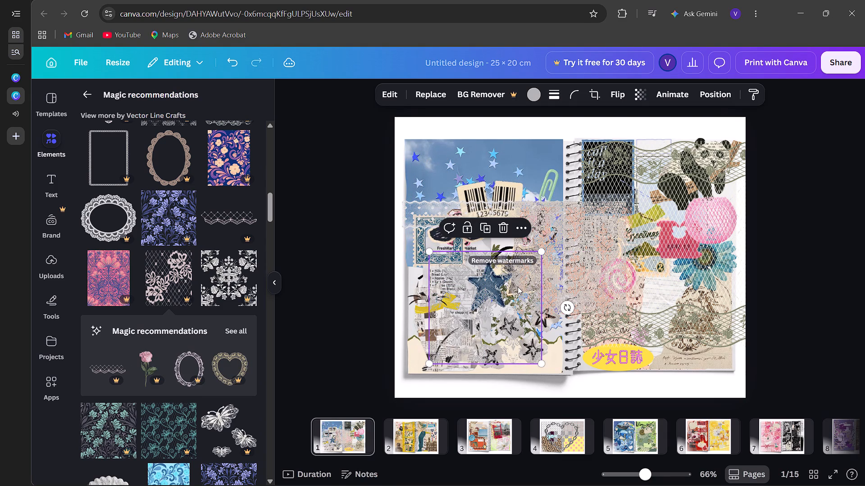
Delete the coral floral pattern from the middle and the olive net lace from the right notebook page.
click(576, 253)
drag(576, 253, 667, 231)
key(BackSpace)
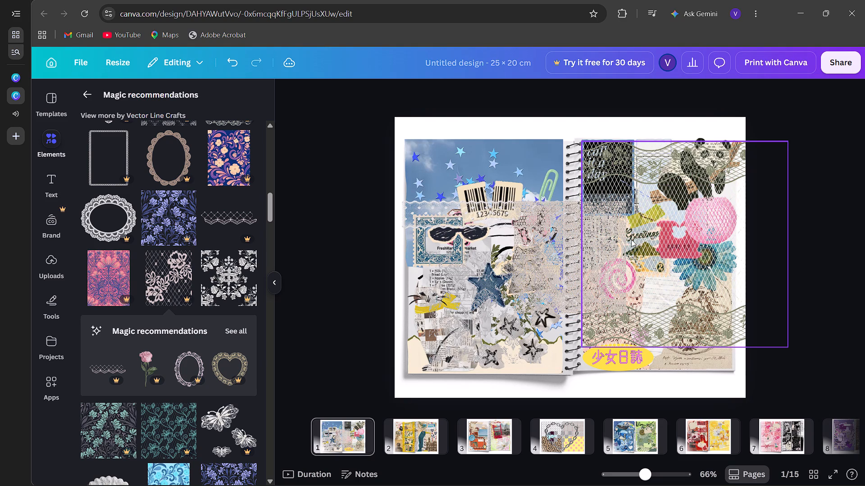
click(631, 239)
key(BackSpace)
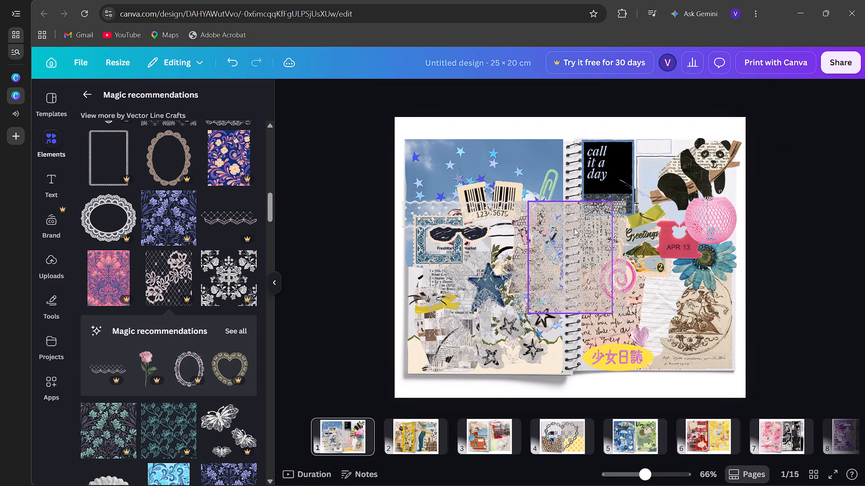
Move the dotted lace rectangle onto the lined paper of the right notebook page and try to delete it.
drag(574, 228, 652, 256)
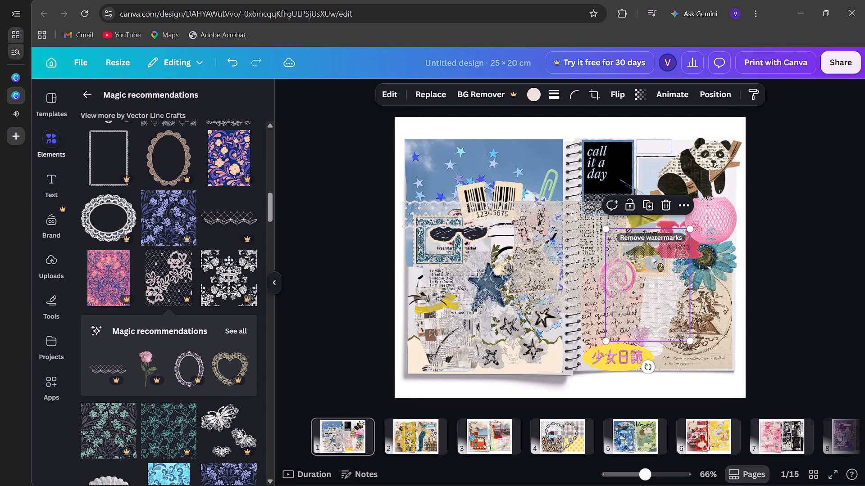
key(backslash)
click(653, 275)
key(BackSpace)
Clear the grey floral lace pattern from the middle of the notebook, moving what remains of it off the page.
click(563, 245)
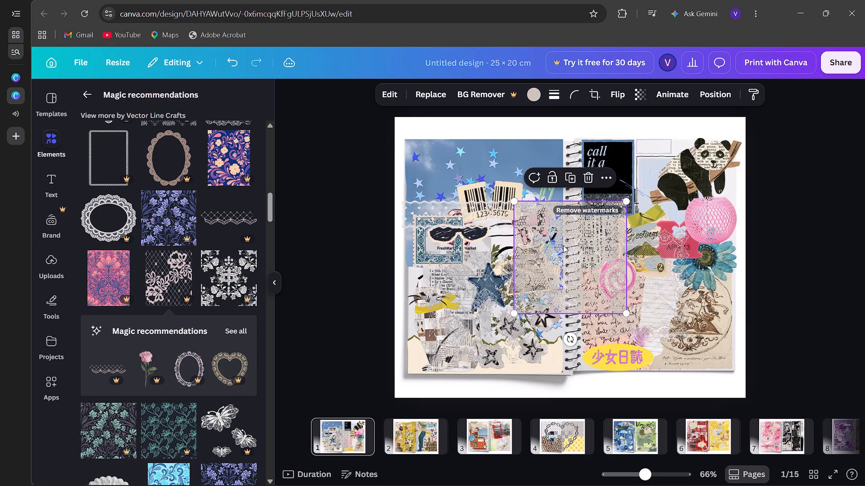
key(backslash)
click(568, 250)
key(backslash)
key(BackSpace)
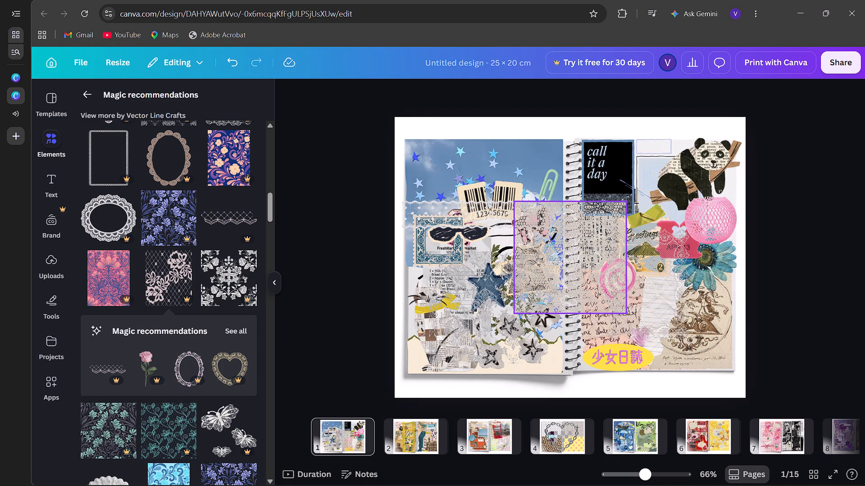
drag(546, 255, 756, 172)
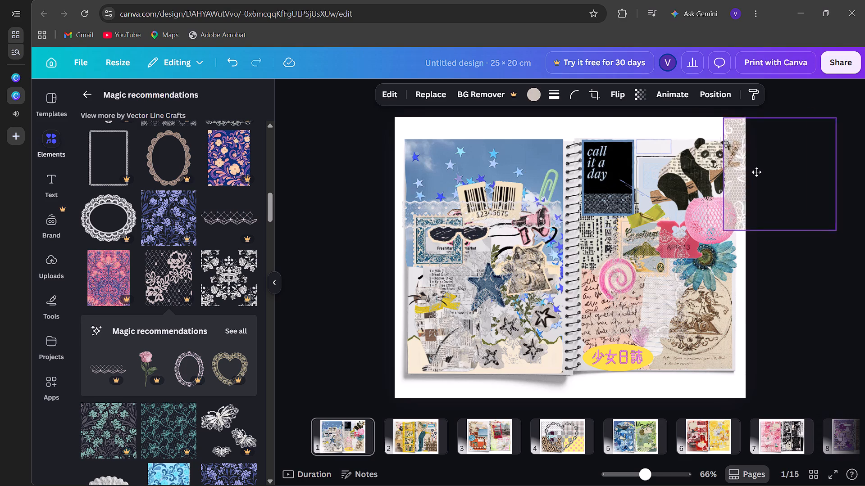
drag(756, 172, 826, 195)
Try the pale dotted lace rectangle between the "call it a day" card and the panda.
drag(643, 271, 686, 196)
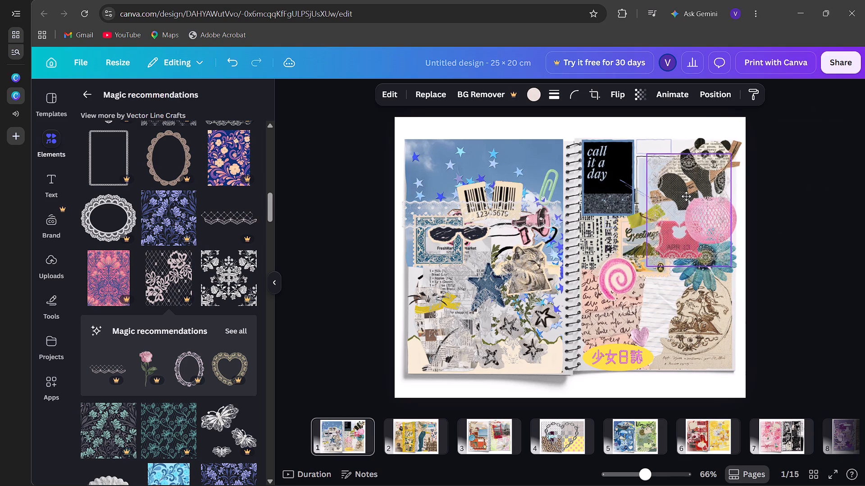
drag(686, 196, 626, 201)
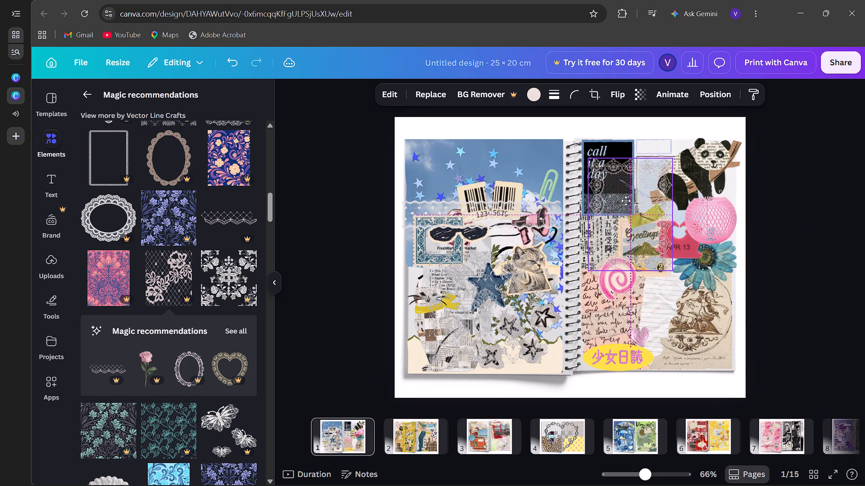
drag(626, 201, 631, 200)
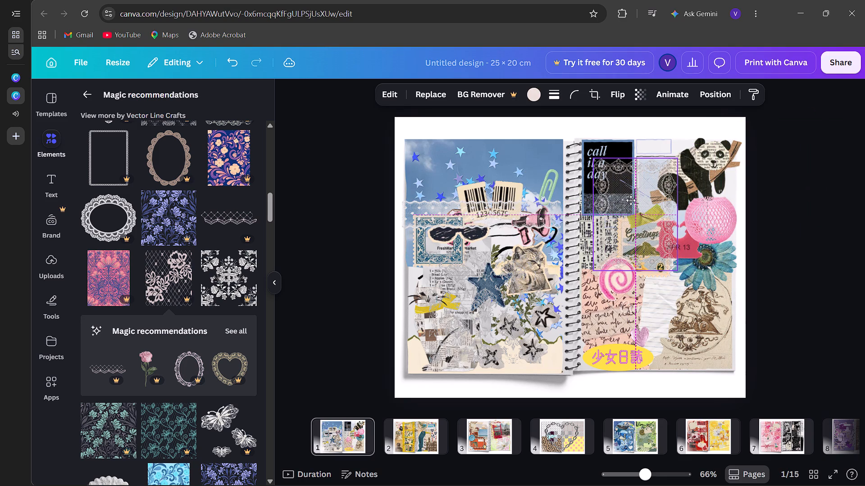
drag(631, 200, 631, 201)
Shift the grey damask lace into the lower-left corner of the left notebook page.
click(475, 311)
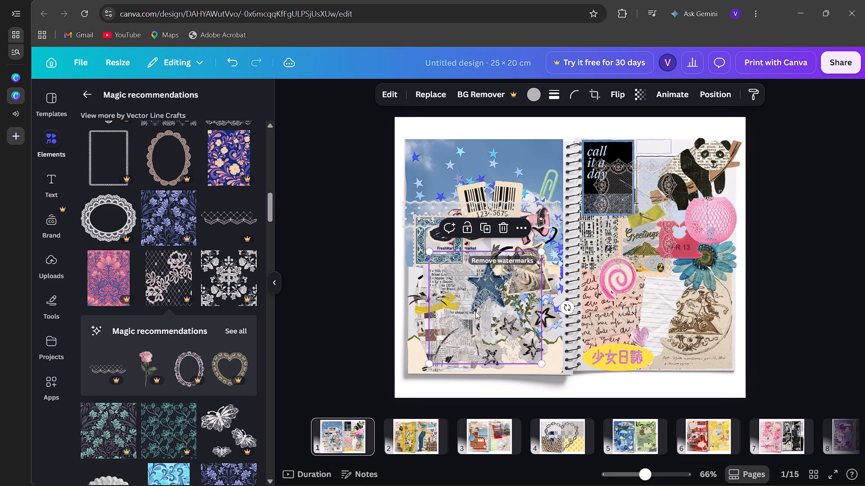
click(283, 312)
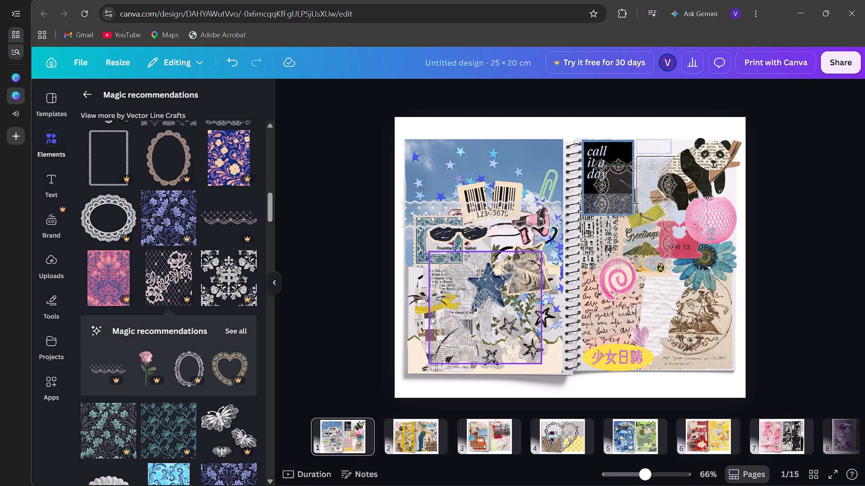
drag(431, 317, 409, 328)
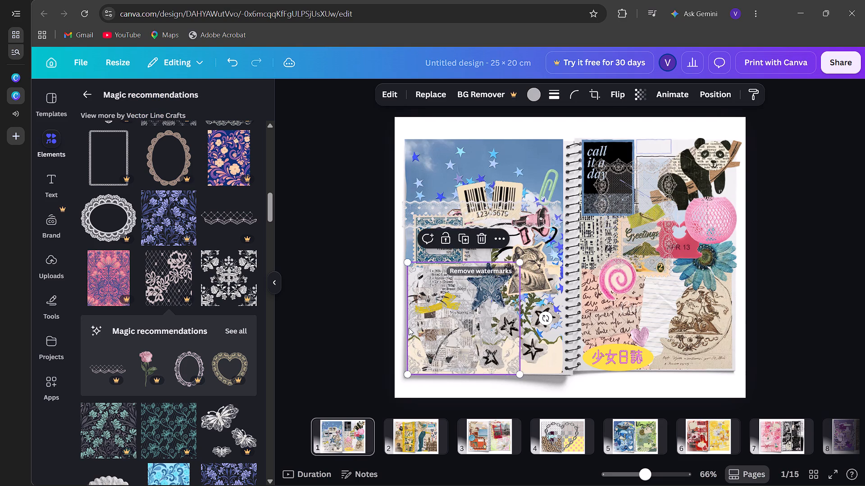
click(281, 350)
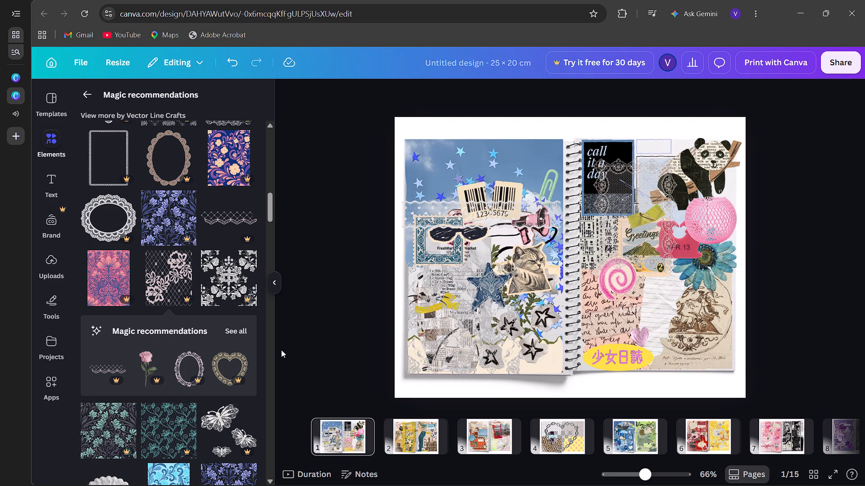
Delete the pale dotted lace rectangle overlapping the "call it a day" card and the Greetings sticker.
click(628, 221)
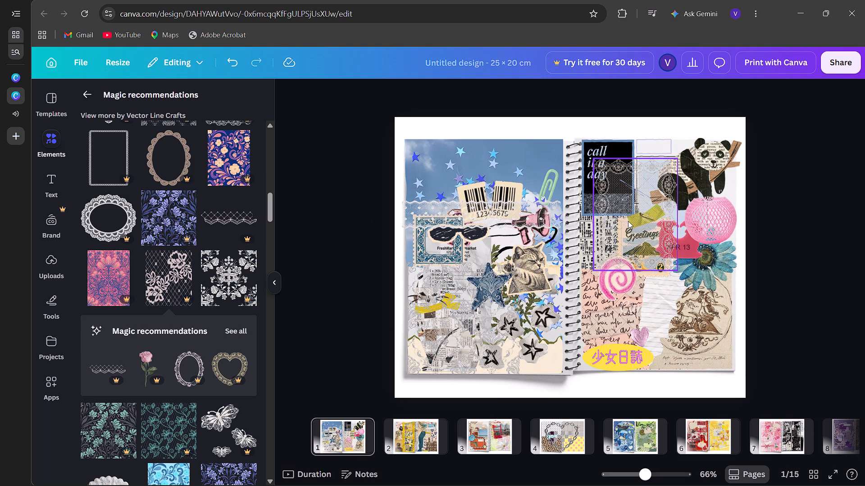
key(BackSpace)
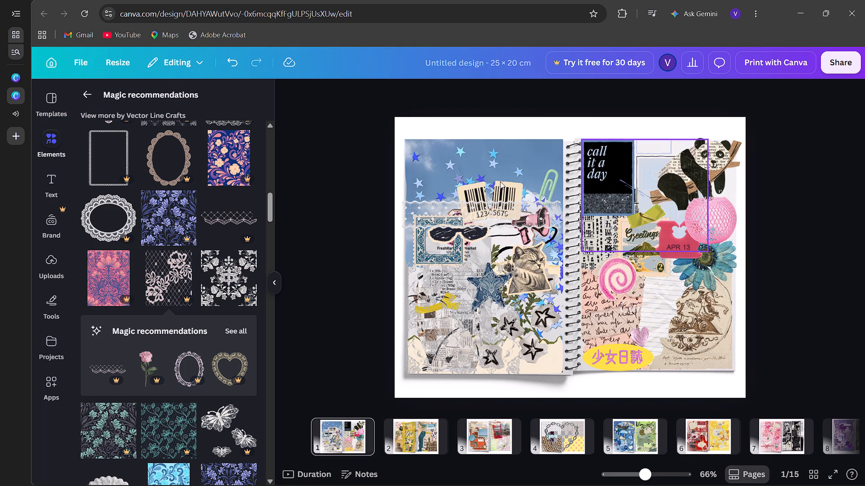
Leave the magic recommendations, clear the lace search and open the full collection of recently used elements.
scroll(235, 315, down, 3)
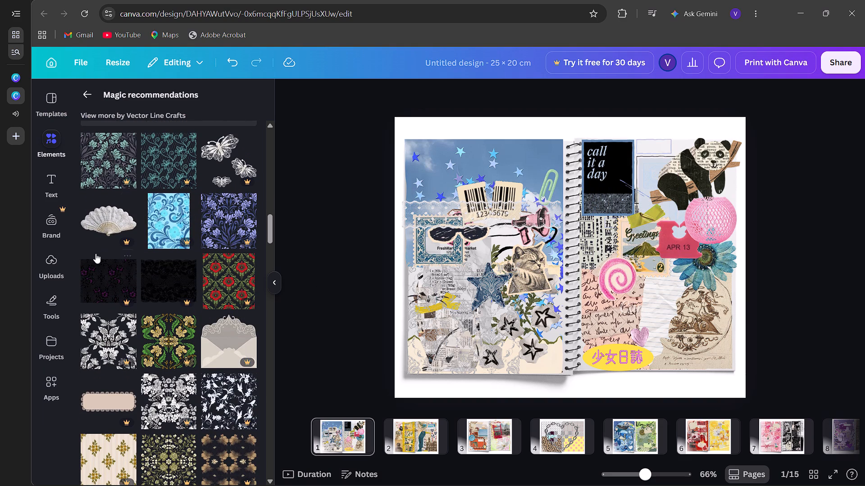
click(86, 96)
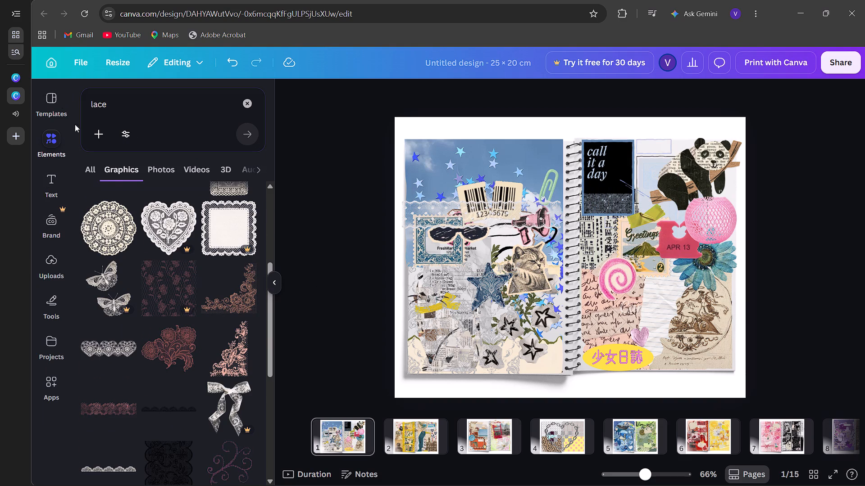
drag(103, 172, 251, 104)
click(251, 104)
click(364, 233)
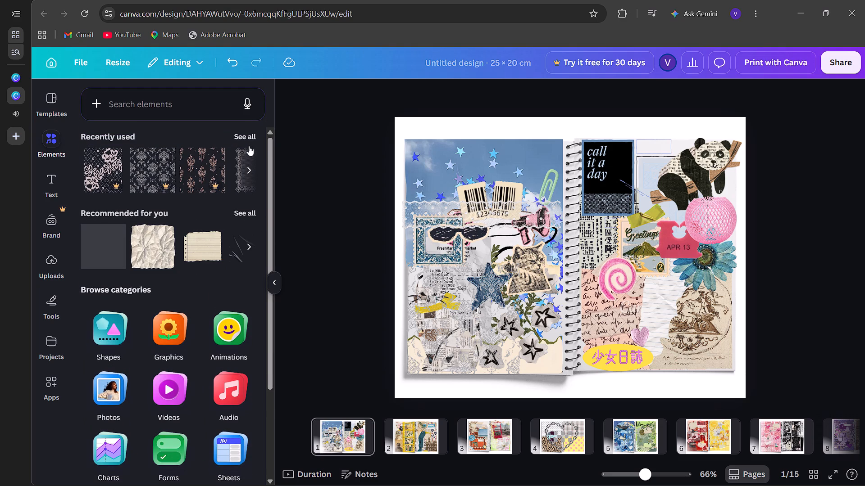
click(247, 135)
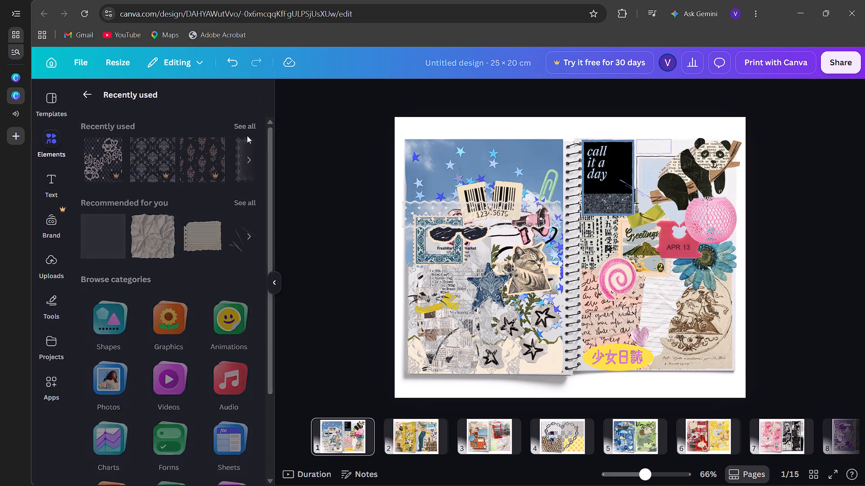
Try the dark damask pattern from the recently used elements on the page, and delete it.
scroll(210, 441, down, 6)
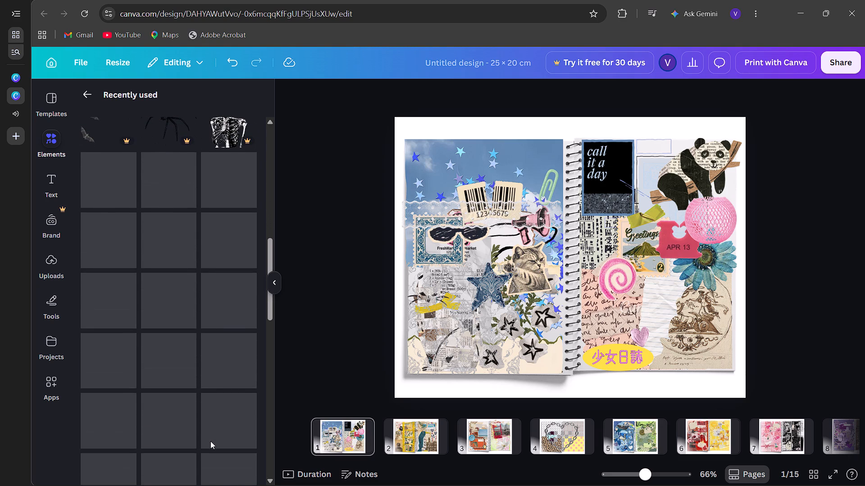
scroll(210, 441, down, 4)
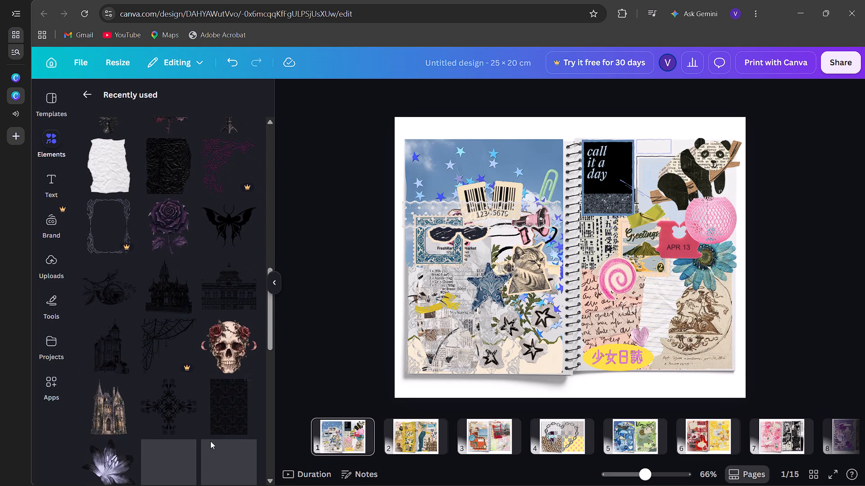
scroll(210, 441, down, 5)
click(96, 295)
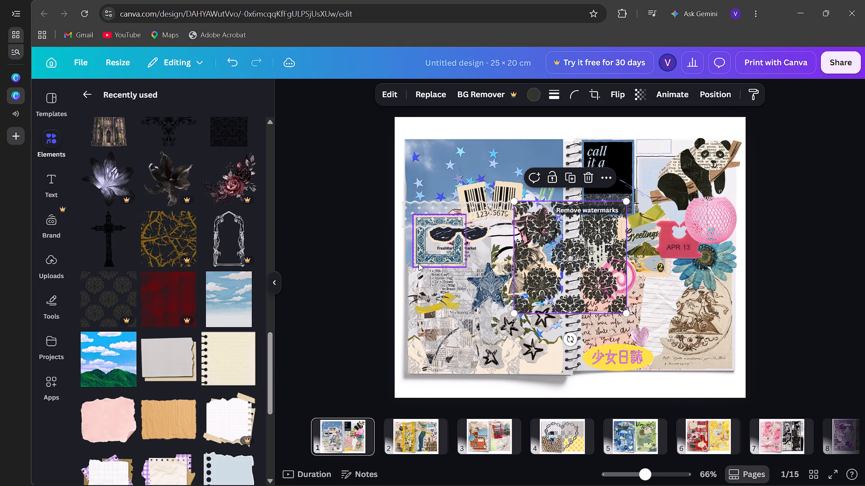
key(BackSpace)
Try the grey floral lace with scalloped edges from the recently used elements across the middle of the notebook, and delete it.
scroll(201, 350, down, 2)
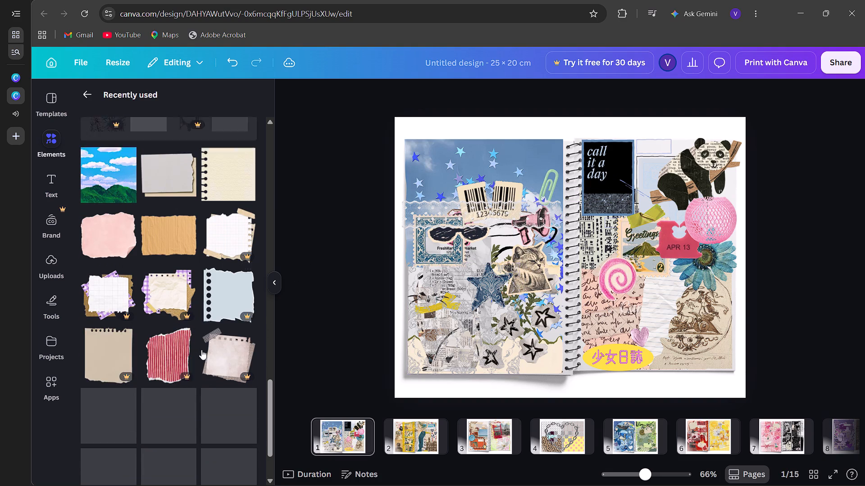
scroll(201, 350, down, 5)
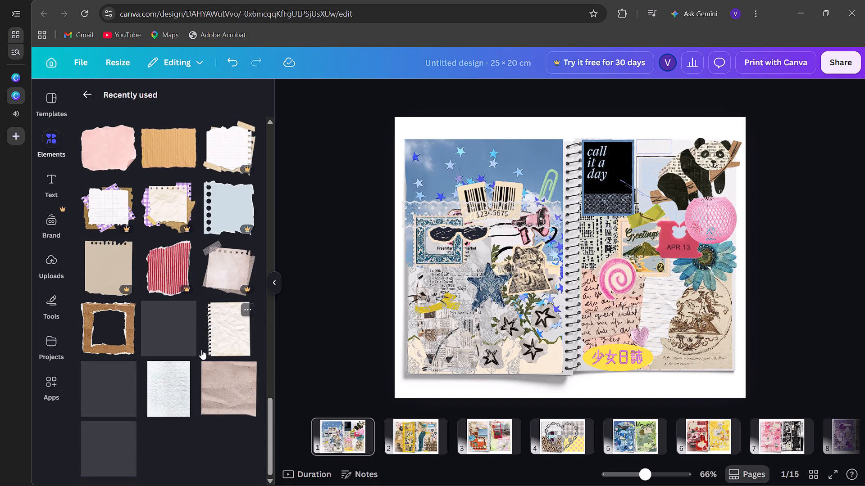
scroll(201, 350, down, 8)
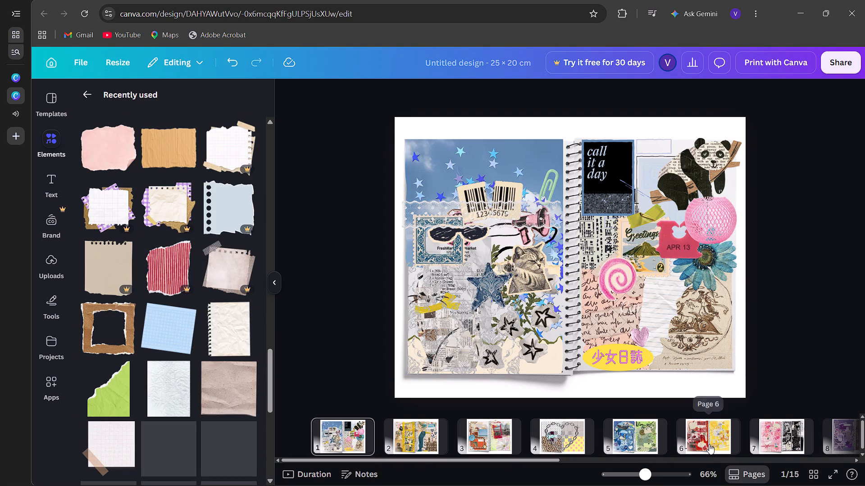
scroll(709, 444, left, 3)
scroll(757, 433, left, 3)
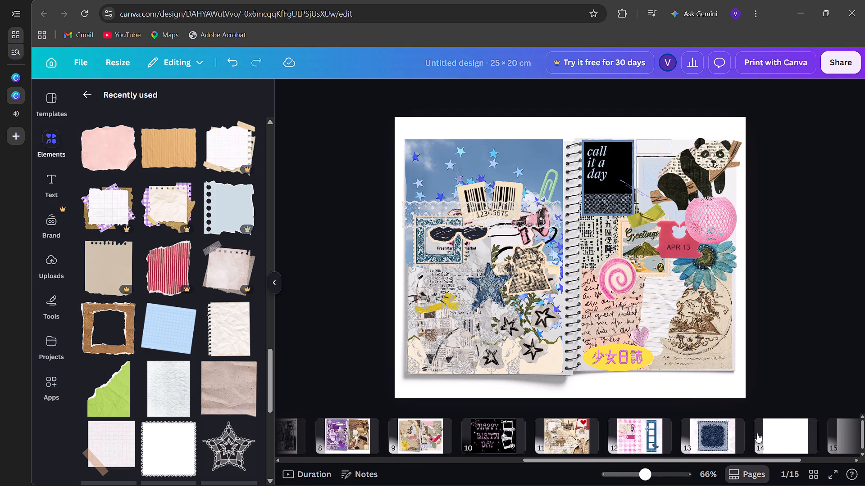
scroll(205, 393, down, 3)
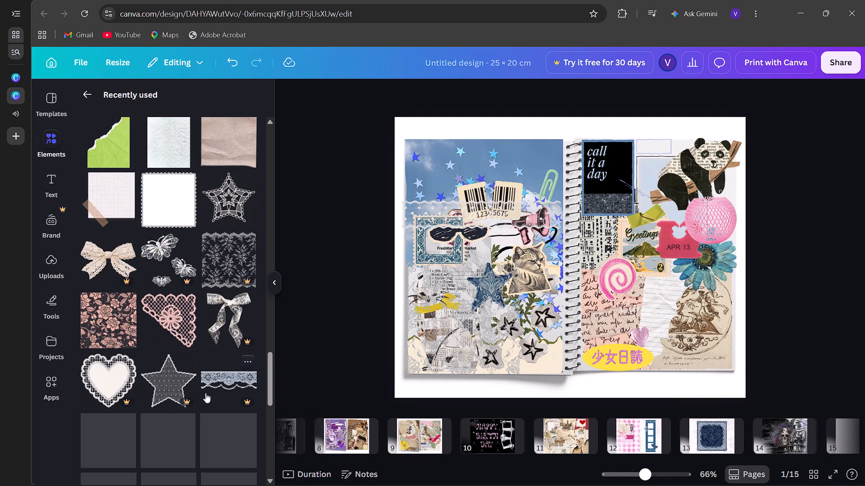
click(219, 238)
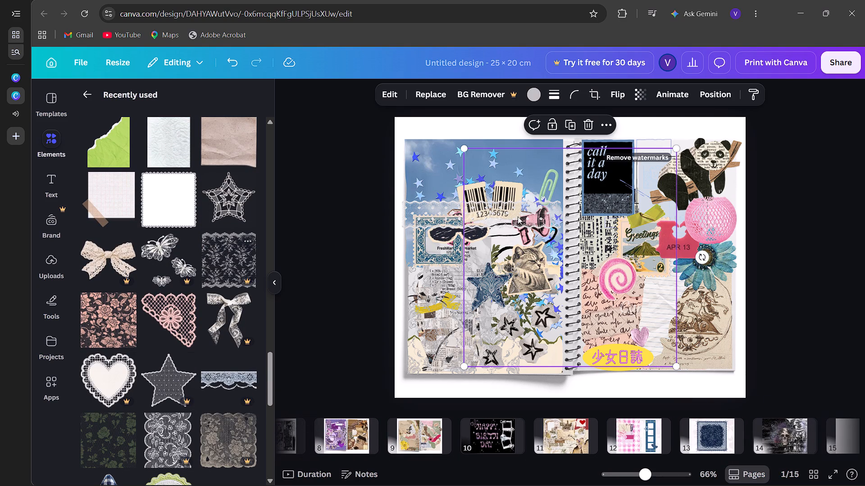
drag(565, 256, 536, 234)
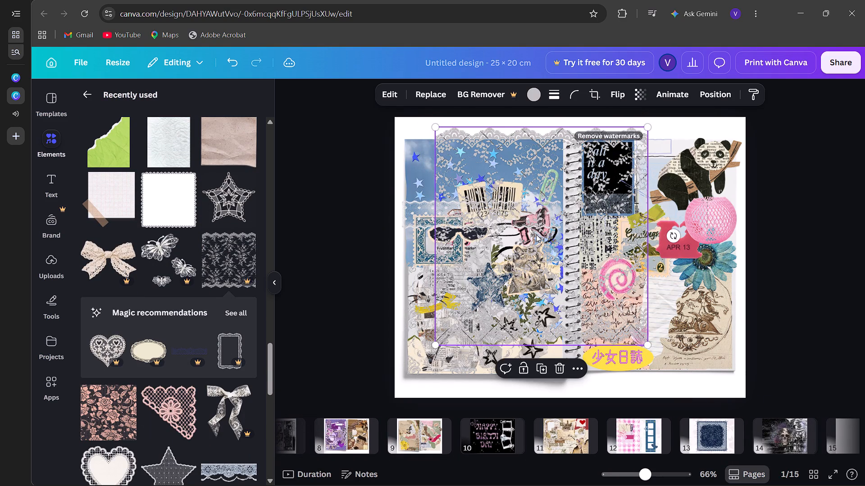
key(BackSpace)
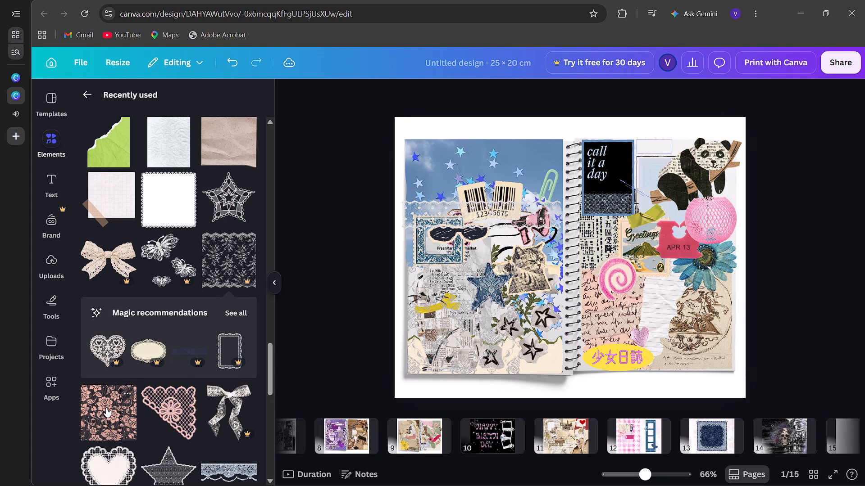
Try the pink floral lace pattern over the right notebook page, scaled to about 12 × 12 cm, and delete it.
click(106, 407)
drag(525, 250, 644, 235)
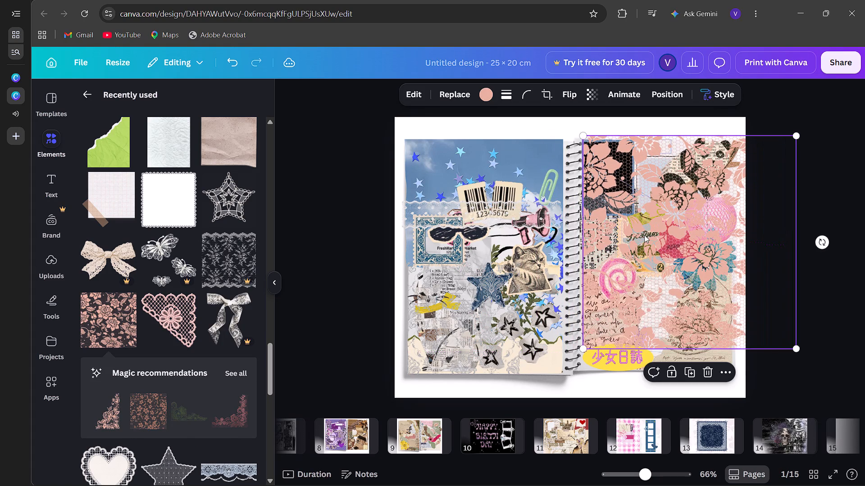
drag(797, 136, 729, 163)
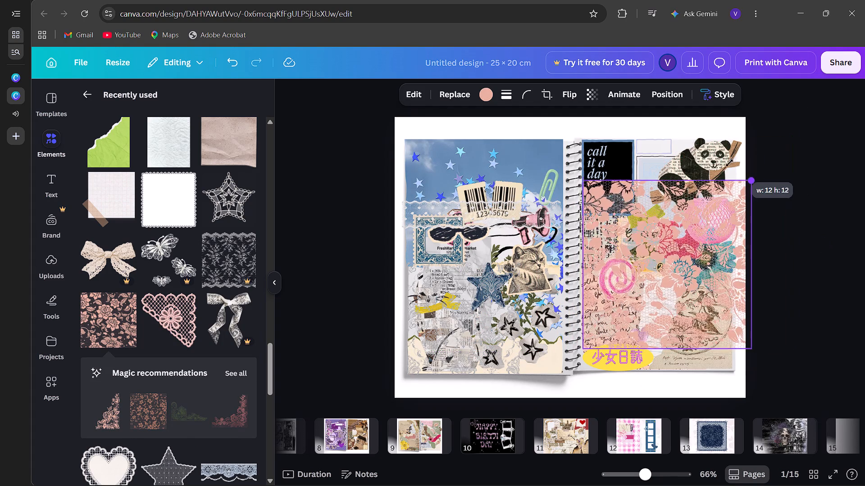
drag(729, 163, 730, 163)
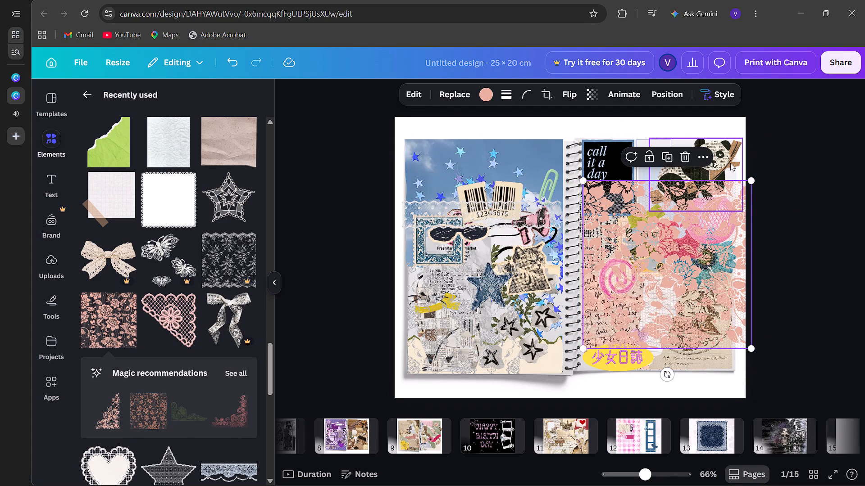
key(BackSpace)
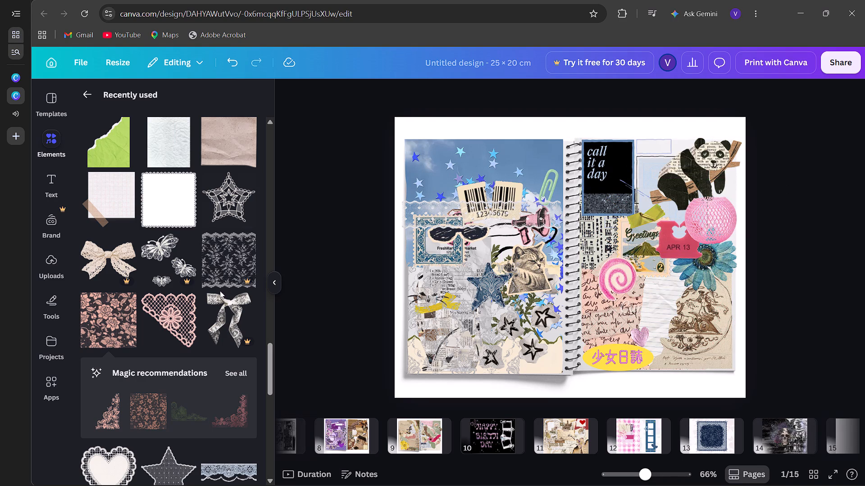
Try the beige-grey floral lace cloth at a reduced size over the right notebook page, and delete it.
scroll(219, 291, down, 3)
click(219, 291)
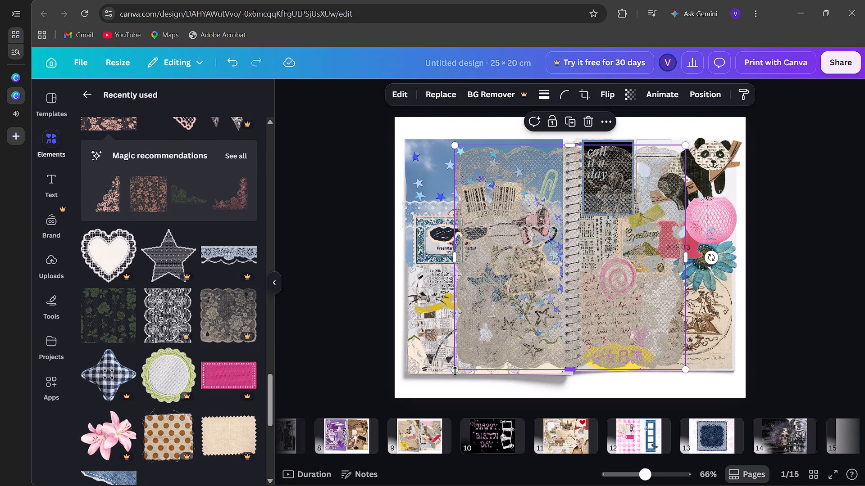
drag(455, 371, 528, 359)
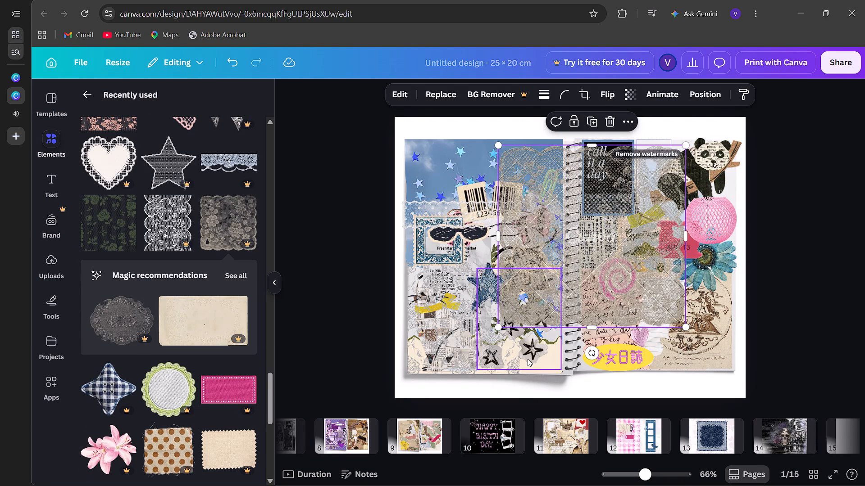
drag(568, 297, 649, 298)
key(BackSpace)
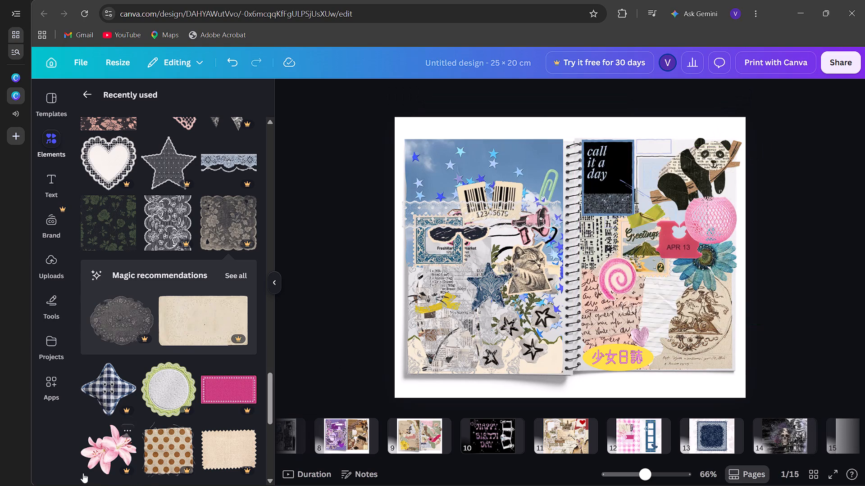
Add the black scalloped floral lace, enlarge it and place it over the upper part of the right notebook page.
scroll(182, 407, down, 2)
scroll(182, 407, up, 3)
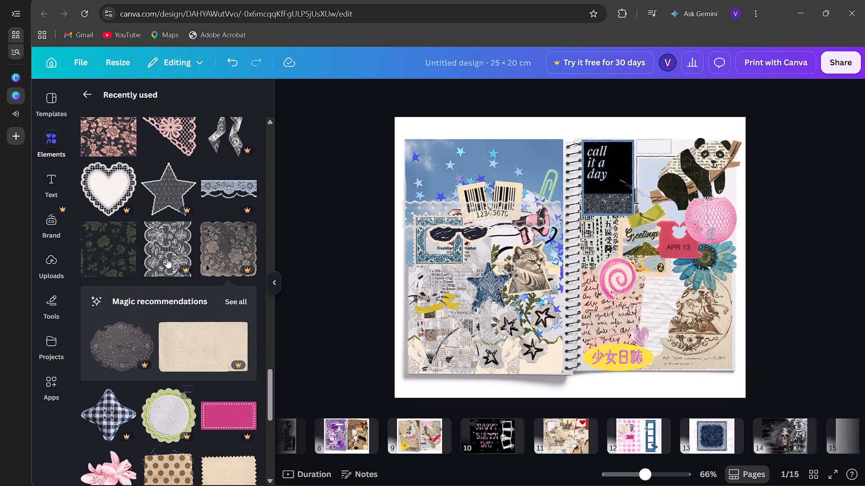
click(170, 247)
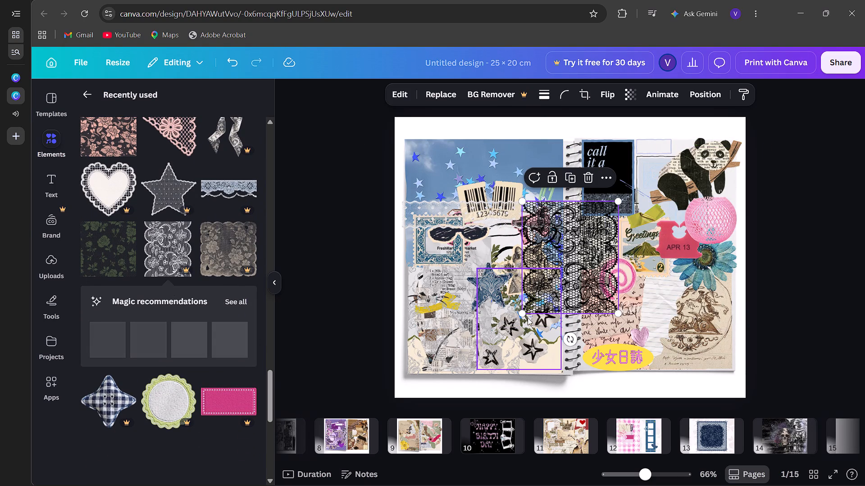
drag(522, 313, 455, 373)
drag(528, 266, 604, 210)
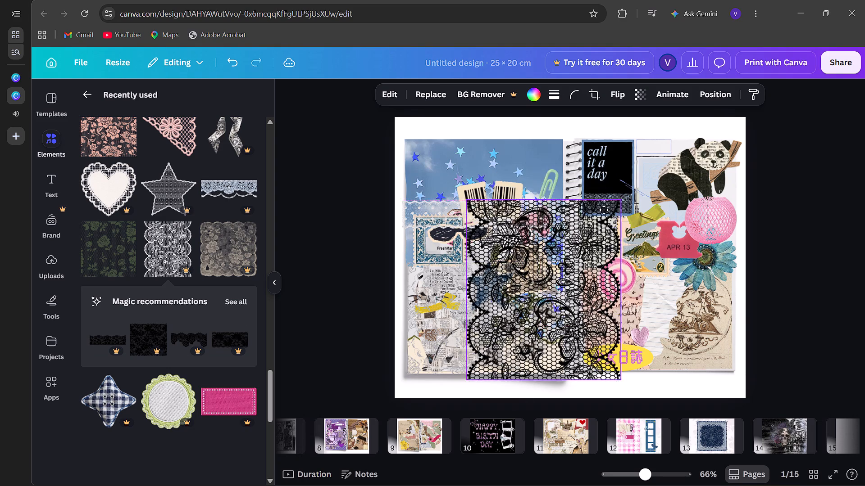
drag(604, 210, 646, 207)
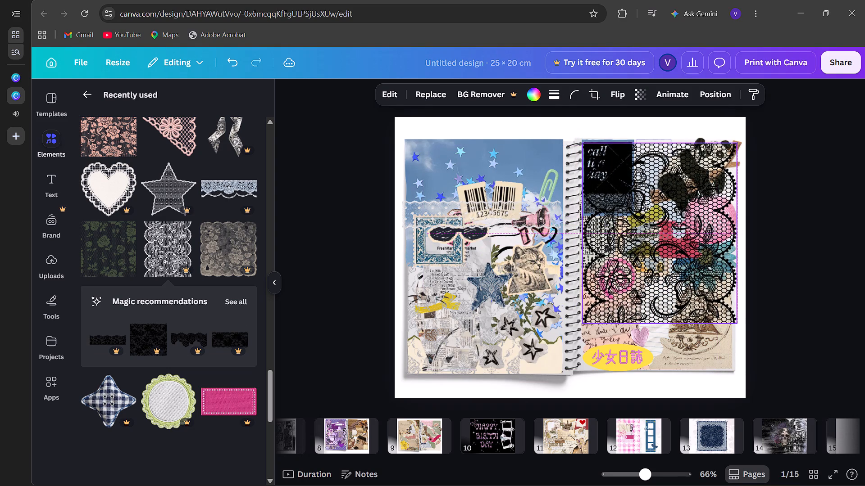
drag(646, 207, 644, 205)
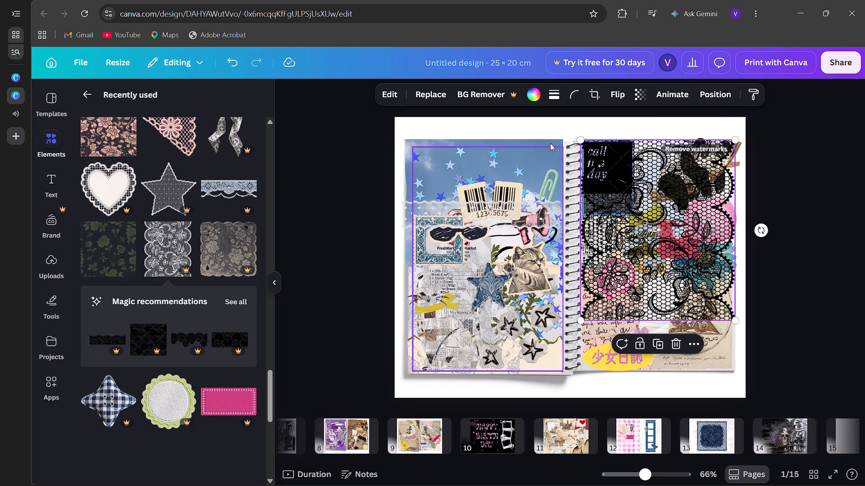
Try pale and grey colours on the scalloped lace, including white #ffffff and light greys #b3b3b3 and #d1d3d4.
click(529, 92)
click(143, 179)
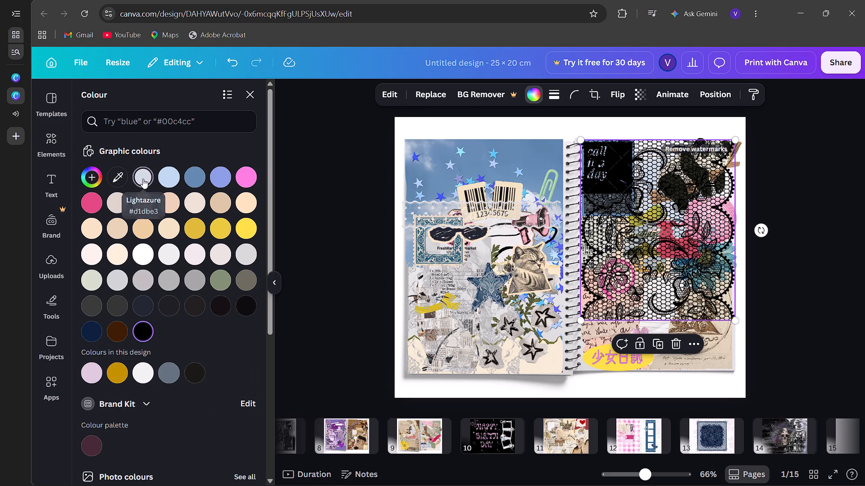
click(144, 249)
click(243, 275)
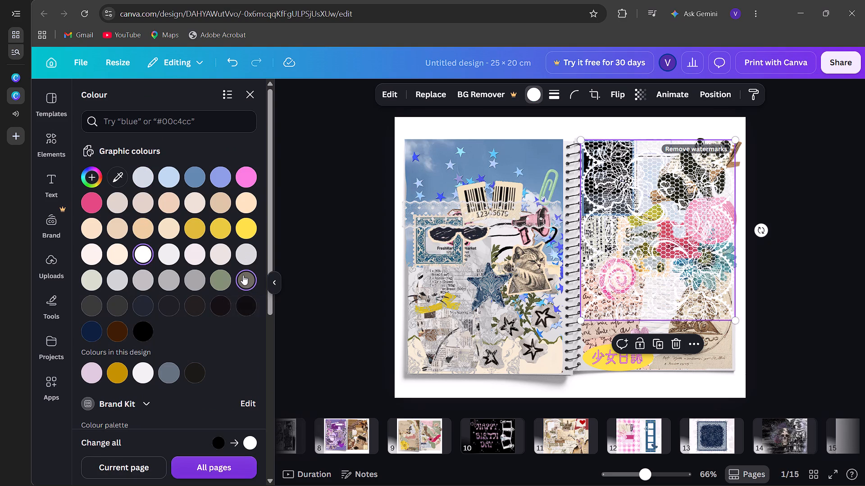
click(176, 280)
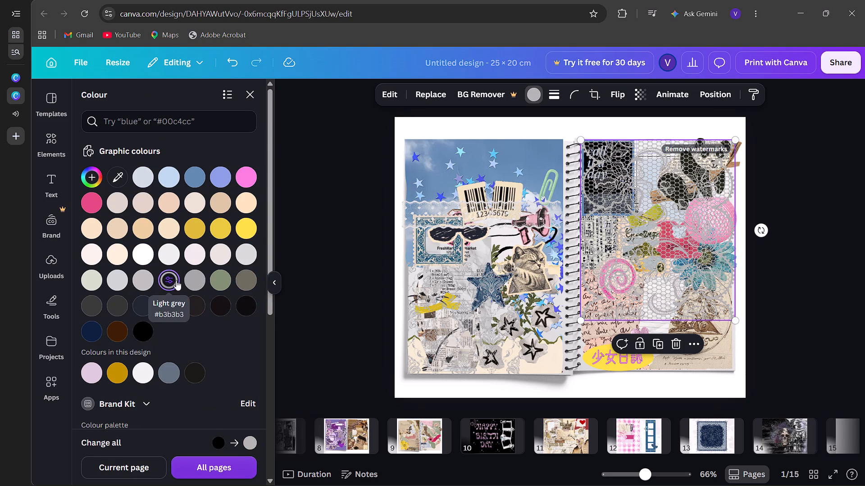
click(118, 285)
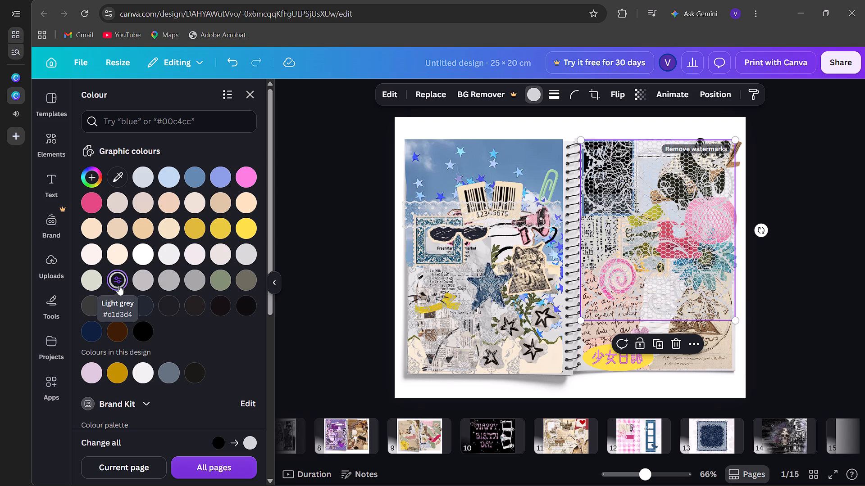
Set the transparency of the scalloped lace on the right notebook page to 52.
click(637, 88)
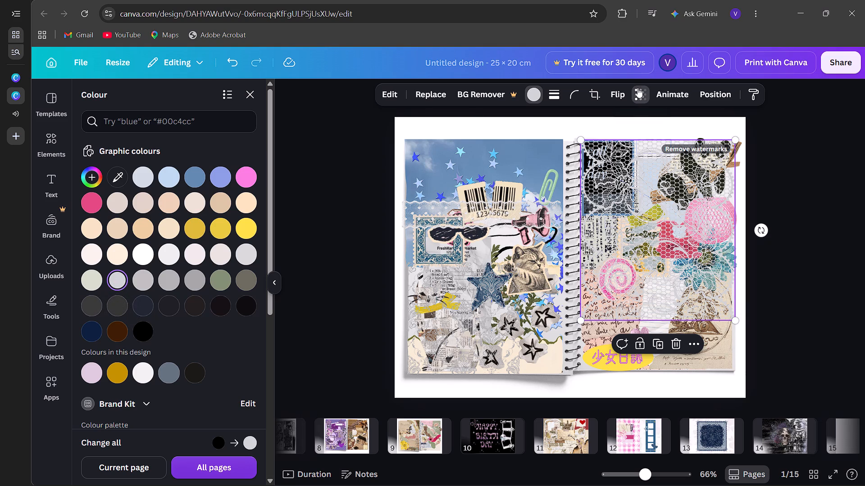
click(626, 135)
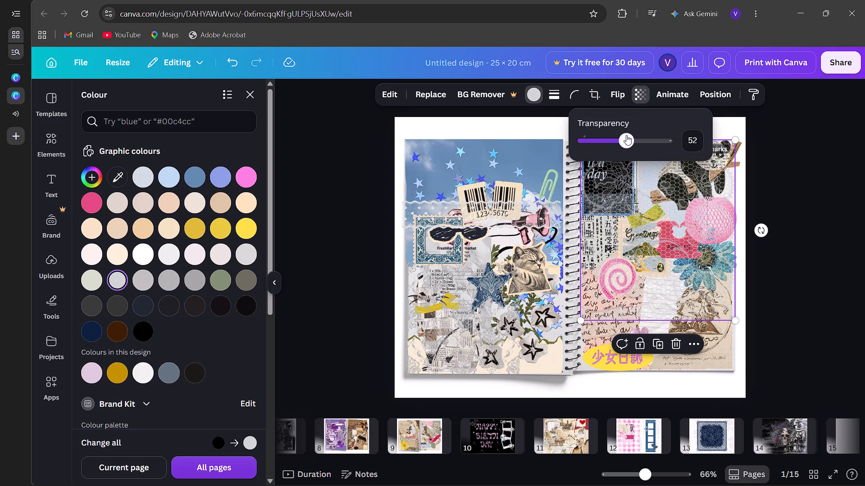
Recolour the scalloped lace on the right notebook page to the pale pinkish beige graphic colour.
click(220, 257)
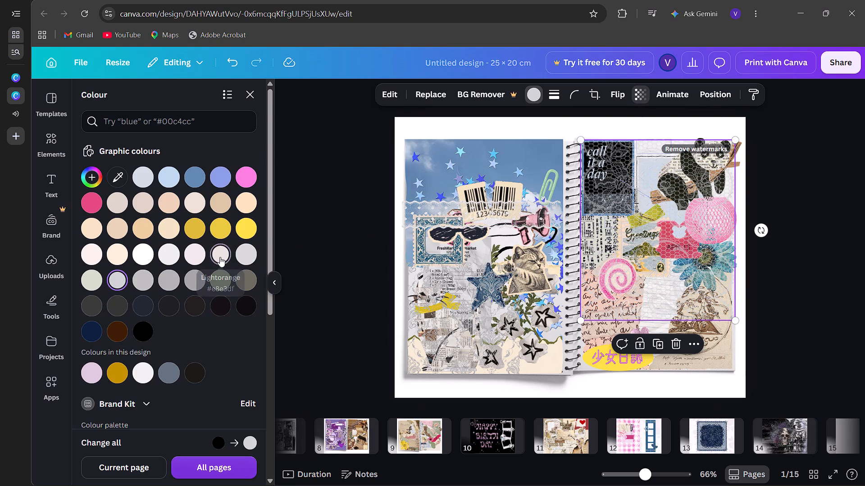
Set the transparency of the scalloped lace on the right notebook page to 72.
click(626, 92)
click(653, 96)
click(646, 96)
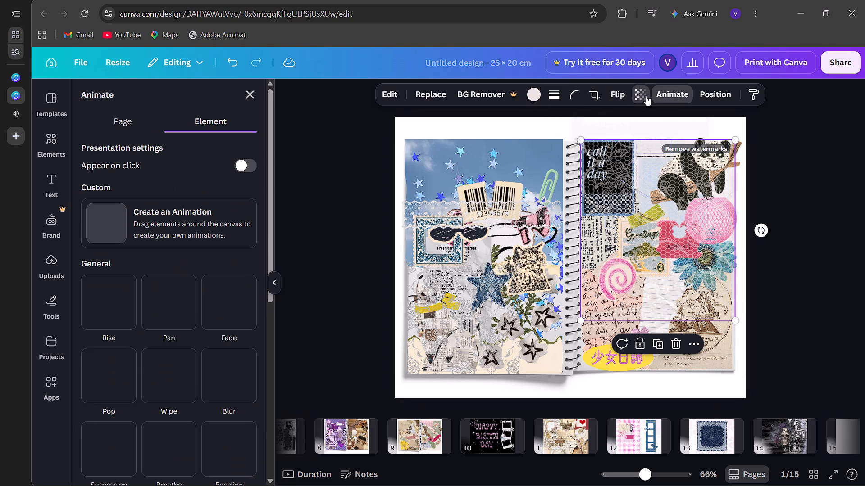
click(644, 143)
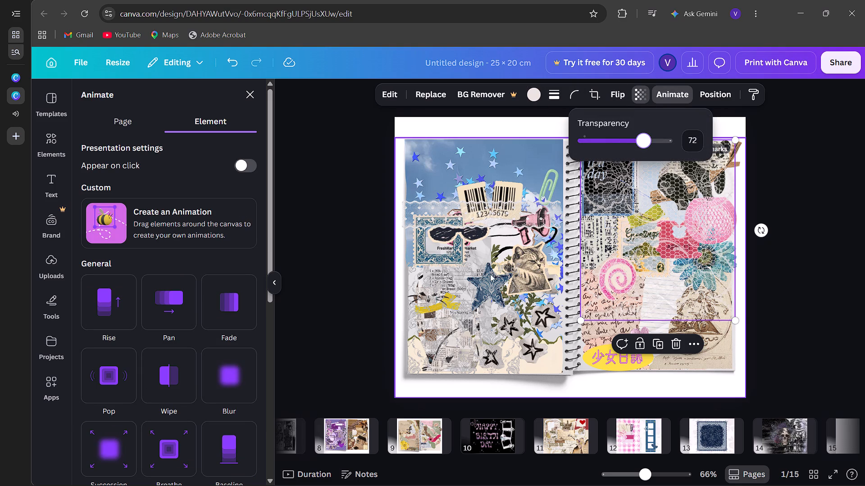
click(357, 382)
click(357, 382)
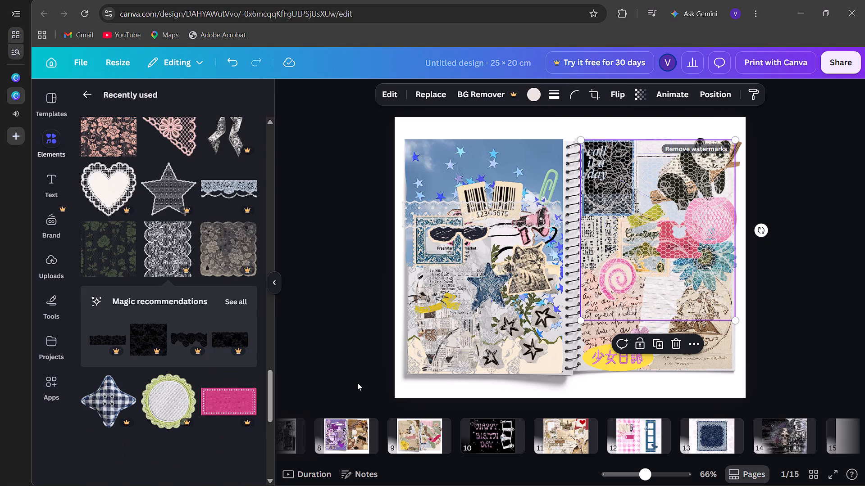
click(362, 275)
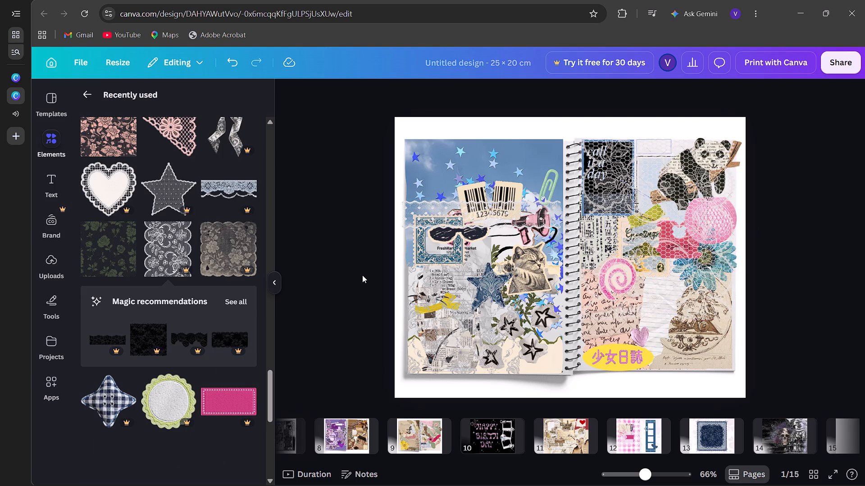
Duplicate the scalloped lace and move the copy by way of page 12 to page 11, beside the page's left edge.
click(629, 163)
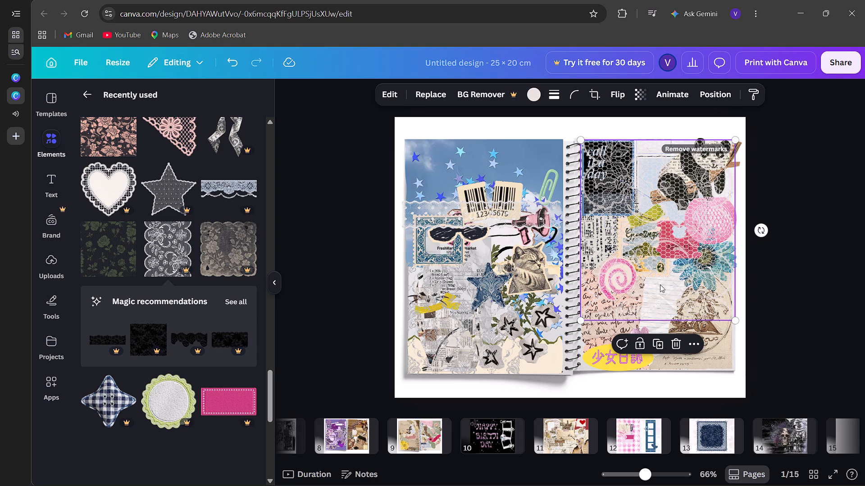
click(655, 344)
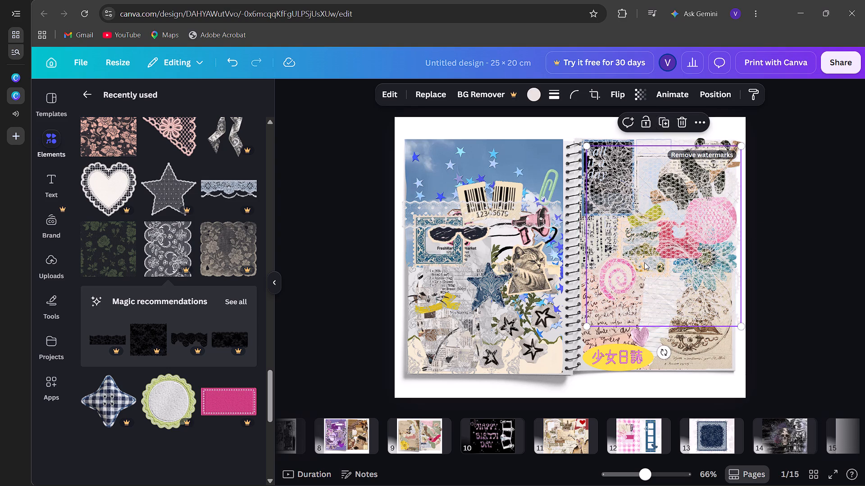
drag(644, 262, 642, 423)
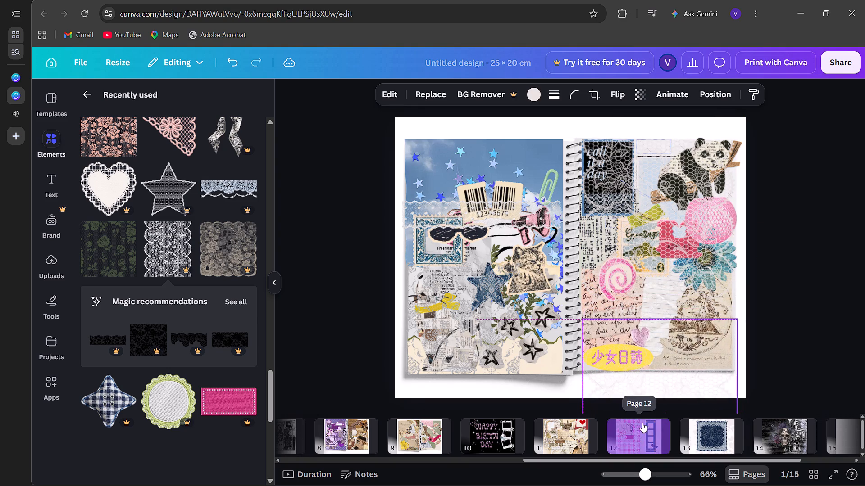
drag(642, 423, 636, 416)
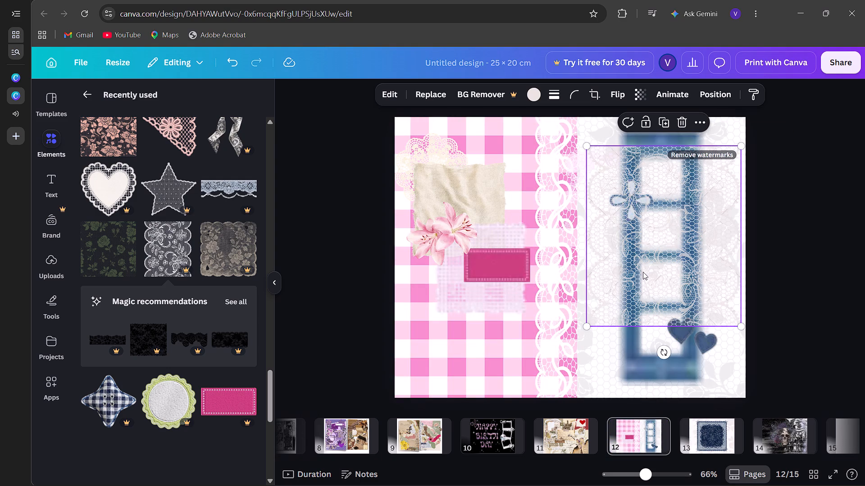
drag(643, 270, 556, 439)
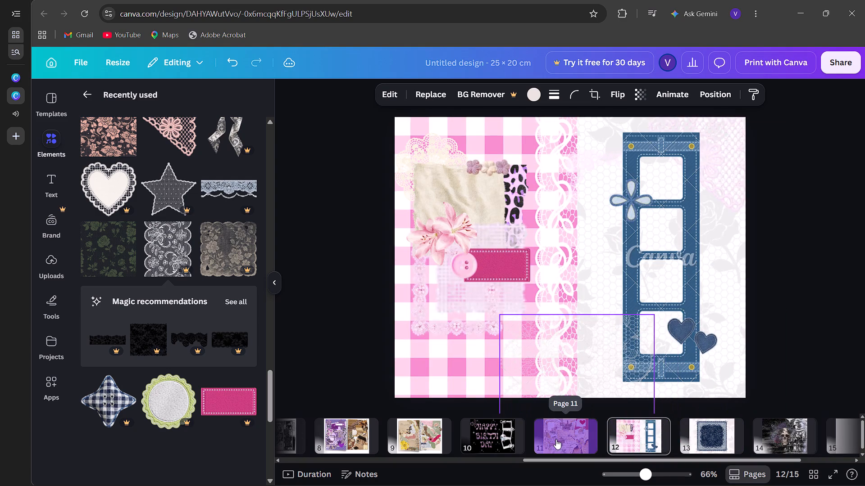
drag(556, 439, 324, 439)
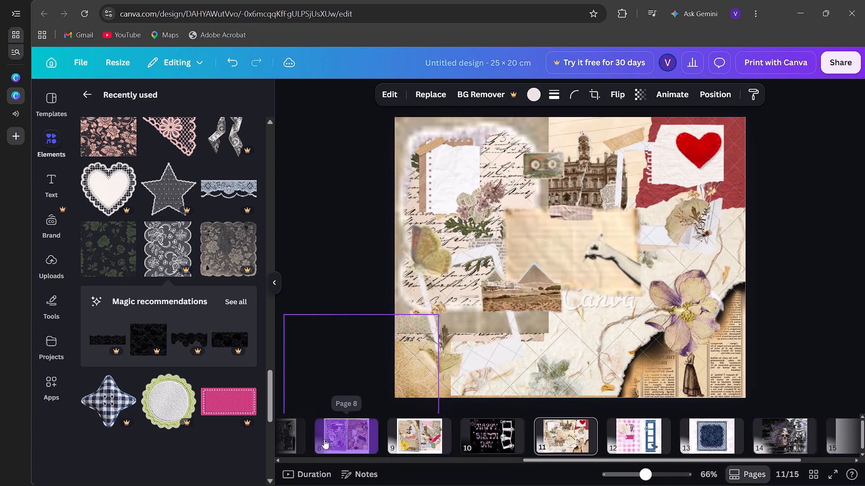
drag(324, 439, 300, 306)
scroll(304, 433, right, 9)
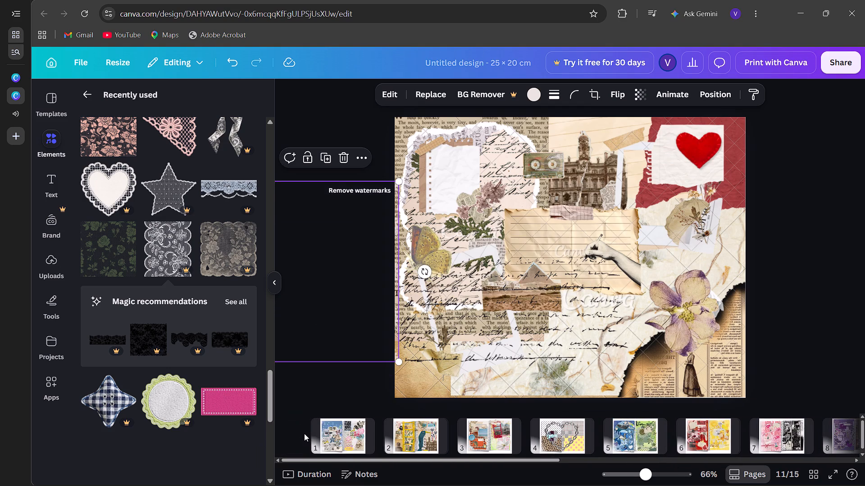
On page 1, shrink the scalloped lace to about half its width and place it over the Greetings postcard and red tag.
click(342, 437)
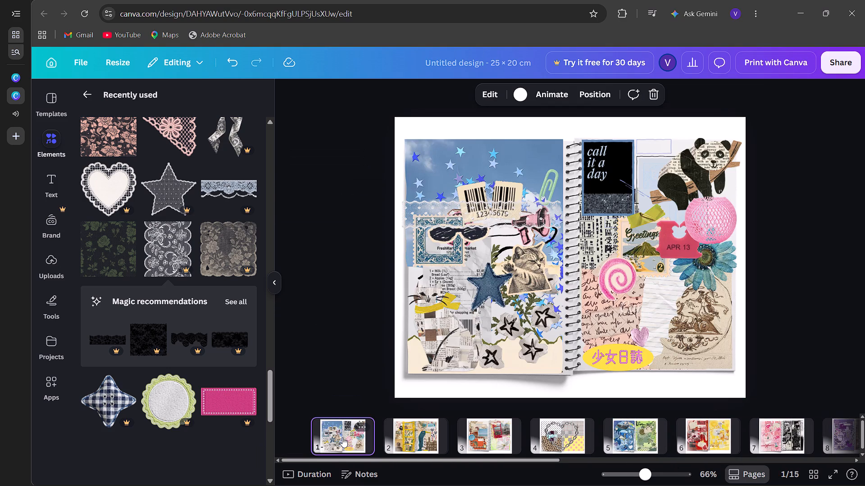
click(290, 268)
click(321, 275)
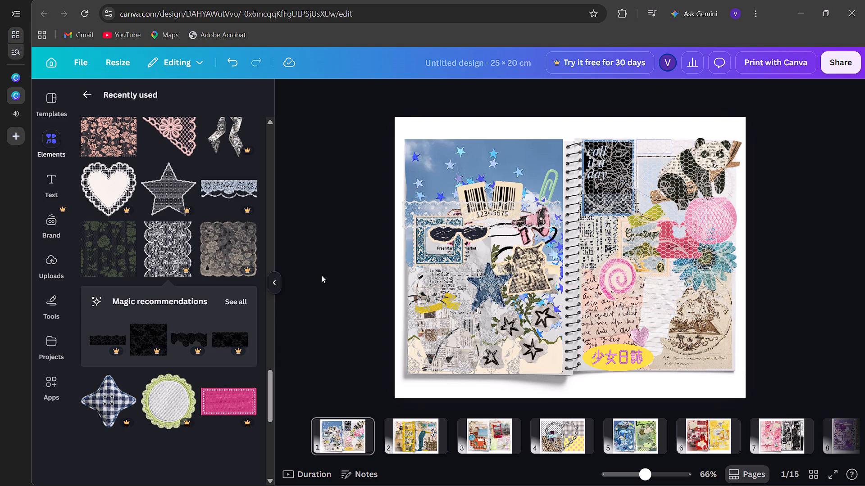
drag(626, 202, 650, 292)
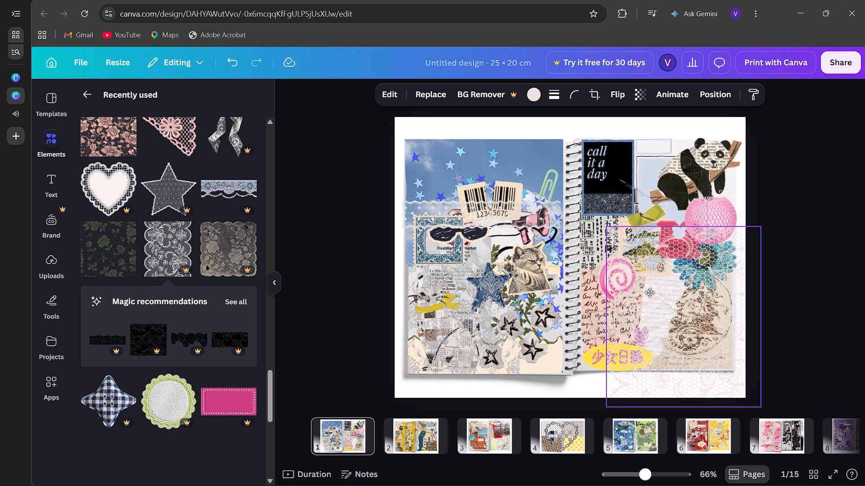
drag(650, 292, 627, 296)
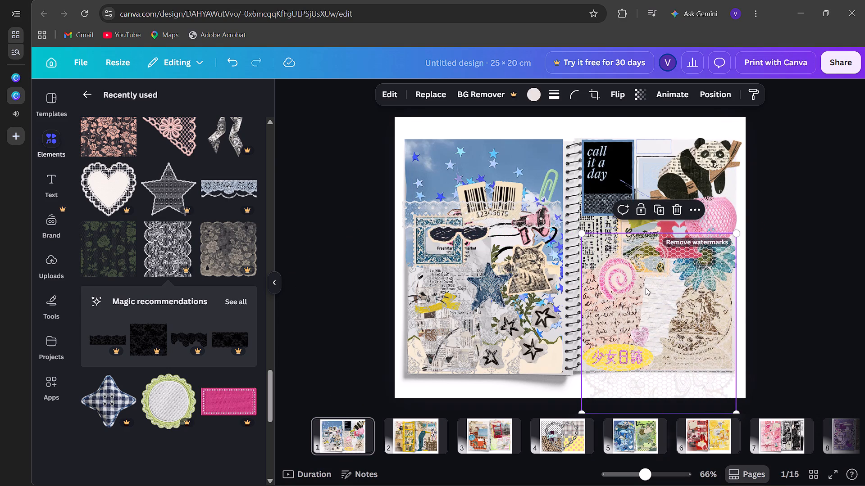
drag(735, 236, 662, 329)
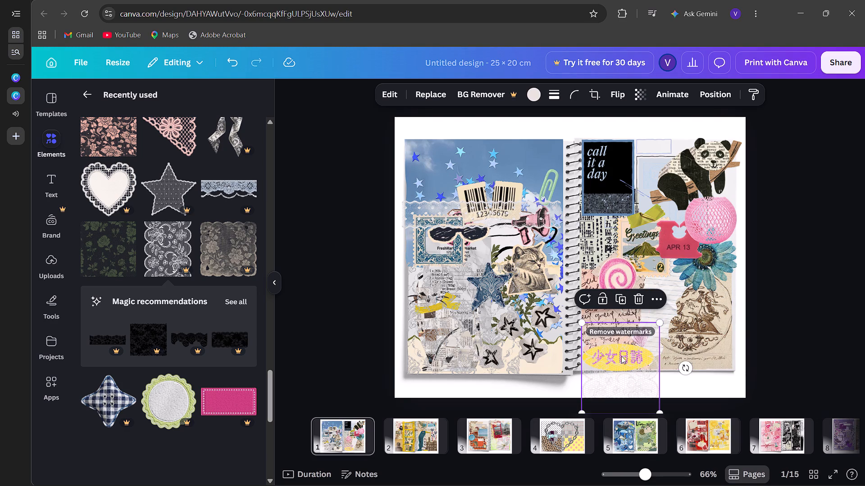
drag(616, 363, 661, 233)
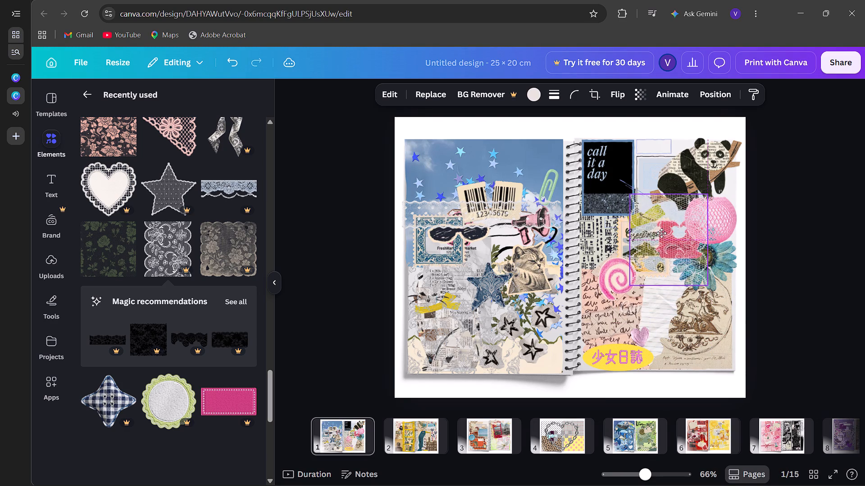
drag(661, 233, 645, 225)
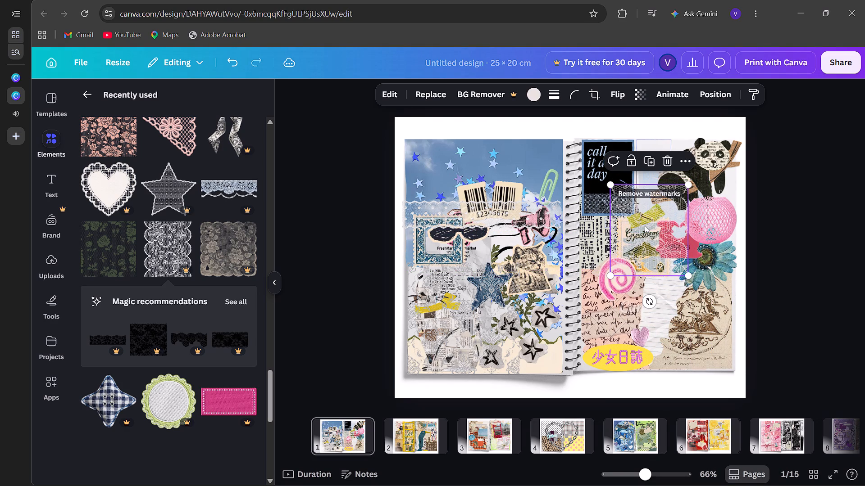
click(860, 187)
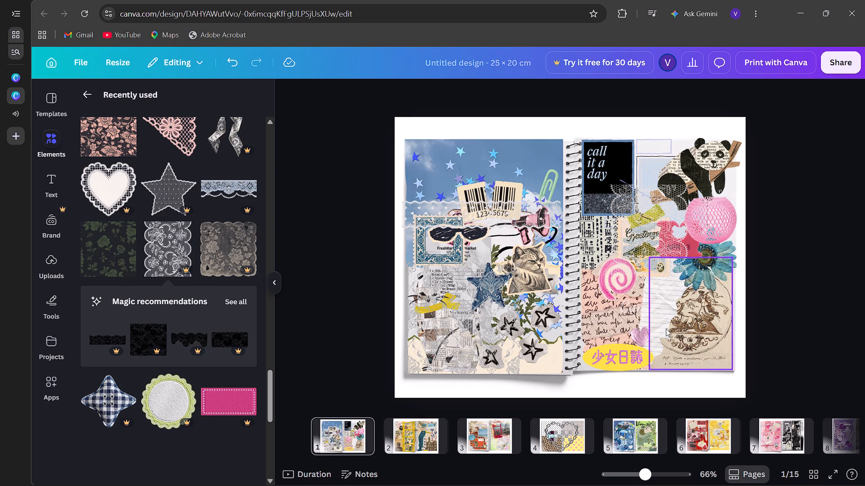
Move the small purple heart beside the right end of the yellow Japanese lettering sticker.
drag(645, 340, 641, 357)
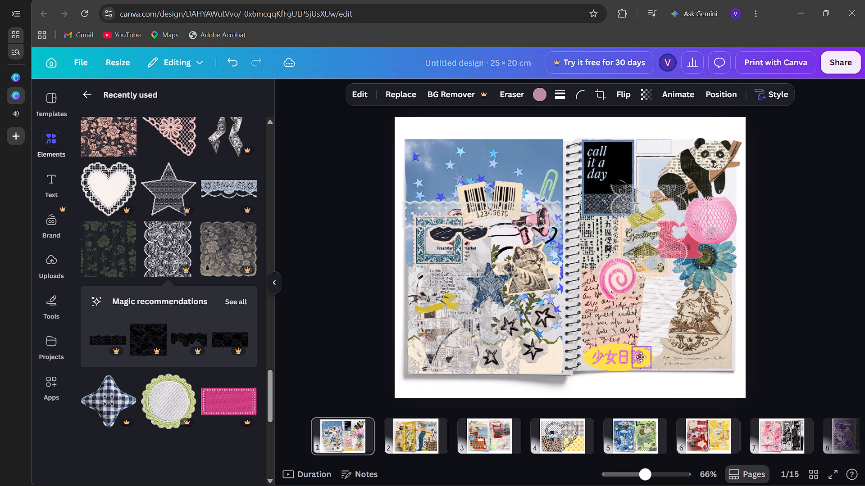
drag(641, 357, 672, 332)
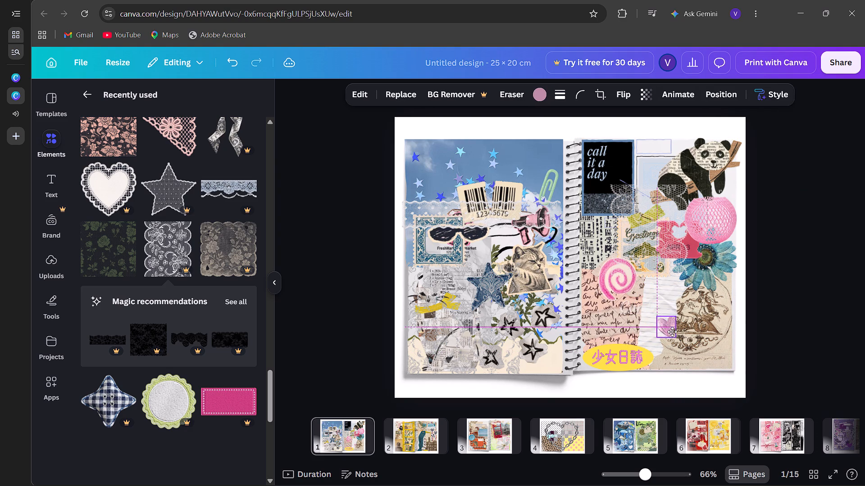
drag(672, 332, 663, 352)
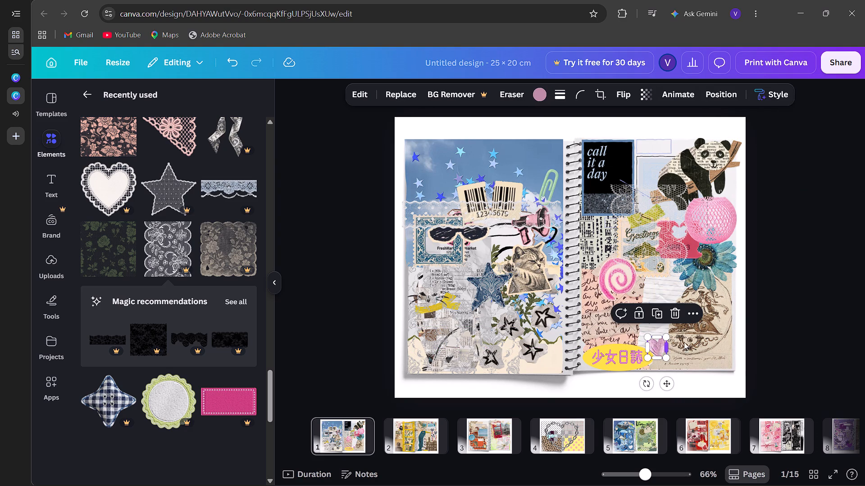
Add the blue gingham four-point star patch, shrink it and place it at the top of the pink spiral sticker.
scroll(772, 441, left, 3)
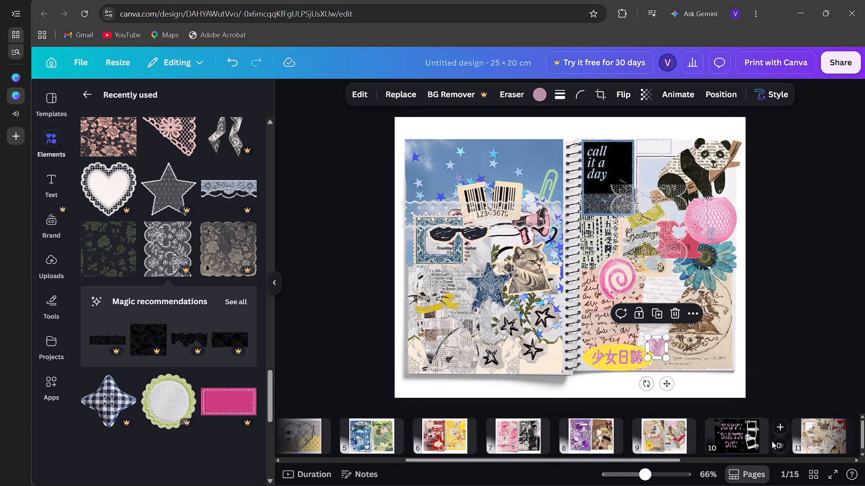
click(100, 403)
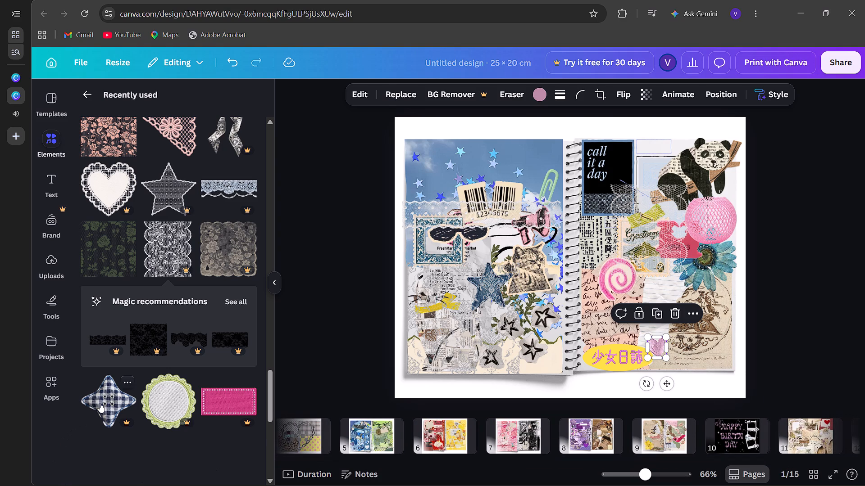
drag(457, 366, 453, 370)
drag(453, 373, 604, 198)
drag(638, 176, 417, 259)
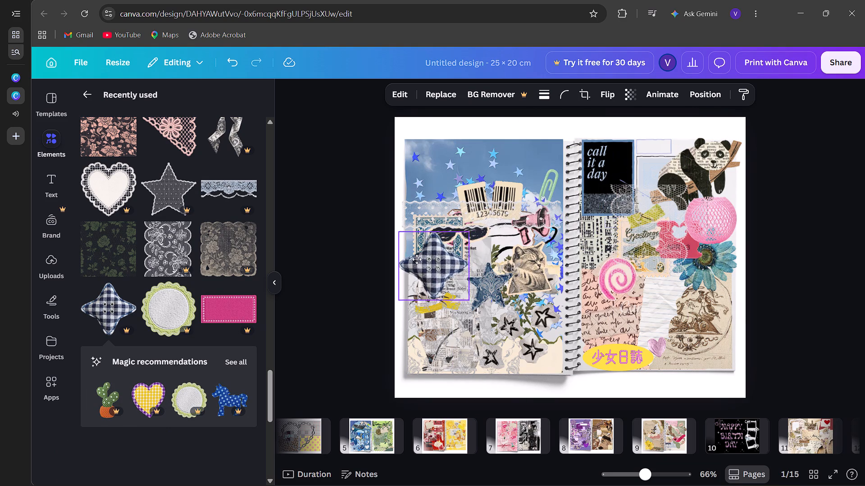
drag(417, 259, 610, 260)
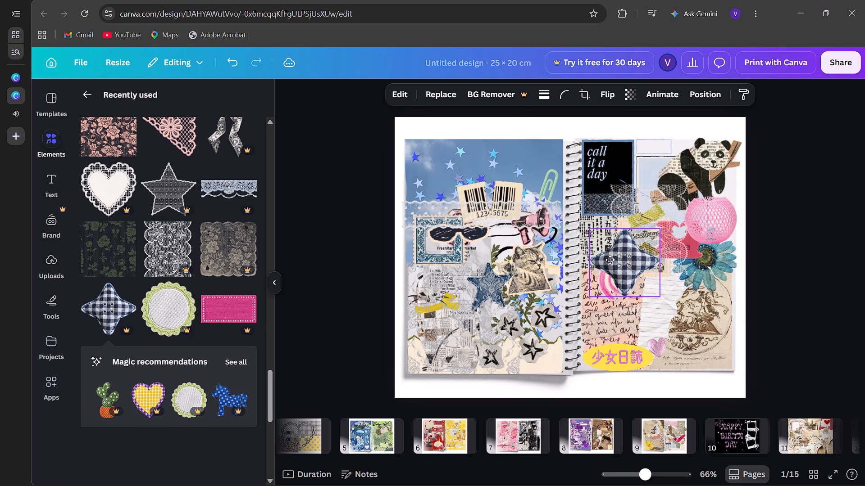
drag(610, 260, 589, 273)
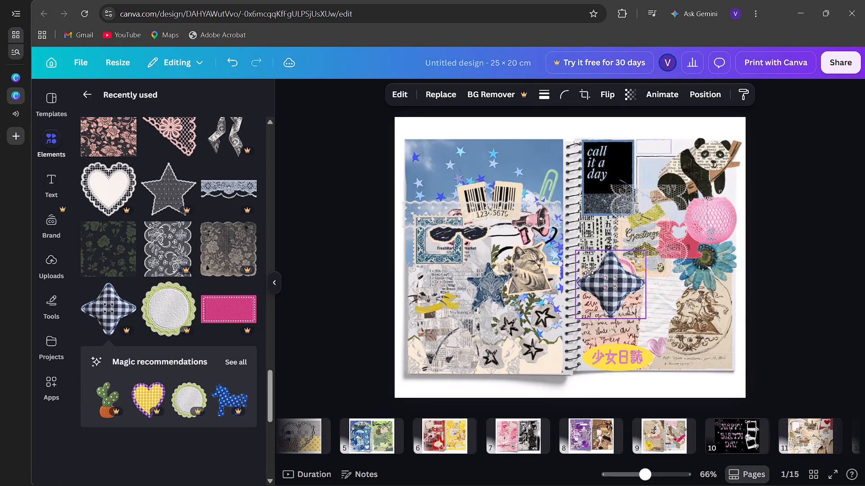
drag(589, 273, 604, 270)
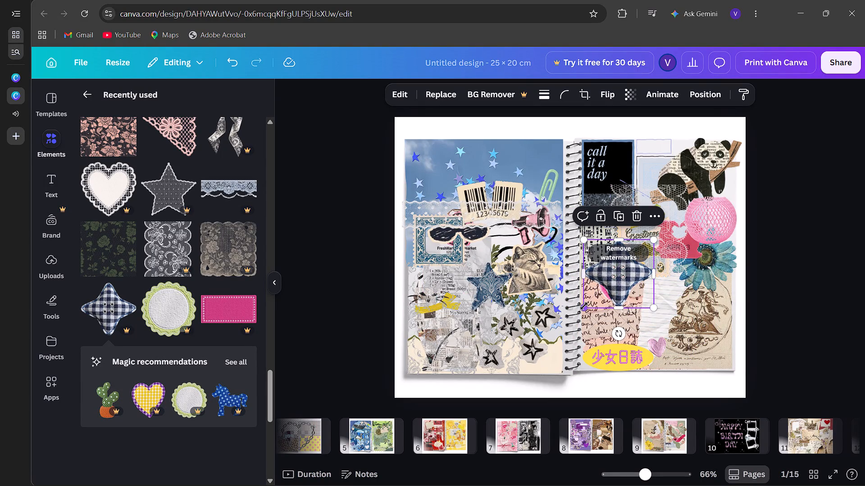
drag(584, 306, 625, 262)
drag(633, 256, 617, 245)
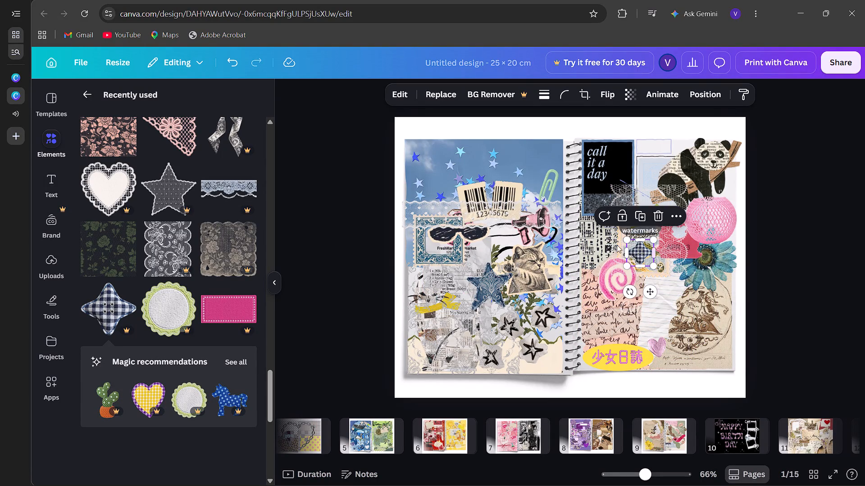
drag(617, 245, 604, 264)
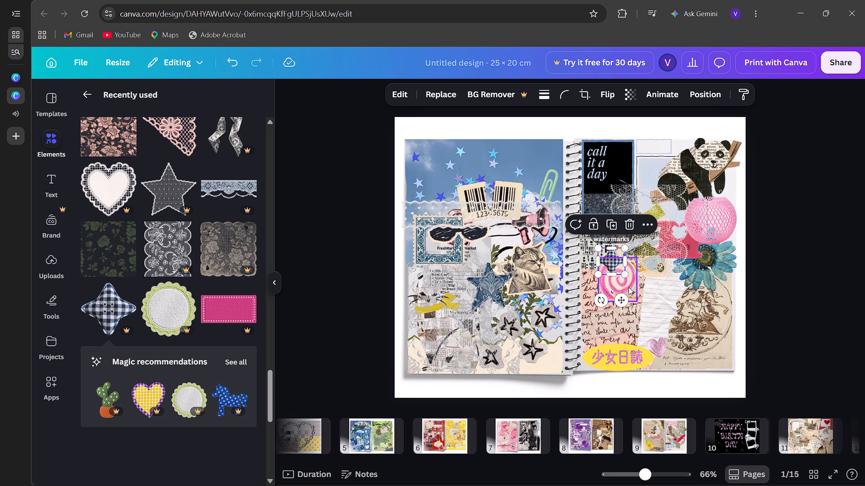
click(627, 289)
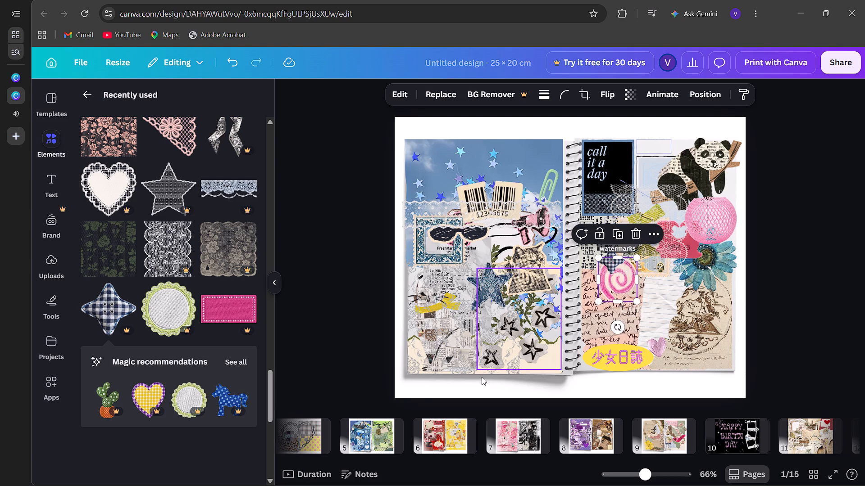
Look through pages 2, 5, 6 and 7 and the recently used elements to decide which collage to rework.
click(379, 441)
scroll(379, 441, right, 3)
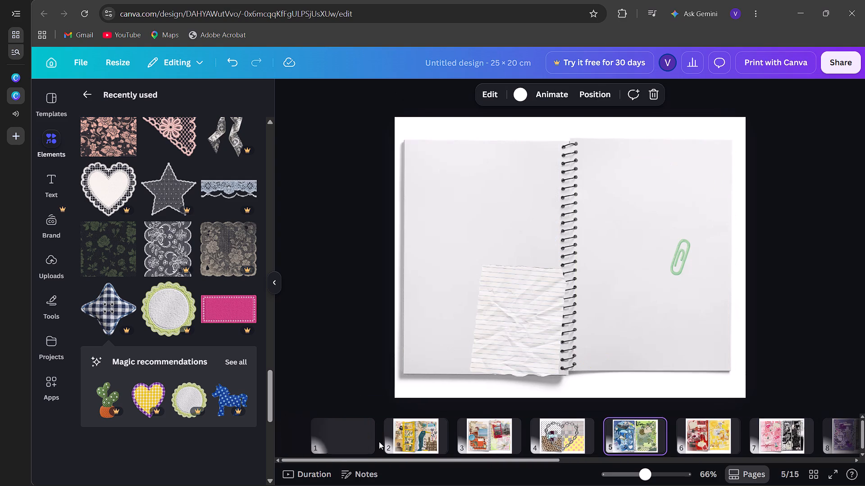
scroll(379, 441, right, 5)
click(425, 439)
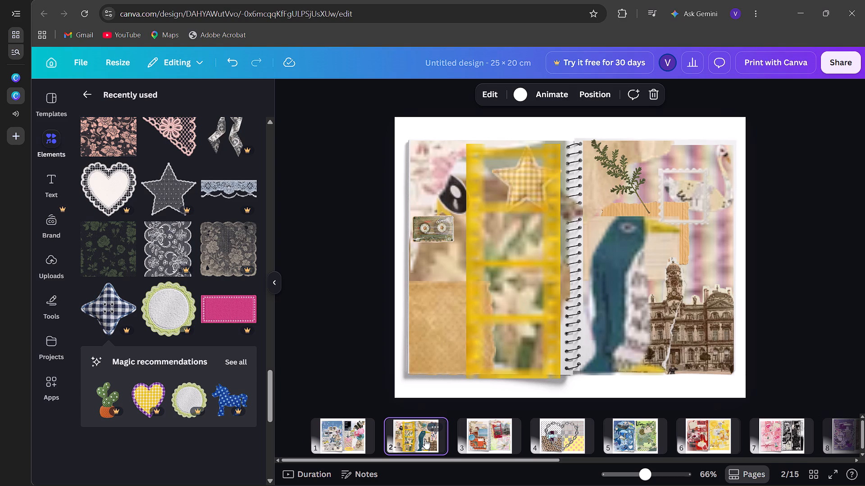
click(319, 272)
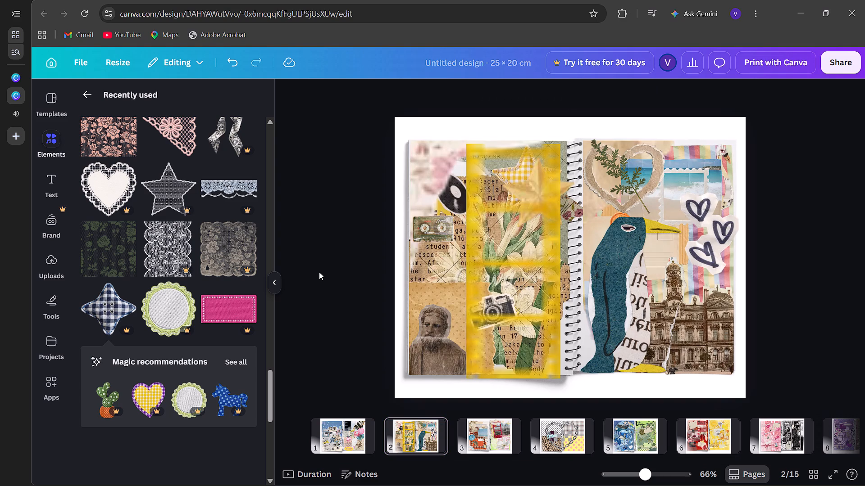
scroll(127, 378, up, 2)
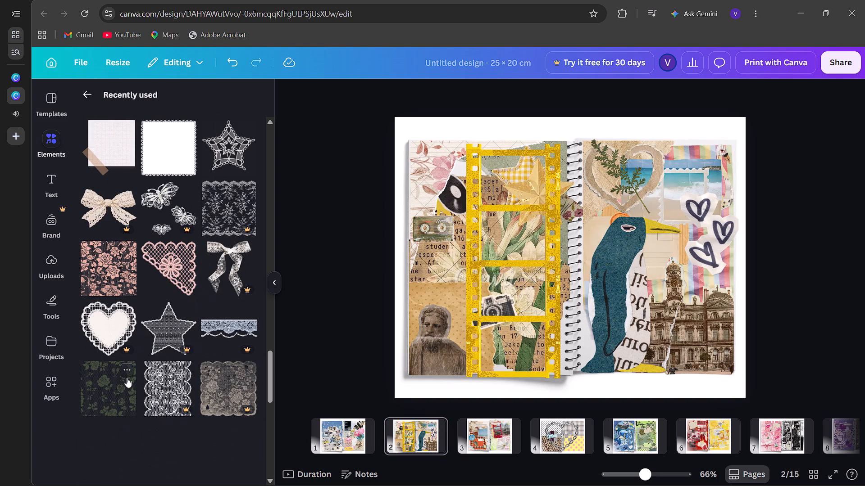
scroll(127, 378, up, 7)
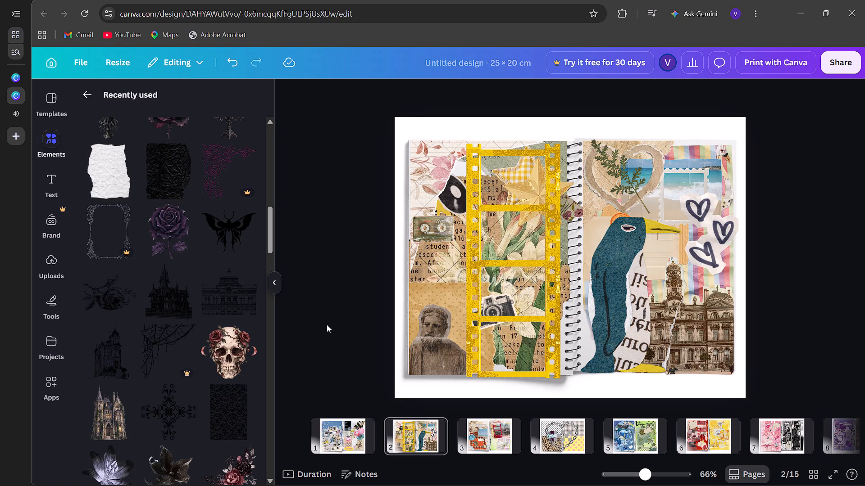
click(638, 439)
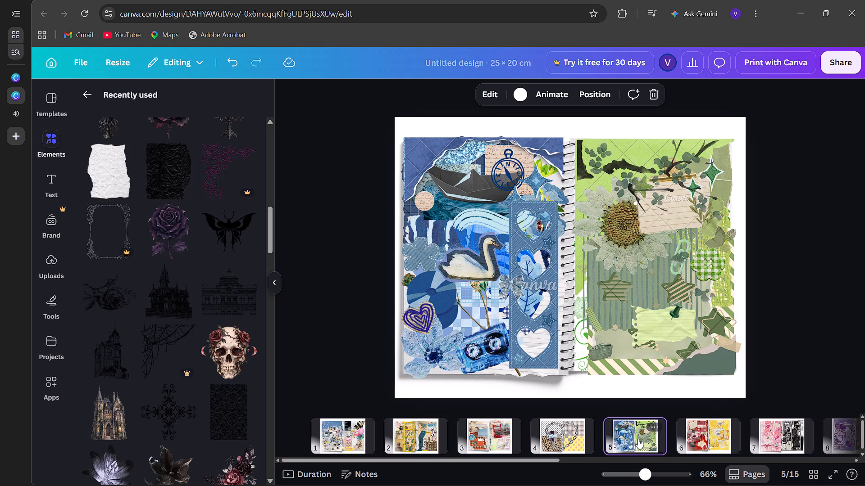
click(696, 428)
click(770, 435)
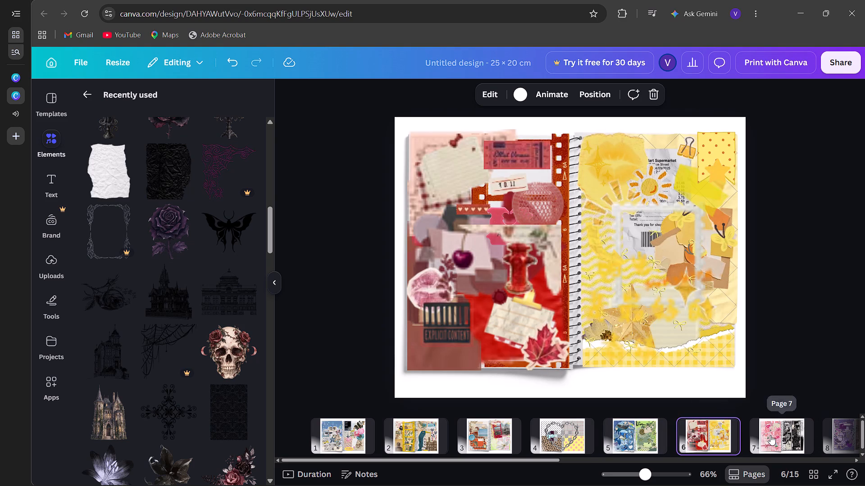
scroll(770, 435, left, 2)
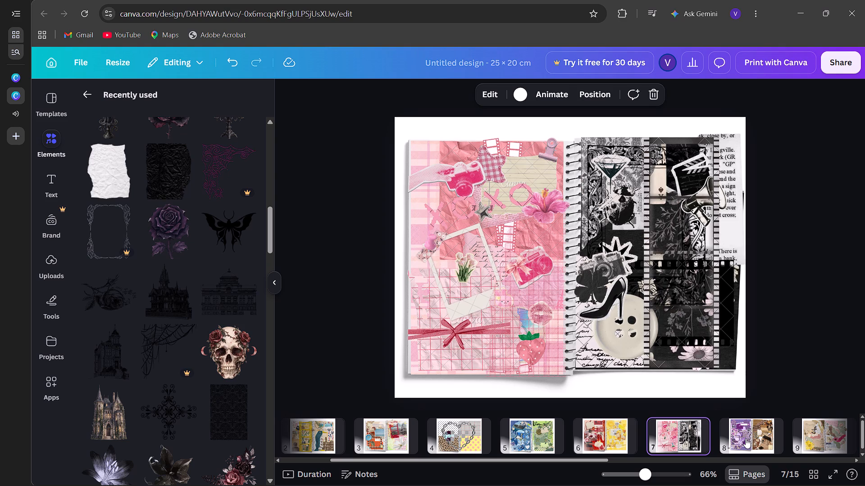
Add the dotted scalloped lace ribbon to page 7, rotate it about 85° and stand it along the black-and-white collage's left film strip edge.
scroll(165, 315, up, 7)
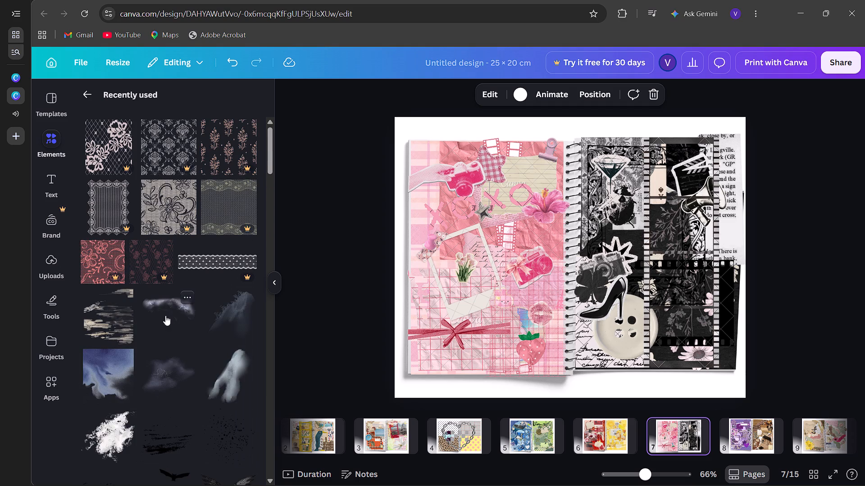
click(194, 258)
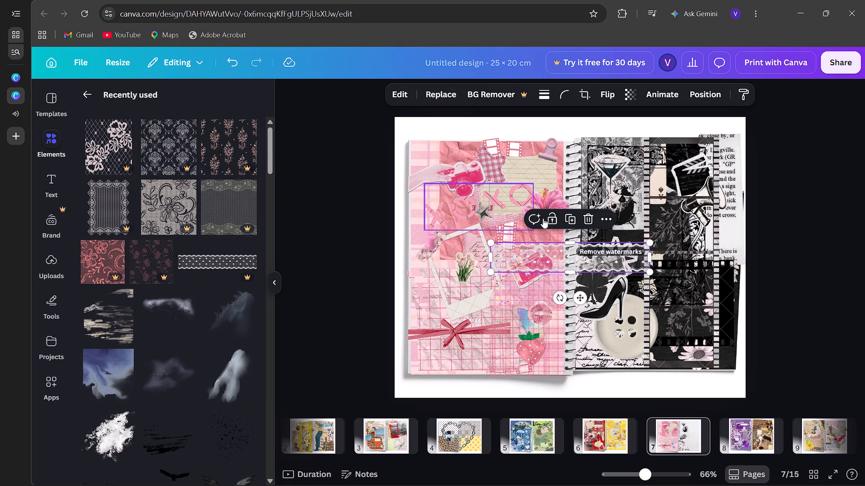
drag(560, 303, 554, 304)
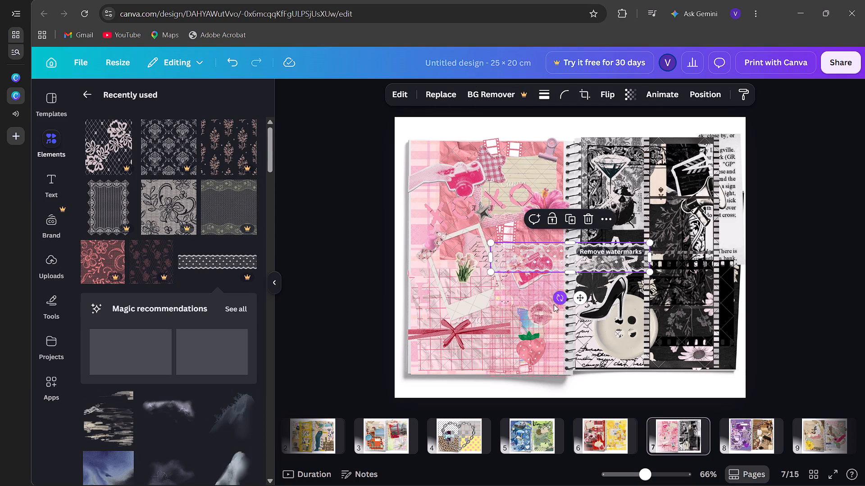
drag(554, 304, 341, 265)
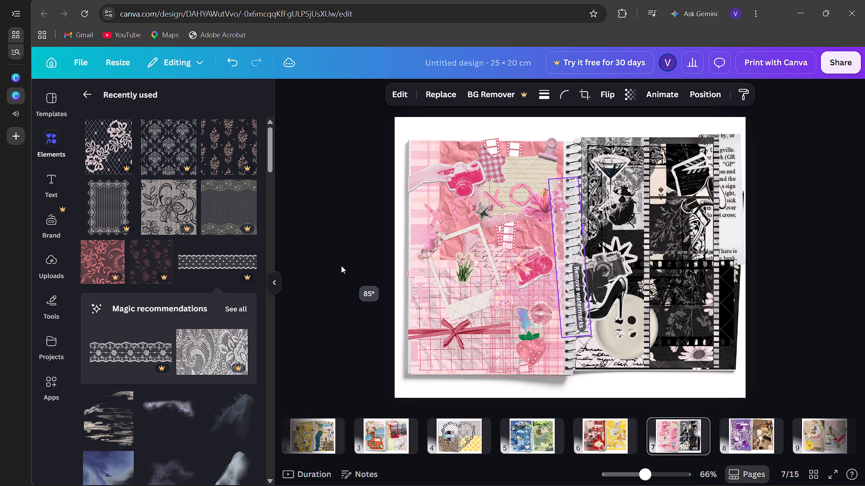
drag(556, 220, 601, 218)
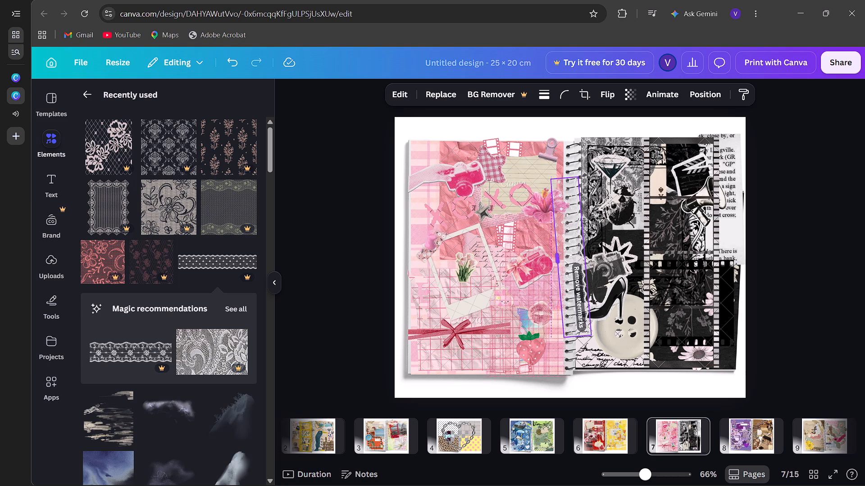
drag(601, 218, 555, 248)
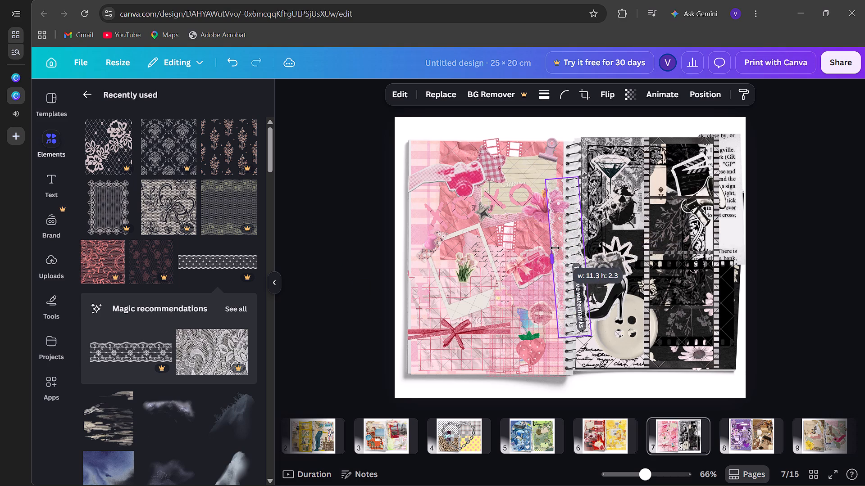
drag(555, 248, 560, 248)
drag(563, 245, 646, 280)
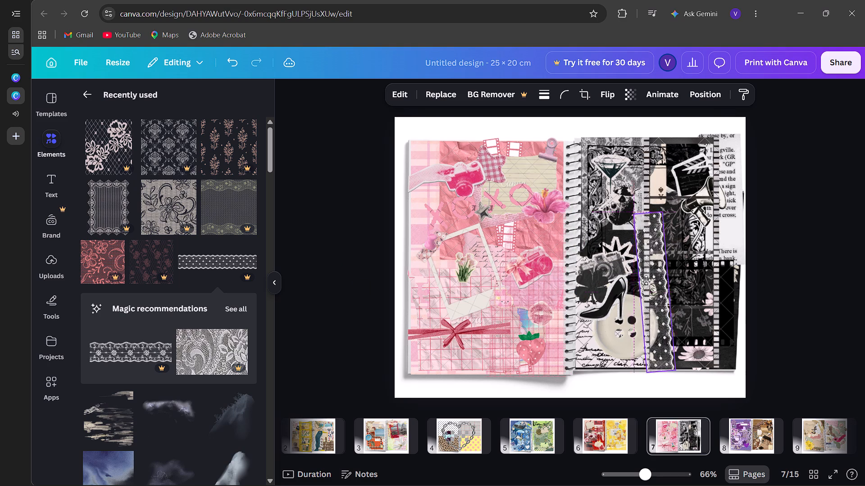
drag(646, 280, 643, 279)
Enlarge the dotted lace ribbon until it spans the full height of the black-and-white collage.
click(643, 211)
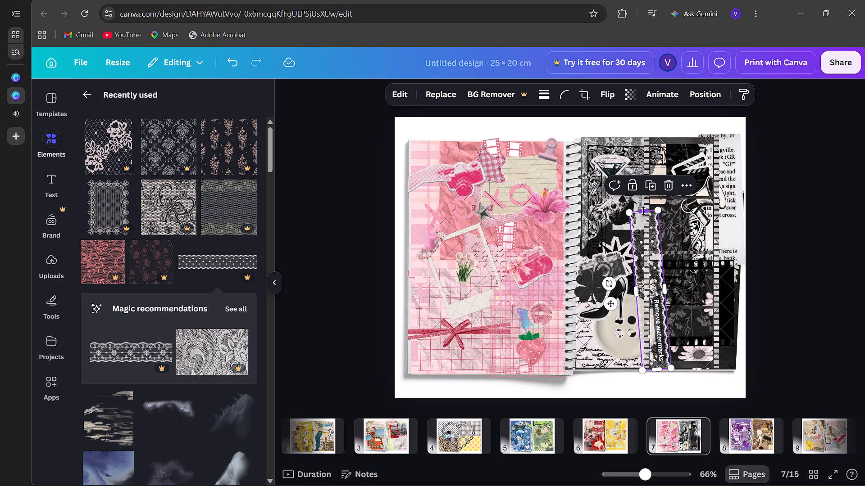
drag(660, 214, 669, 141)
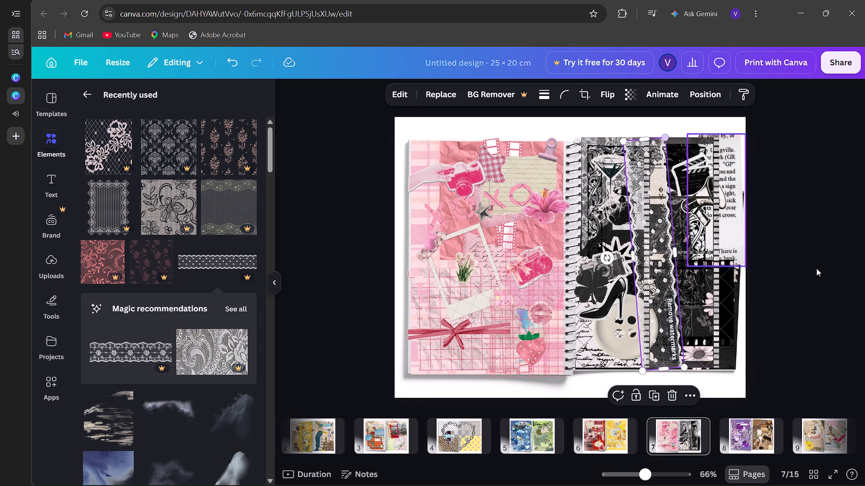
click(652, 327)
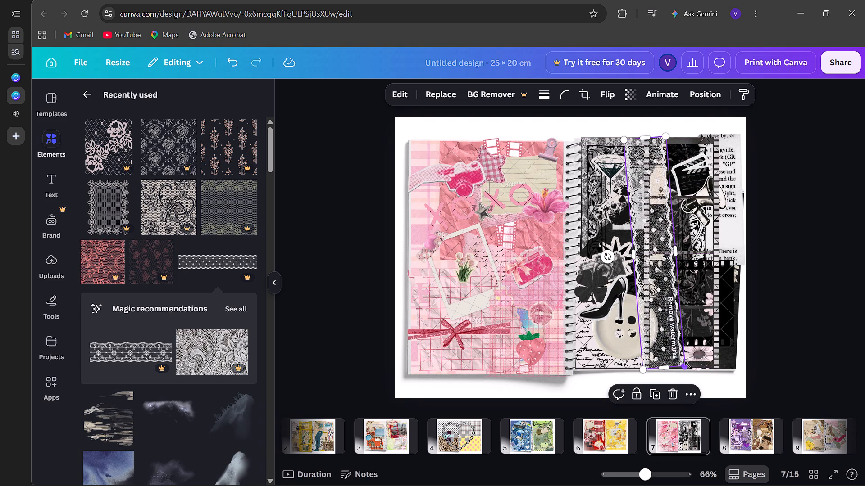
drag(688, 365, 690, 370)
click(805, 267)
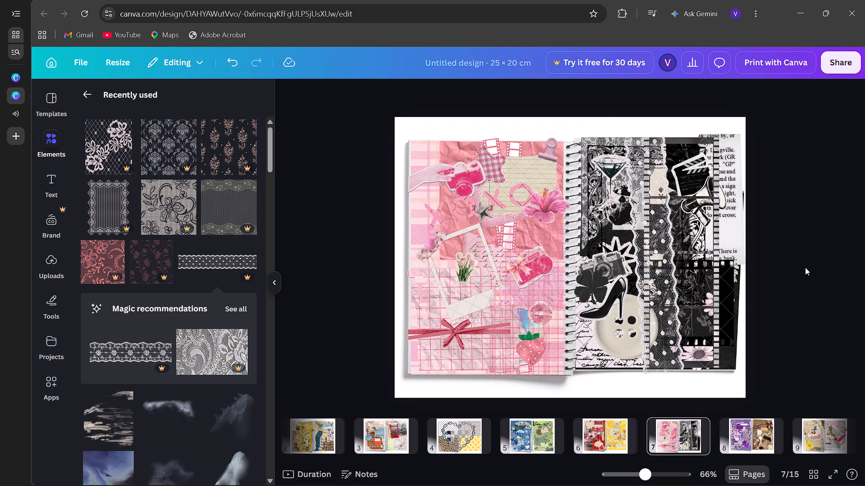
Review the collages on pages 8 to 12 and page 14, ending on the blank page 15.
click(742, 445)
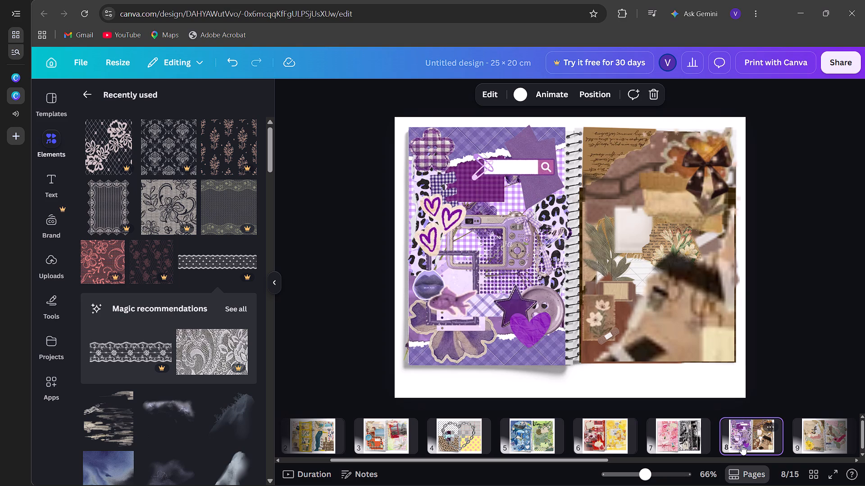
scroll(742, 445, left, 2)
click(760, 437)
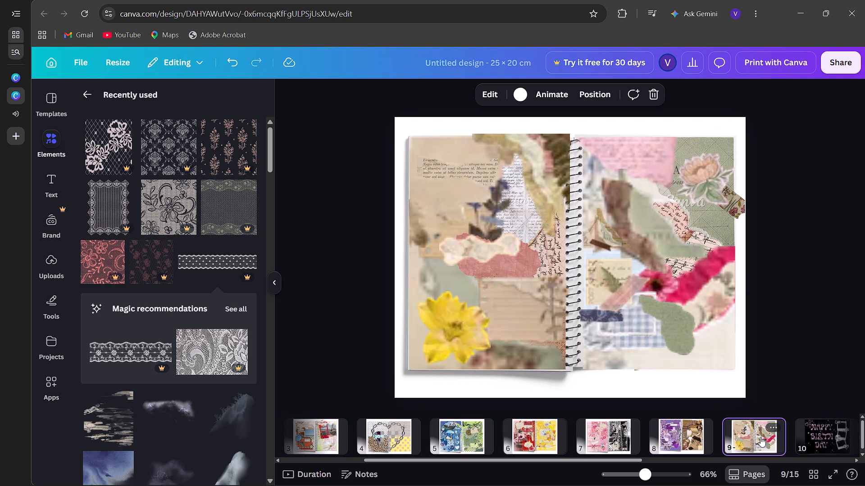
scroll(760, 437, left, 1)
click(760, 437)
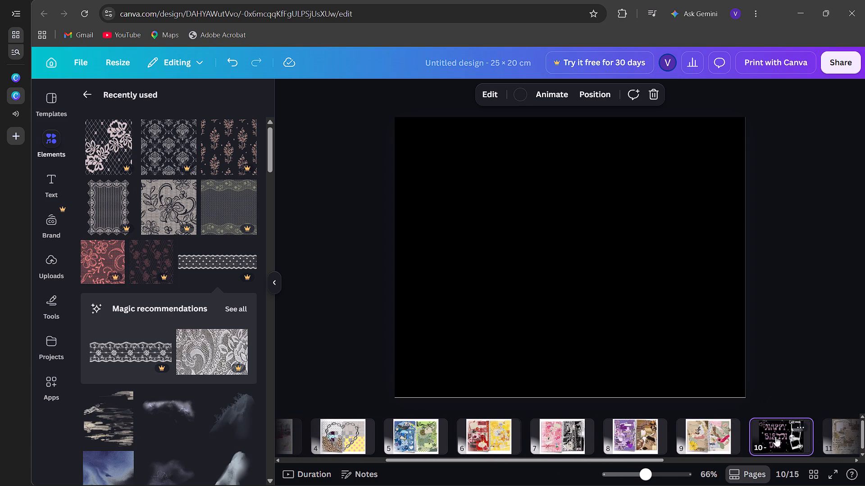
scroll(810, 432, left, 2)
click(810, 432)
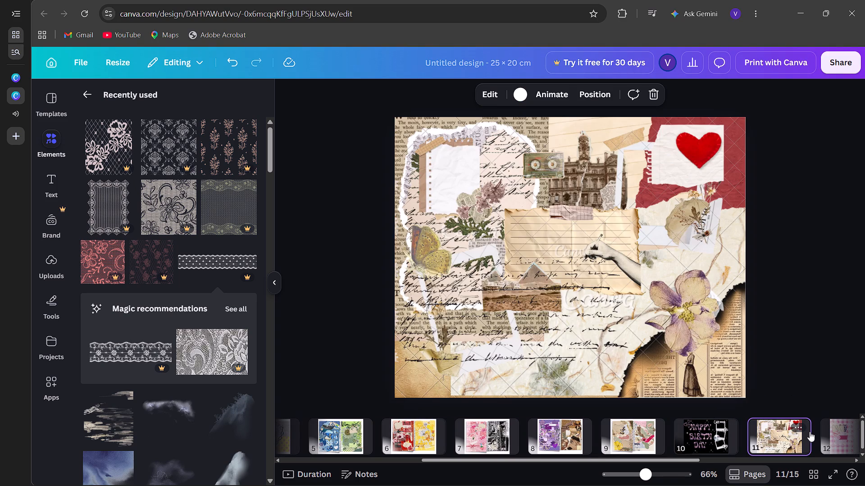
click(840, 427)
scroll(840, 427, left, 3)
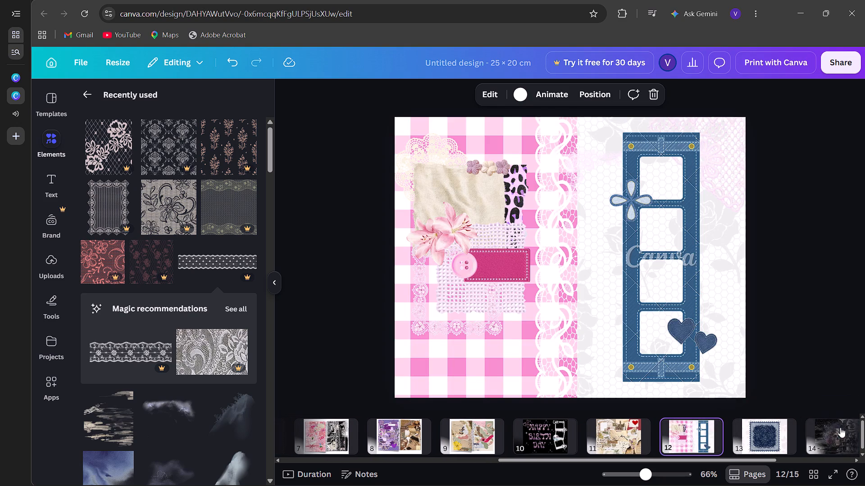
click(824, 438)
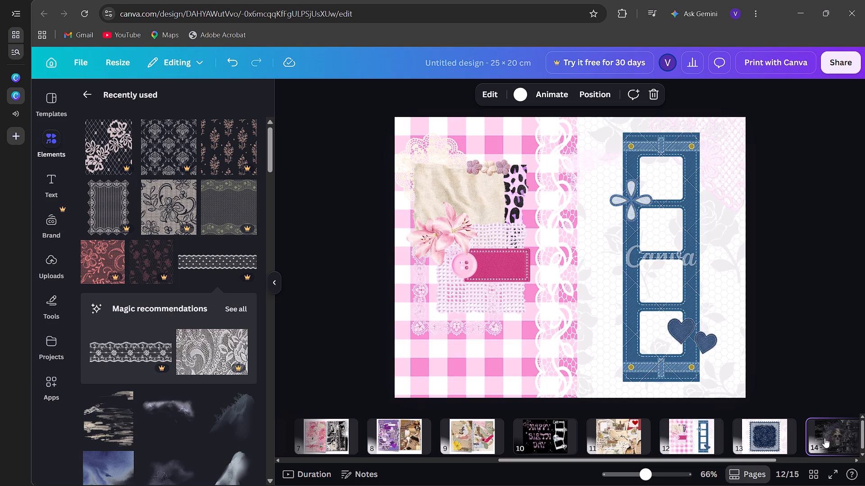
scroll(824, 438, left, 3)
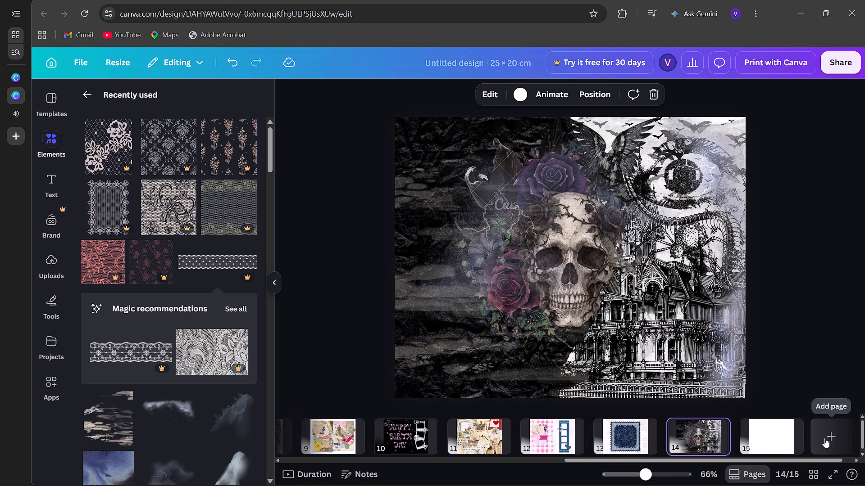
scroll(824, 438, left, 2)
click(755, 435)
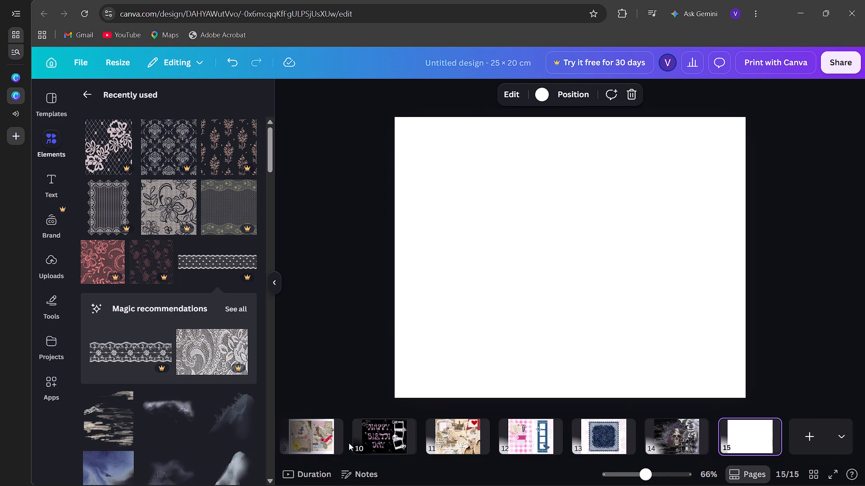
Add the black winged angel to blank page 15 and scale it slightly smaller near the page's centre.
scroll(216, 456, down, 2)
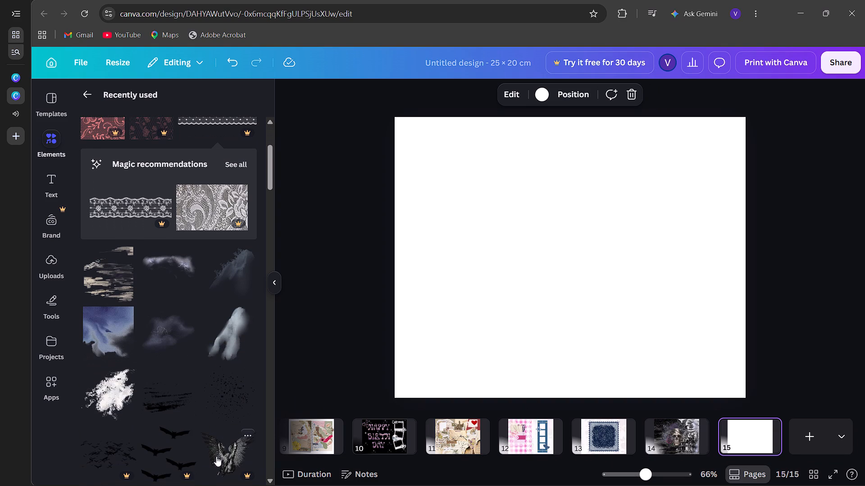
click(223, 449)
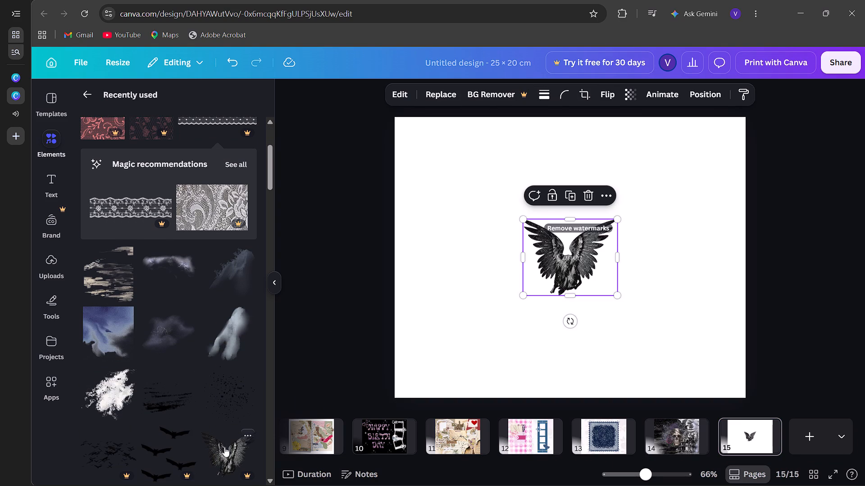
click(521, 297)
drag(521, 297, 460, 374)
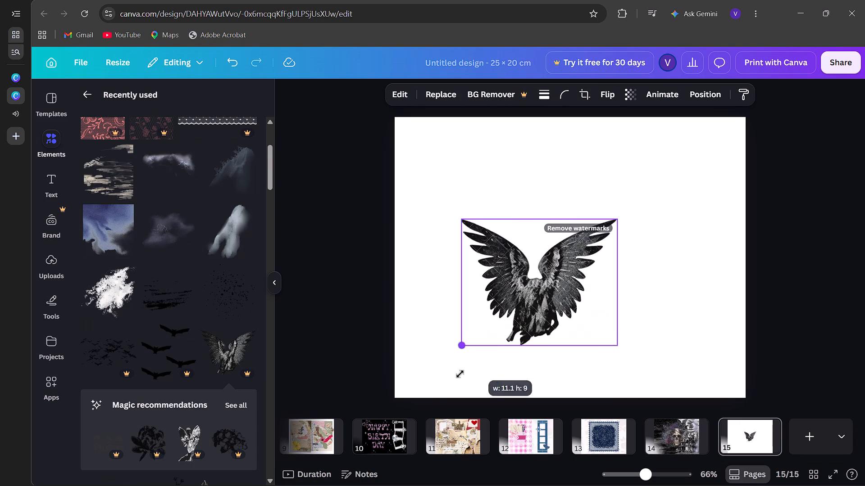
drag(460, 374, 554, 252)
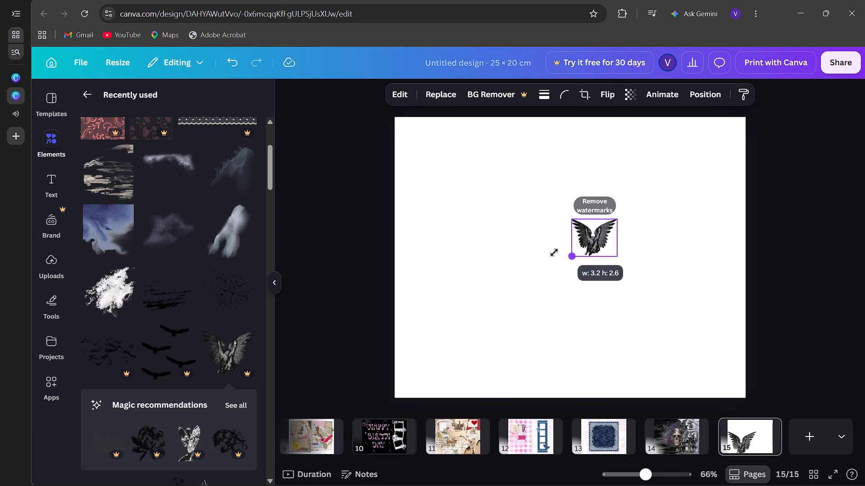
drag(554, 252, 526, 293)
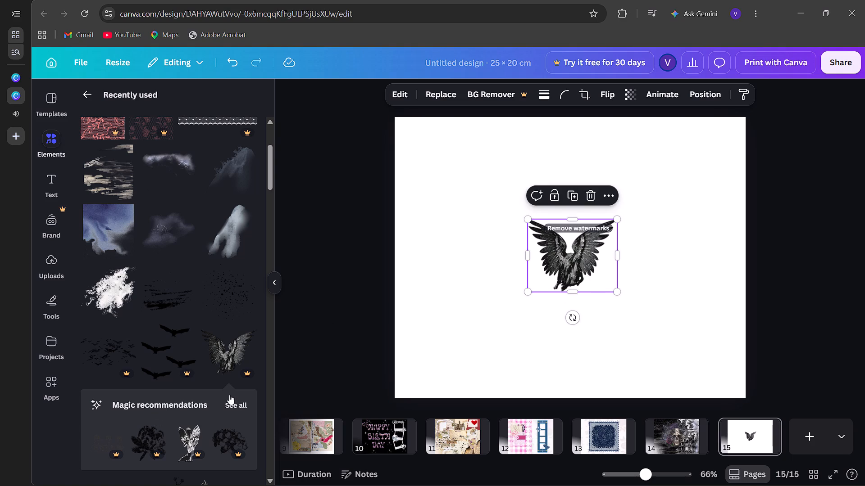
Add the black horned skull mask from the angel's full set of recommendations and place it over the angel's right wing.
click(229, 395)
click(179, 401)
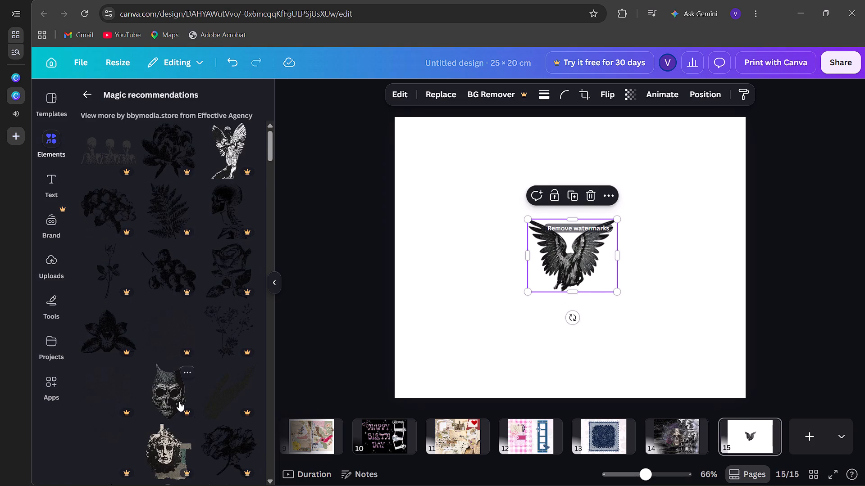
drag(501, 370, 588, 248)
drag(616, 203, 615, 252)
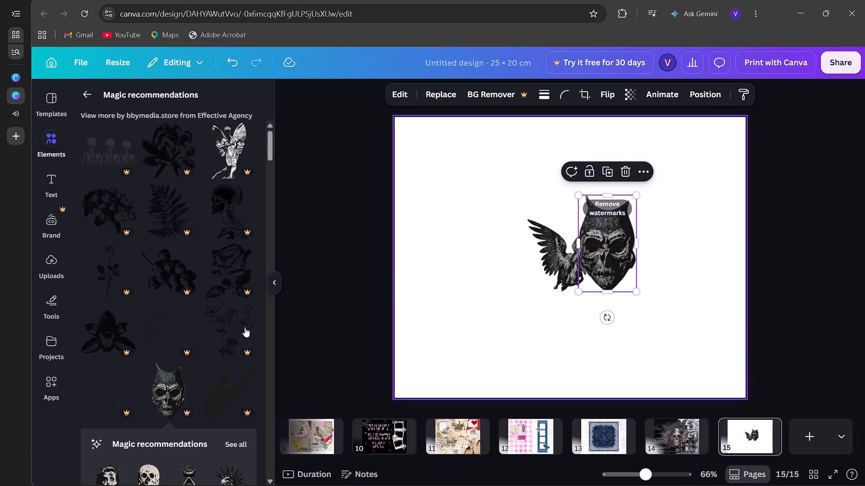
Add the woman's splattered face, open-jawed skull, horned ornament and spiked skull from the horned mask's recommendations to page 15.
scroll(160, 382, down, 1)
click(101, 359)
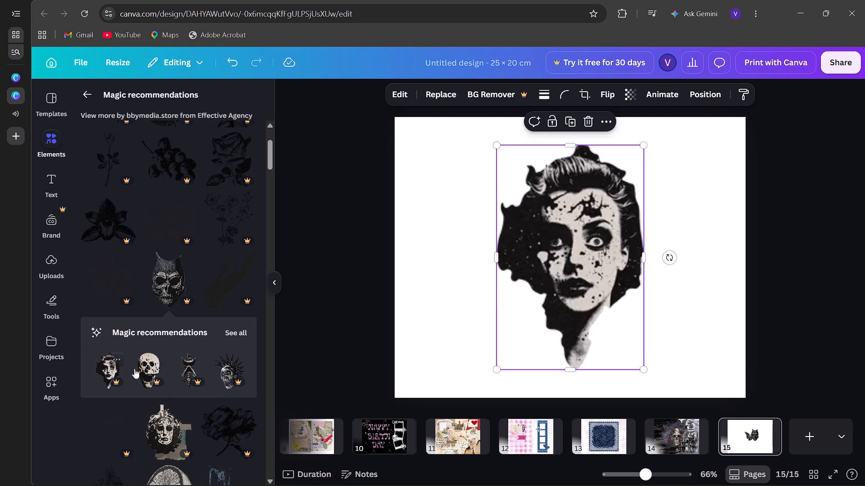
click(136, 369)
click(192, 371)
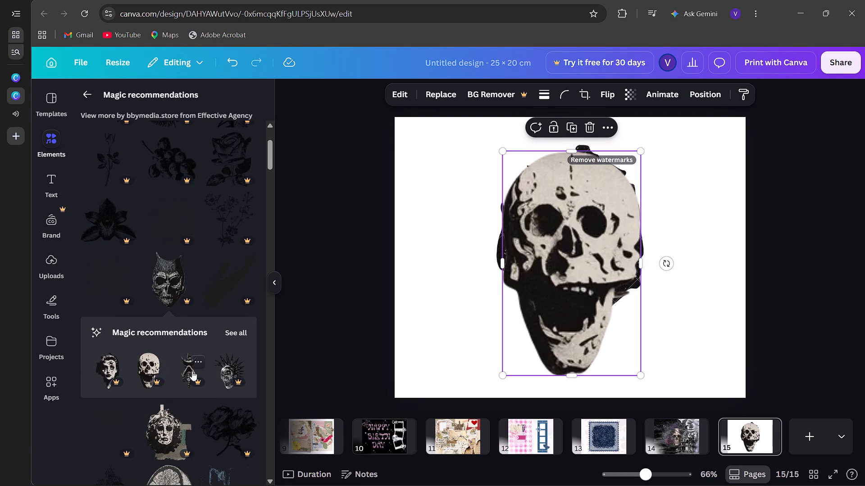
click(230, 368)
From the spiked skull's full recommendations, add the man's face, curly-haired statue head, star skull, winged statue and another horned ornament.
click(241, 328)
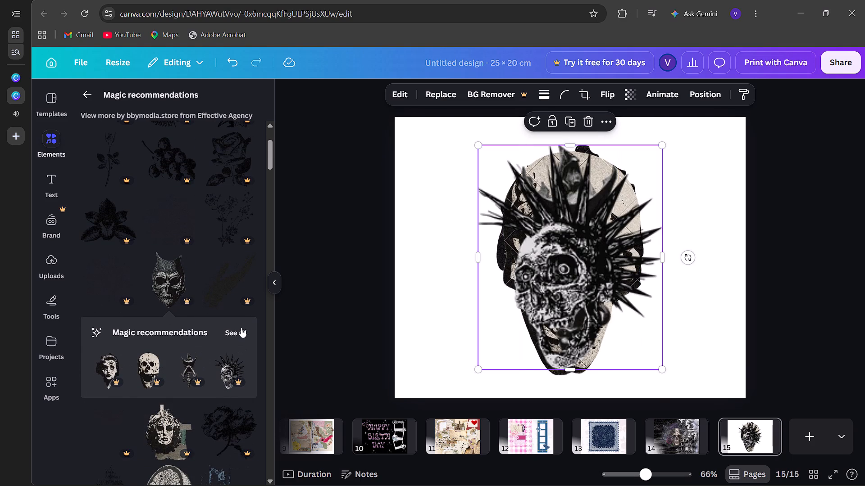
click(227, 325)
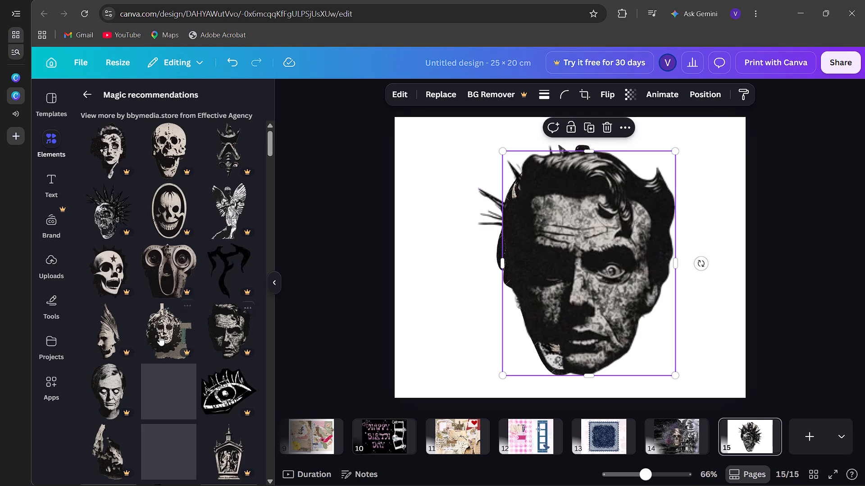
click(152, 333)
click(100, 263)
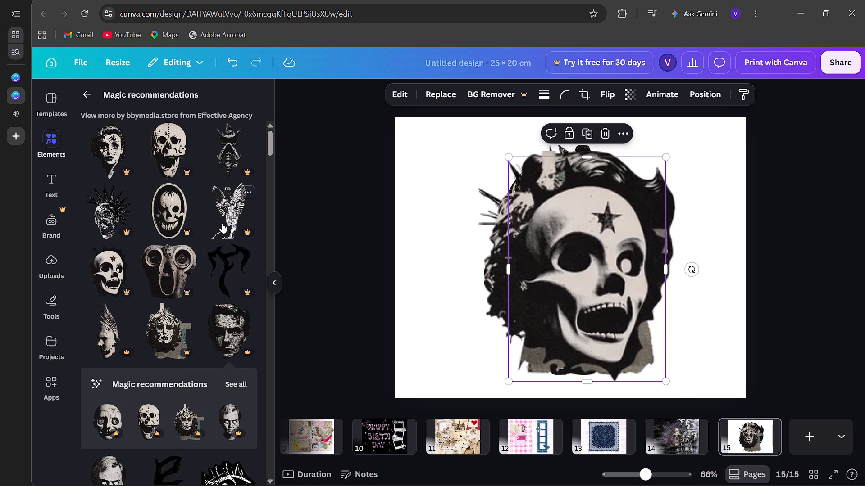
click(225, 223)
click(228, 158)
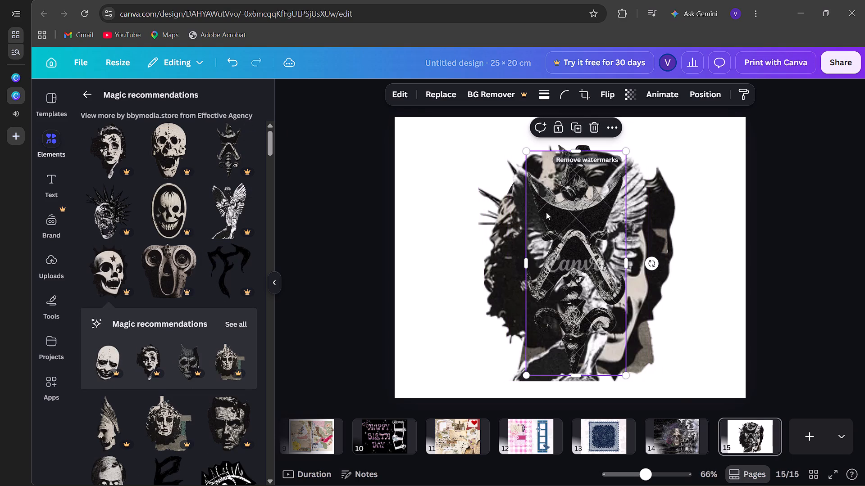
Shrink the front horned ornament in the page's upper left, then enlarge the winged statue slightly along the left edge.
drag(563, 244, 439, 247)
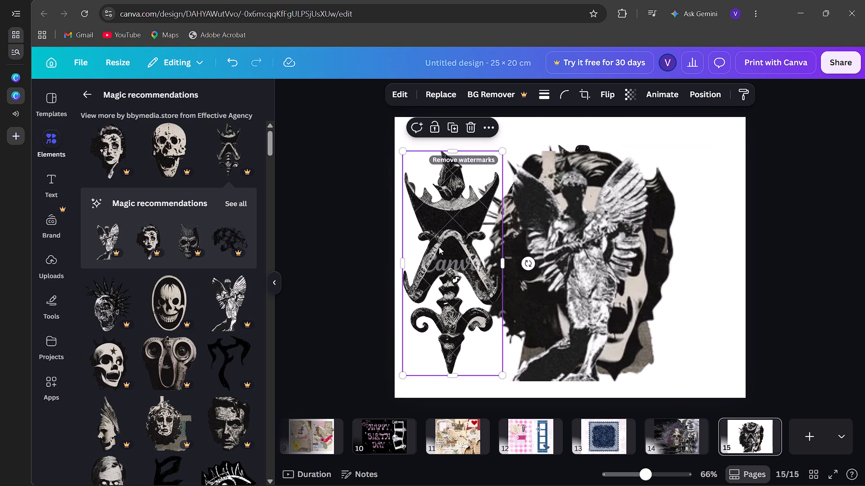
drag(404, 374, 451, 237)
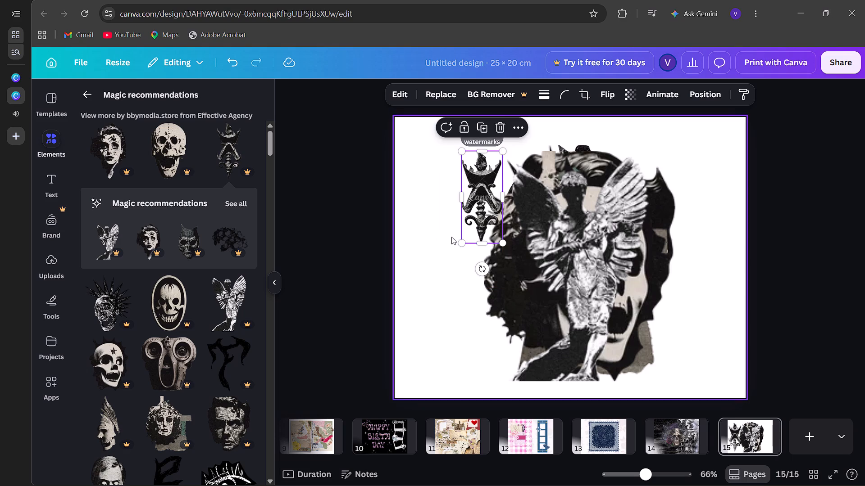
drag(621, 216, 608, 200)
drag(598, 306, 517, 310)
drag(414, 369, 405, 396)
drag(446, 342, 391, 344)
Scale the star skull down and place it in the page's upper-right corner.
click(580, 308)
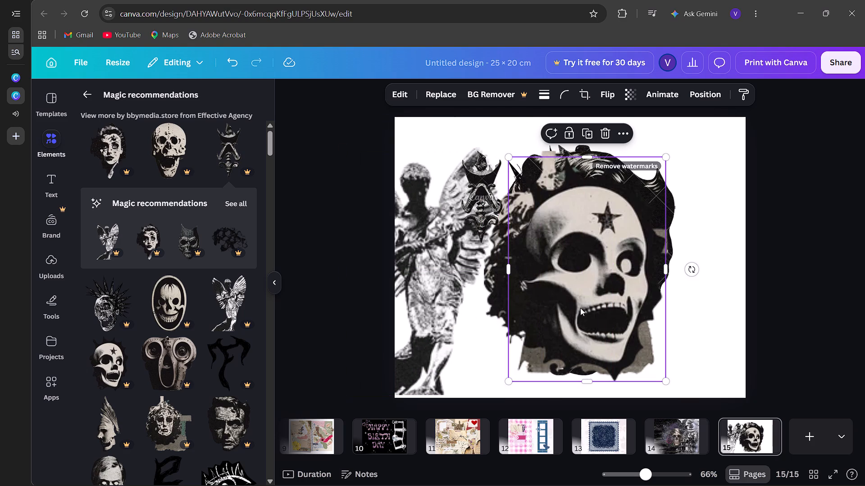
drag(508, 381, 616, 203)
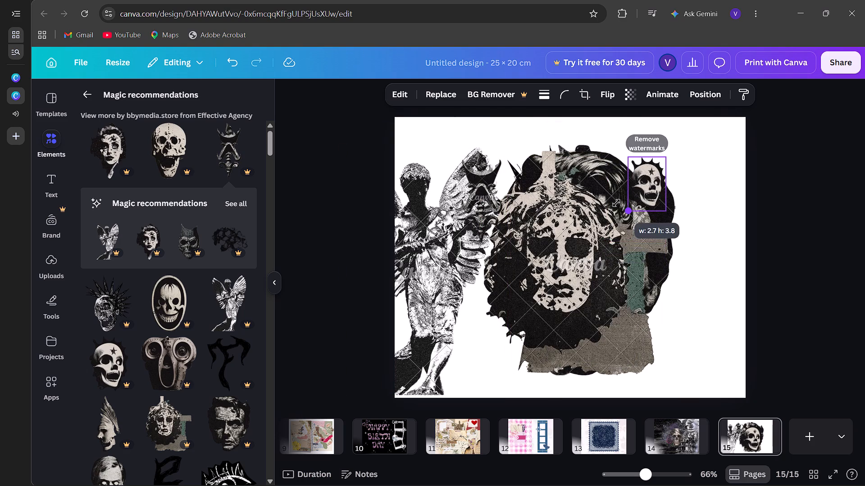
drag(616, 203, 610, 245)
drag(628, 207, 712, 186)
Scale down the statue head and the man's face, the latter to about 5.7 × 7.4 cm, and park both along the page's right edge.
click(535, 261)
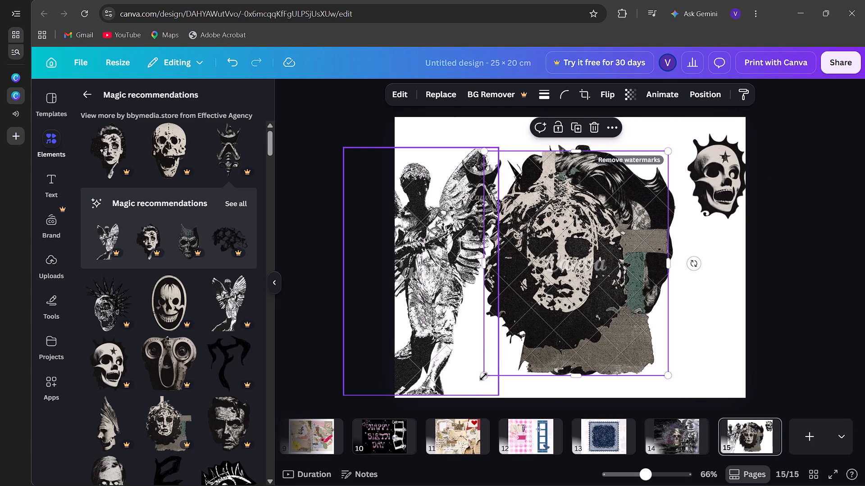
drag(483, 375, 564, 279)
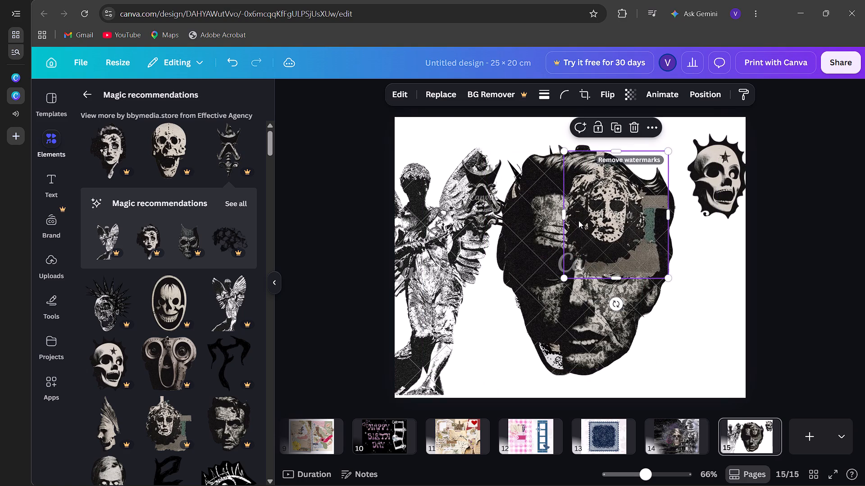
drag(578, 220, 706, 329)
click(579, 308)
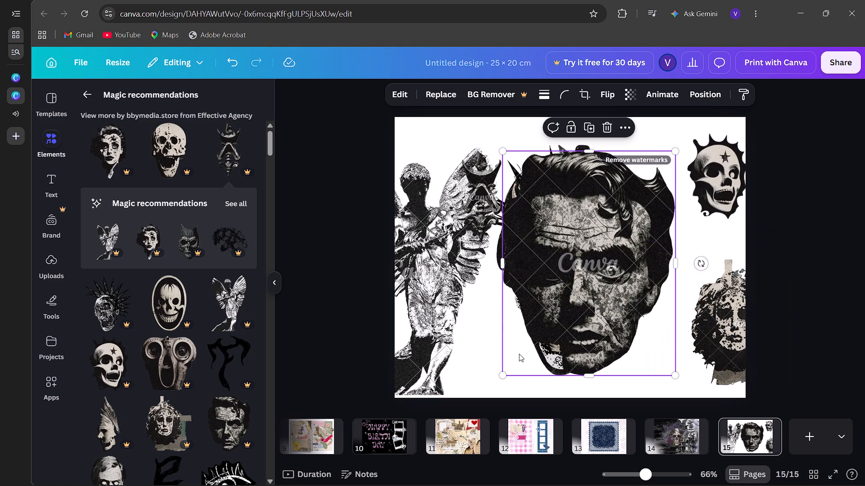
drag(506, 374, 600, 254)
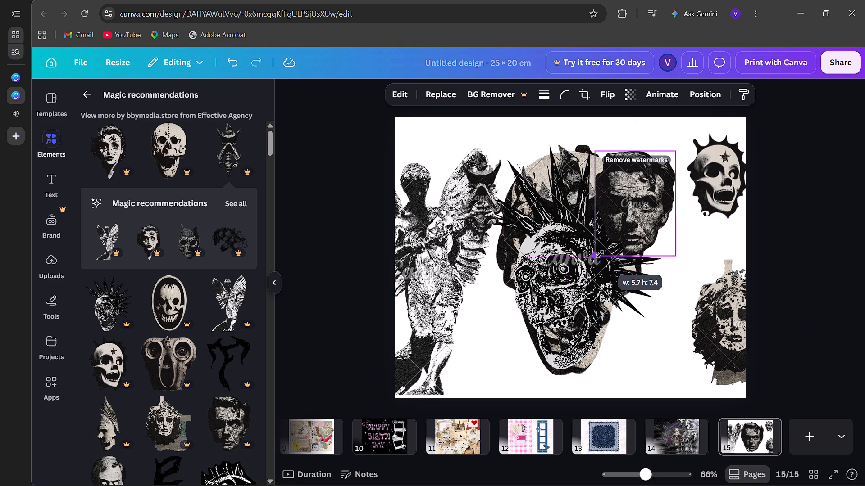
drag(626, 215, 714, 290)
Scale the spiked skull down to about 5.5 × 6.7 cm and move it beside the faces at the page's right.
click(517, 315)
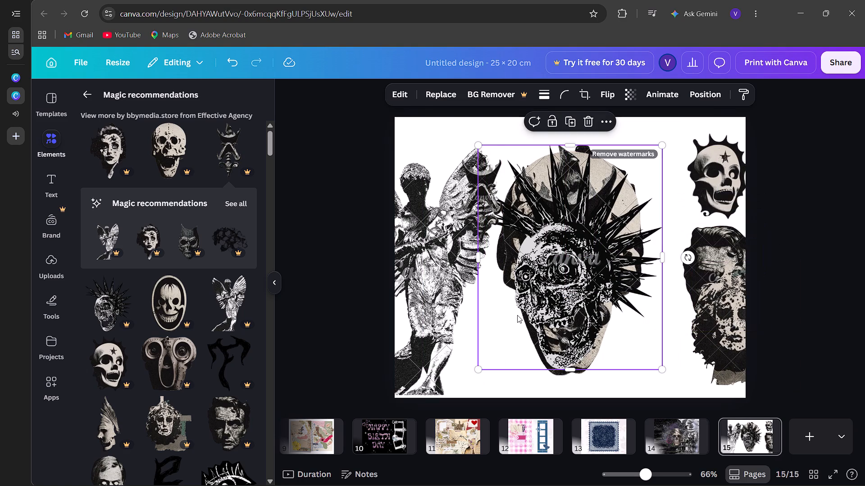
drag(474, 367, 574, 233)
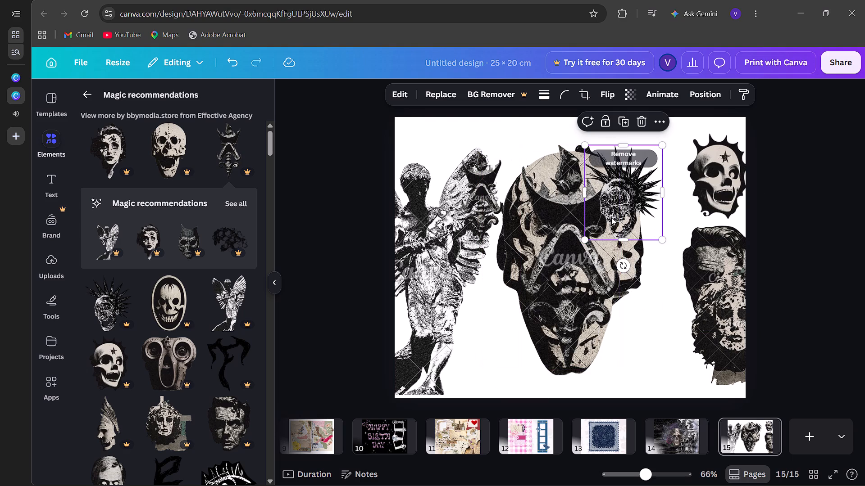
drag(612, 217, 669, 256)
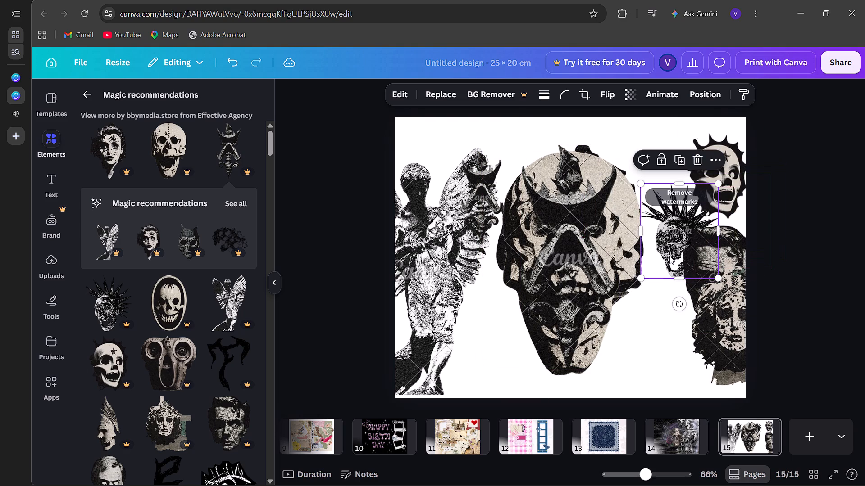
Shrink the duplicate horned ornament covering the open-jawed skull, move it aside and delete it.
click(576, 274)
drag(518, 364, 574, 263)
drag(588, 238, 498, 235)
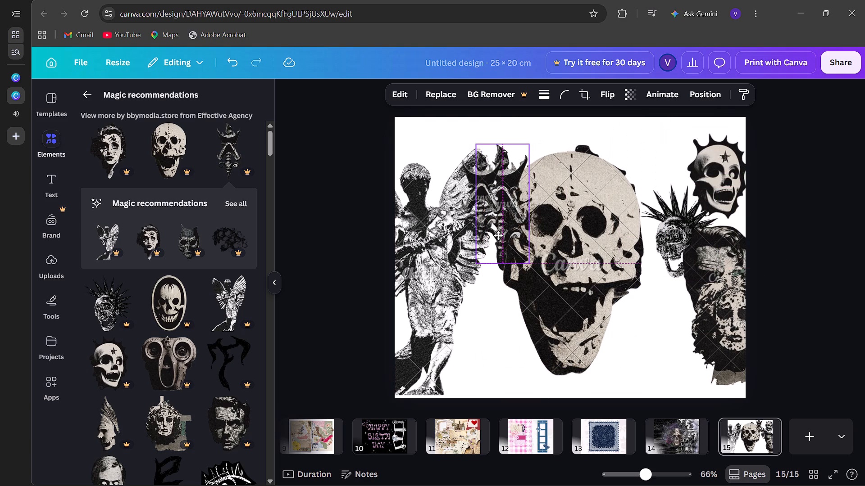
drag(498, 235, 551, 230)
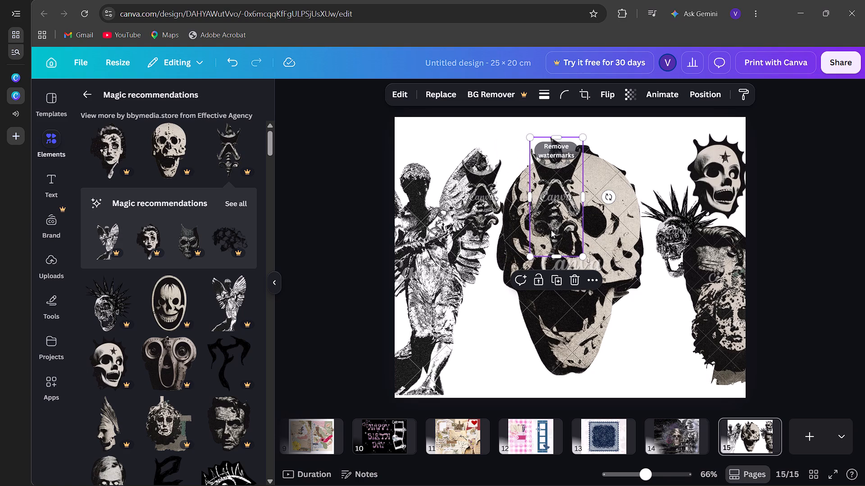
key(BackSpace)
Shrink the open-jawed skull and place it by the star skull, then scale the woman's face down to a small head.
click(565, 306)
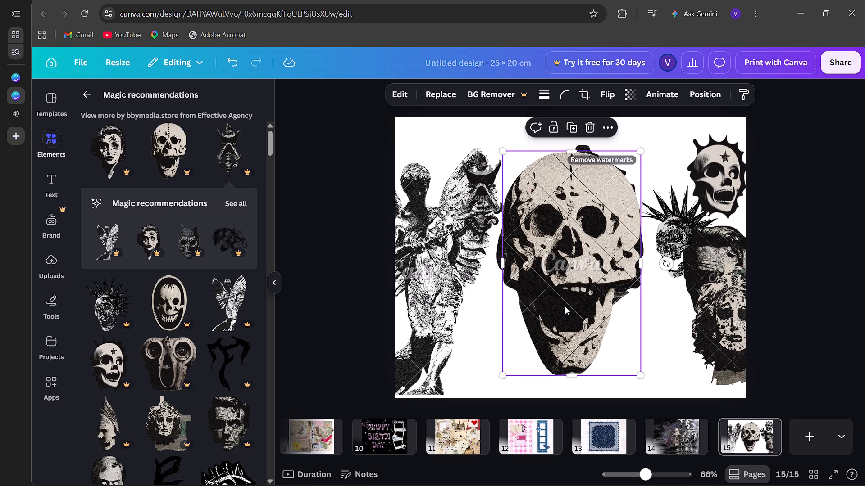
drag(503, 374, 628, 241)
drag(615, 199, 715, 212)
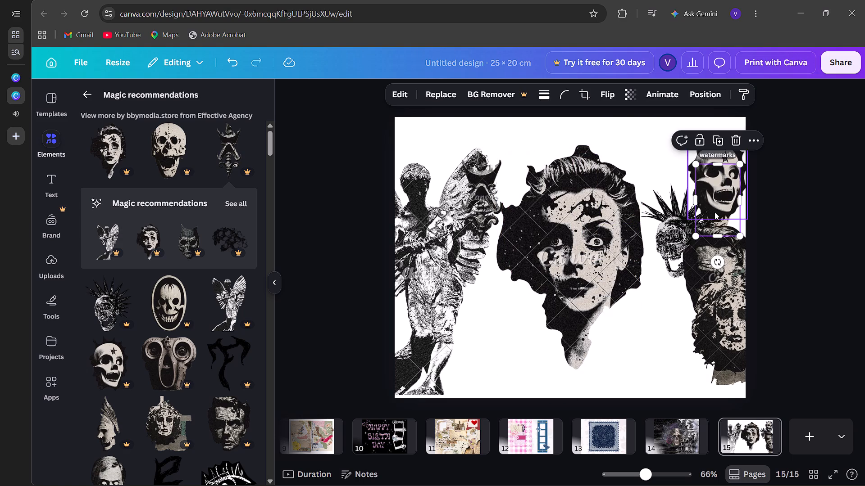
click(597, 285)
drag(500, 370, 694, 226)
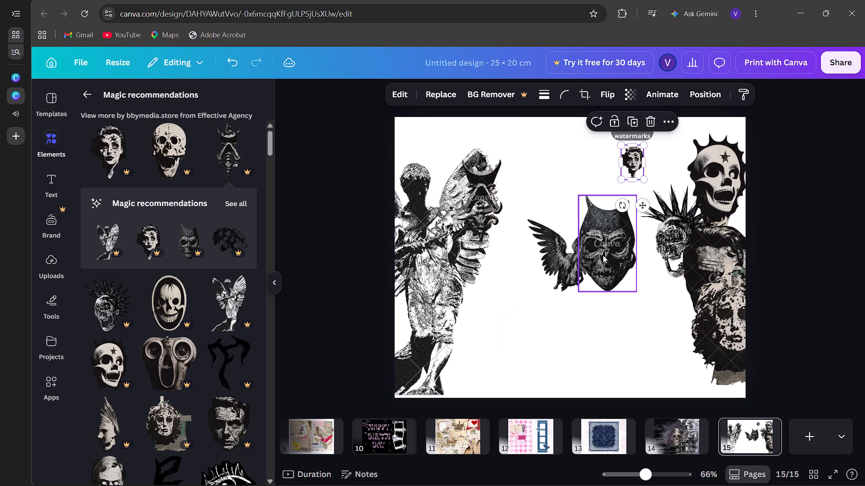
Move the black winged angel and the horned skull mask from the page's centre to its right edge.
drag(603, 255, 521, 352)
drag(573, 276, 715, 328)
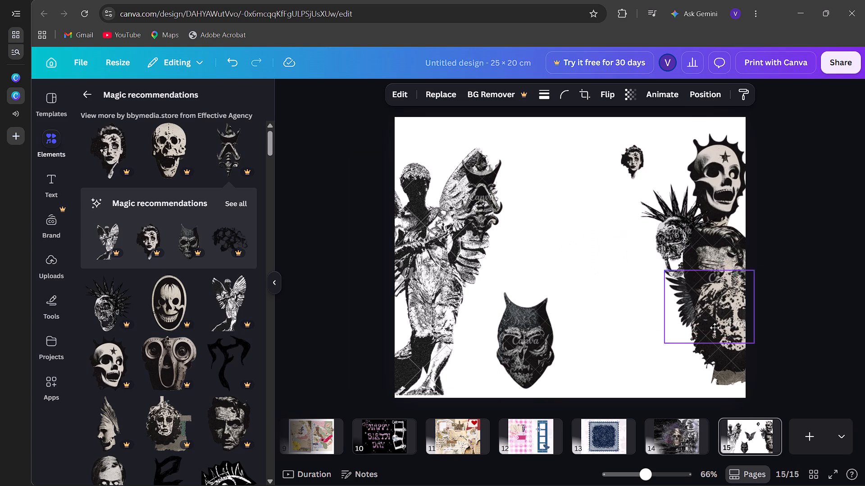
drag(715, 328, 721, 328)
drag(521, 370, 731, 278)
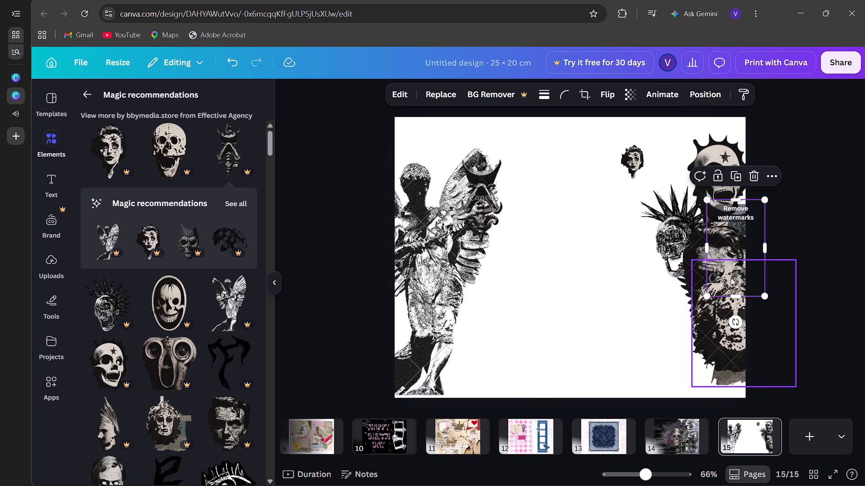
Move the large winged statue to the page's centre and the small horned ornament beside its lower body.
drag(463, 310, 587, 313)
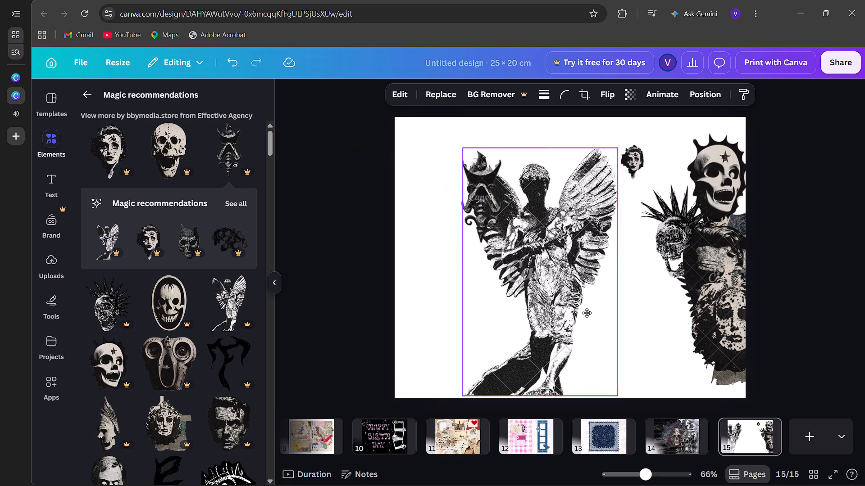
drag(587, 313, 608, 319)
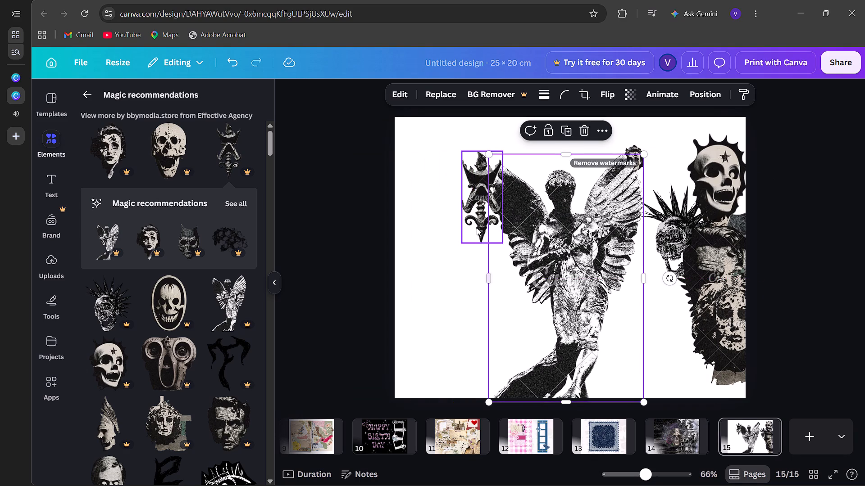
drag(476, 226, 543, 353)
Delete the curly-haired statue head and the man's face from the page's right side.
drag(722, 315, 710, 315)
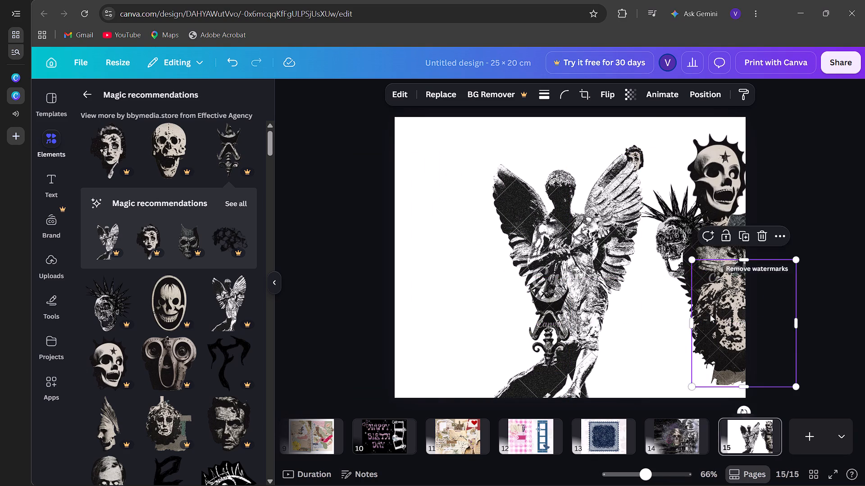
drag(710, 315, 647, 323)
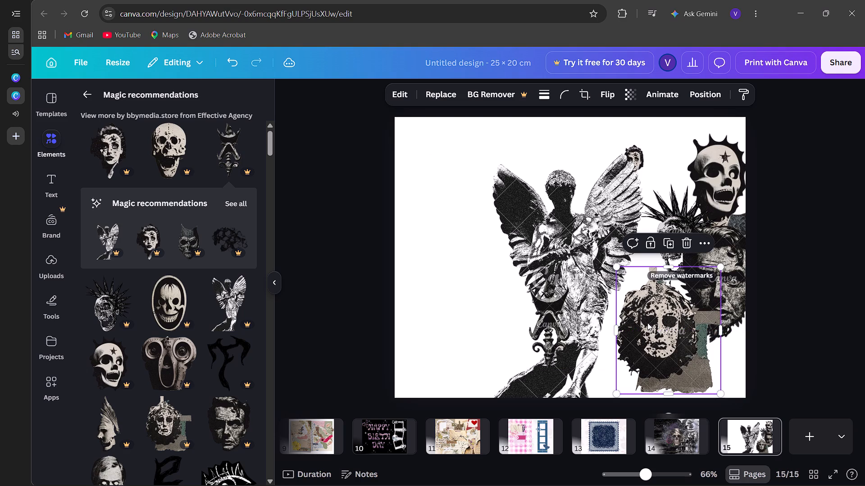
click(683, 242)
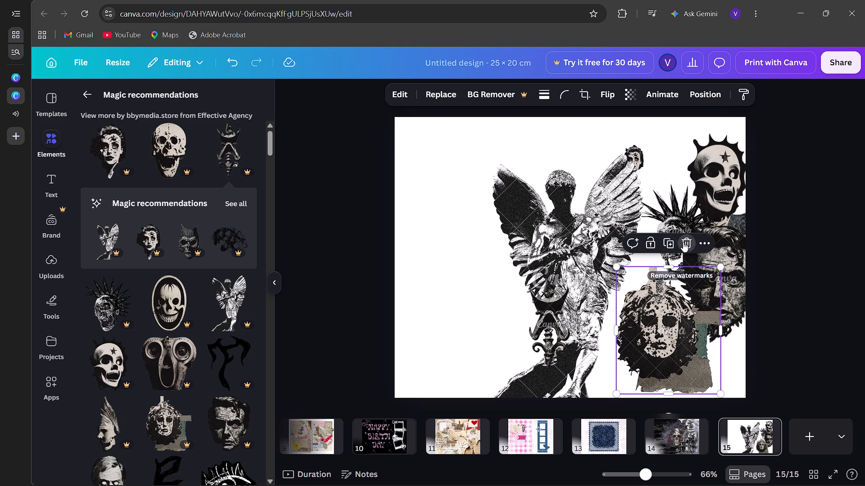
click(720, 277)
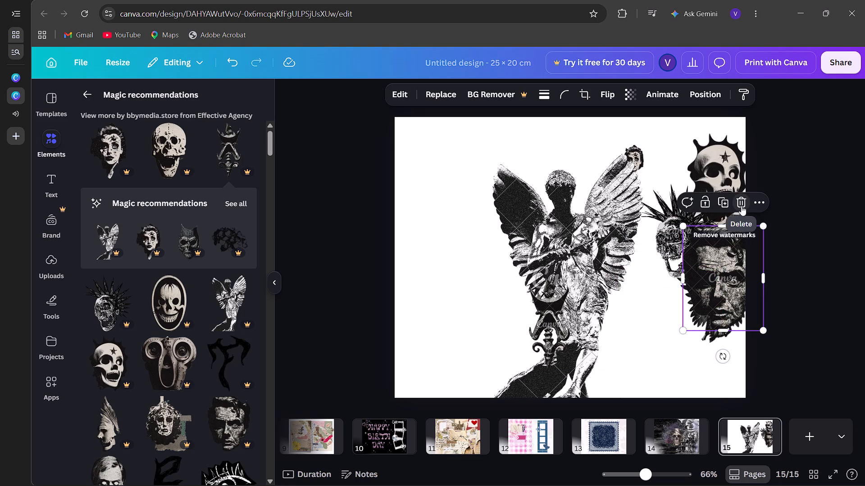
click(740, 205)
Move the spiked skull from the page's right side down beside the statue's legs and bring it to the front.
drag(686, 244, 675, 249)
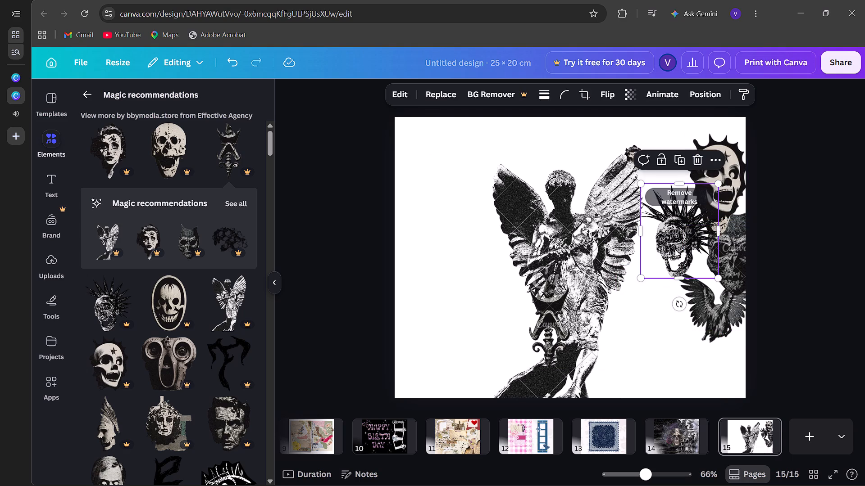
drag(675, 249, 636, 343)
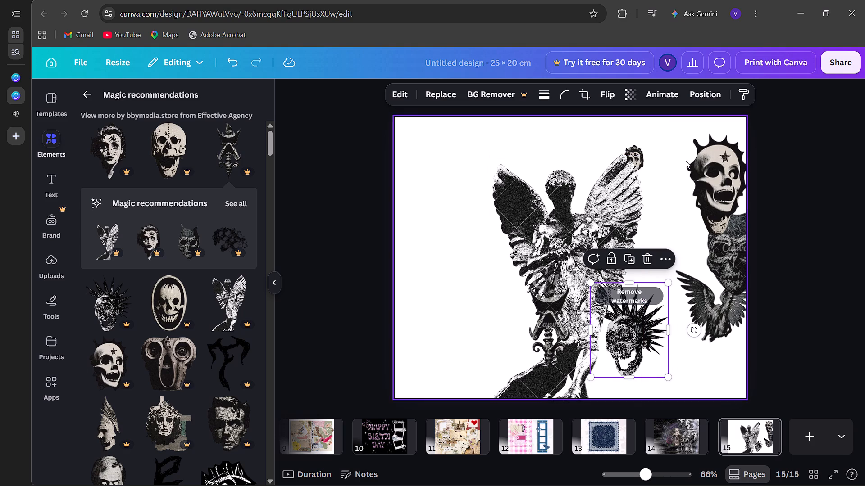
click(704, 93)
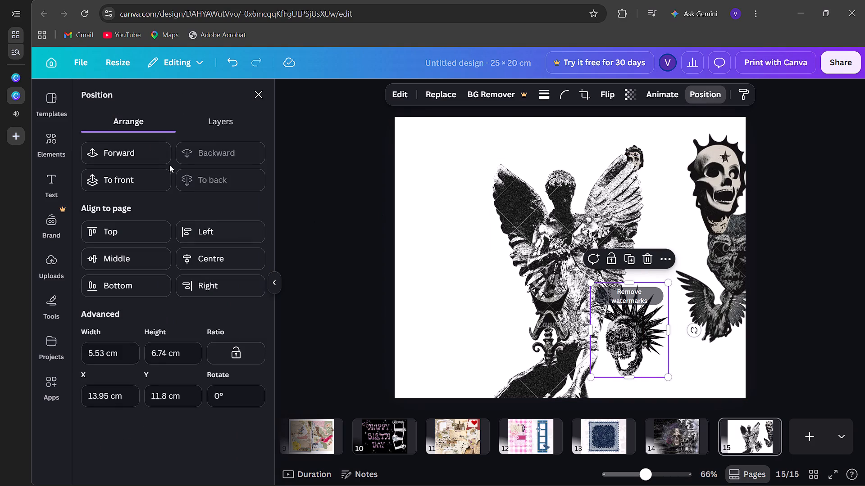
click(146, 180)
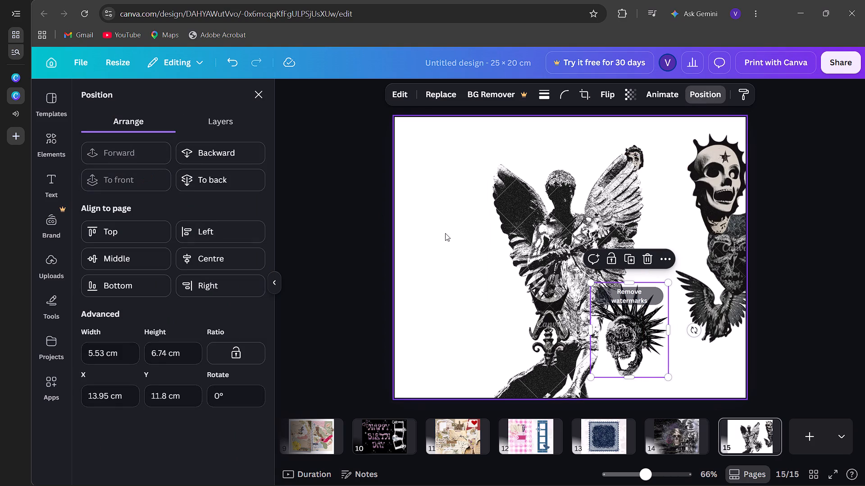
Tilt the spiked skull about 19°, enlarge it to about 7.5 × 9.1 cm and place it over the statue's lower body.
drag(633, 345, 606, 263)
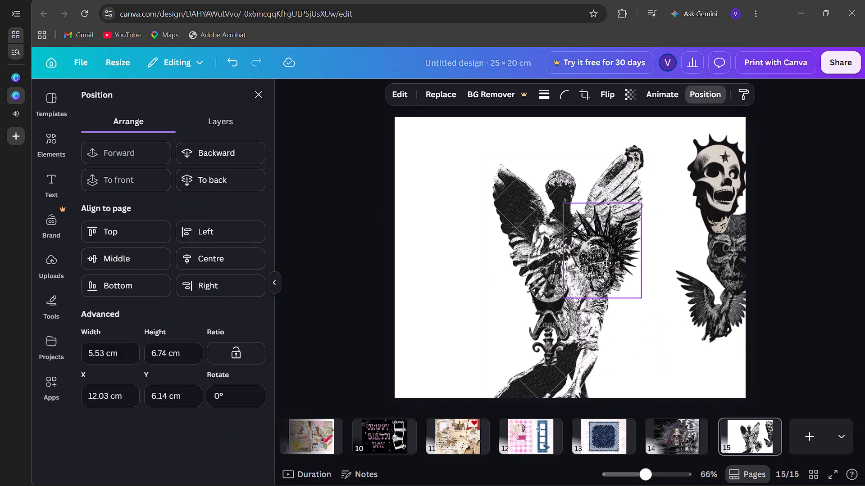
drag(606, 263, 625, 282)
drag(617, 336, 603, 338)
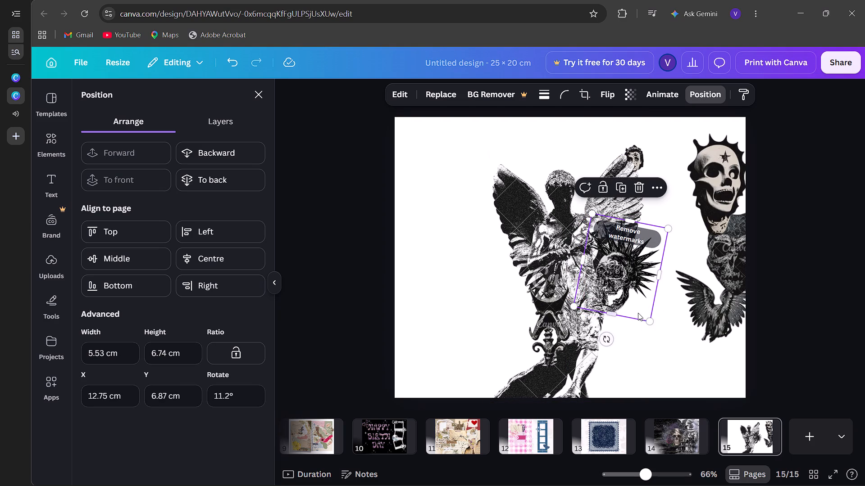
drag(651, 320, 664, 363)
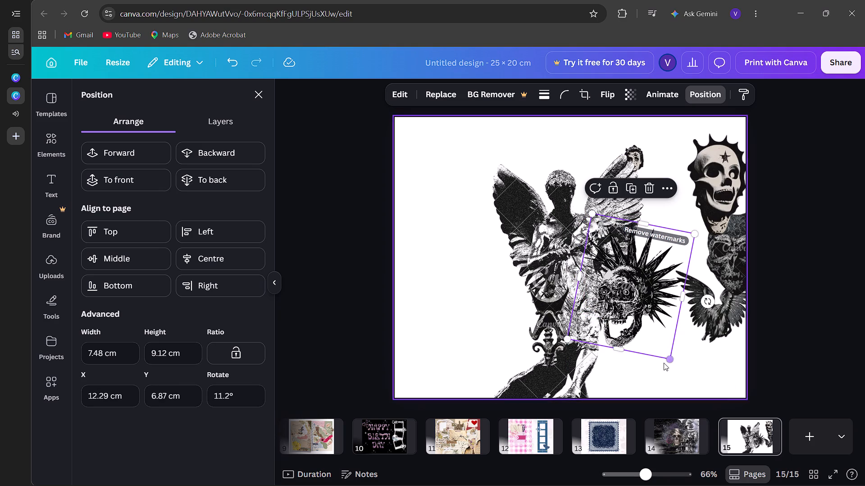
drag(621, 301, 602, 281)
drag(589, 354, 574, 362)
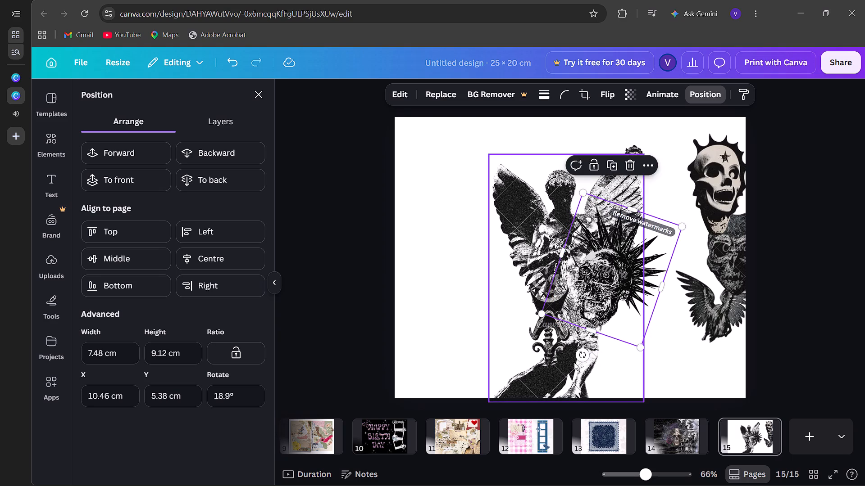
drag(577, 283, 584, 307)
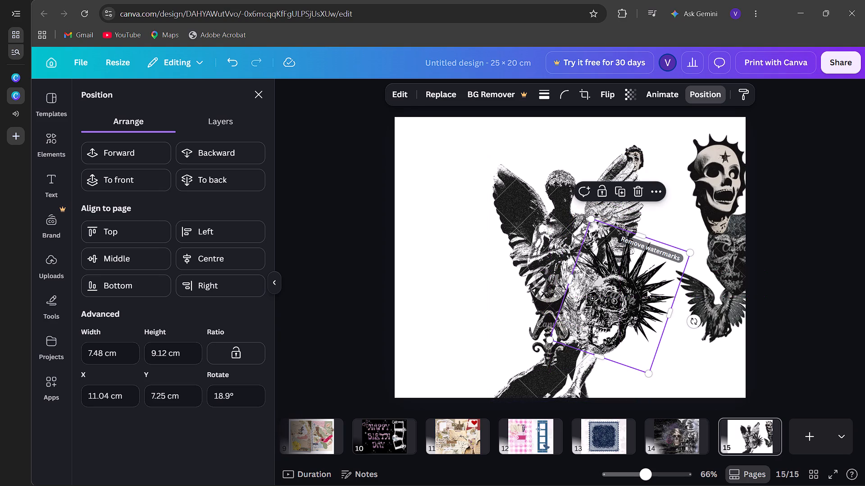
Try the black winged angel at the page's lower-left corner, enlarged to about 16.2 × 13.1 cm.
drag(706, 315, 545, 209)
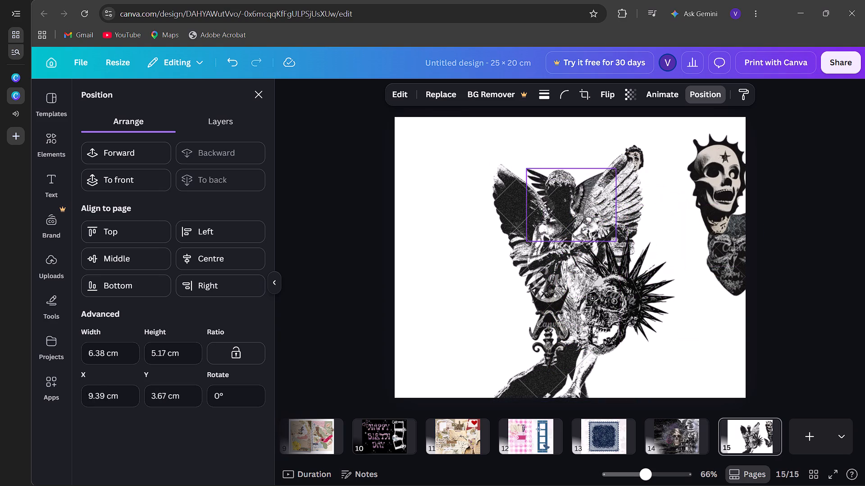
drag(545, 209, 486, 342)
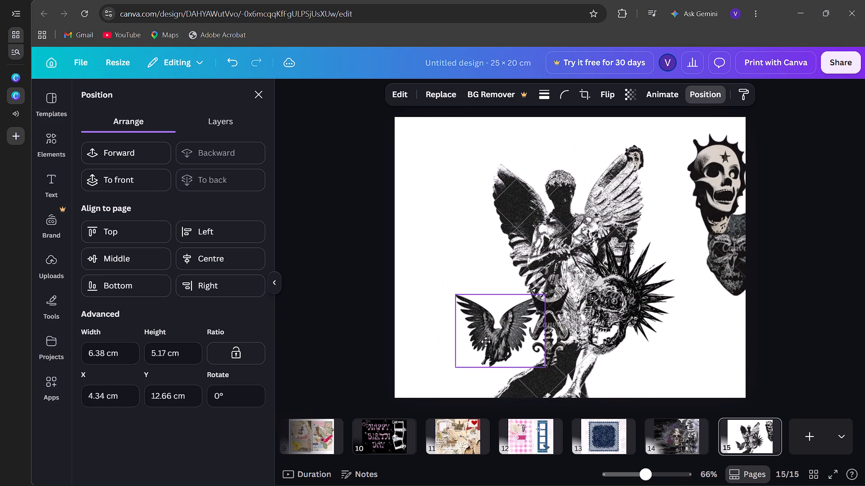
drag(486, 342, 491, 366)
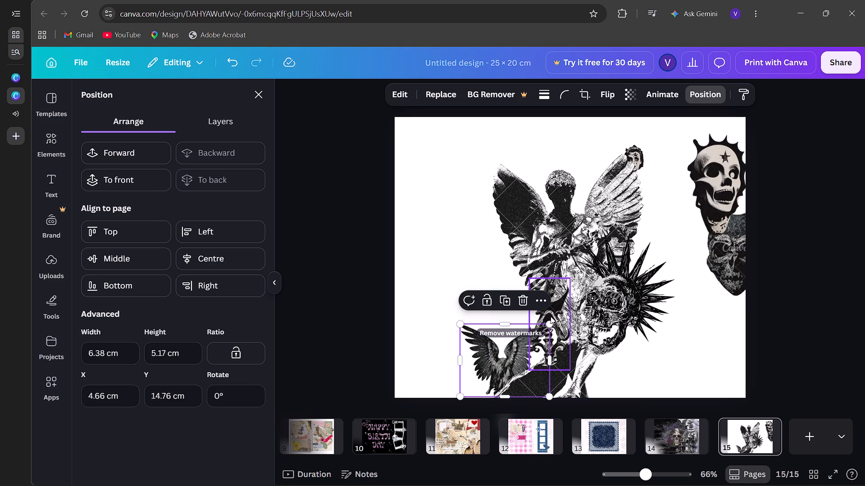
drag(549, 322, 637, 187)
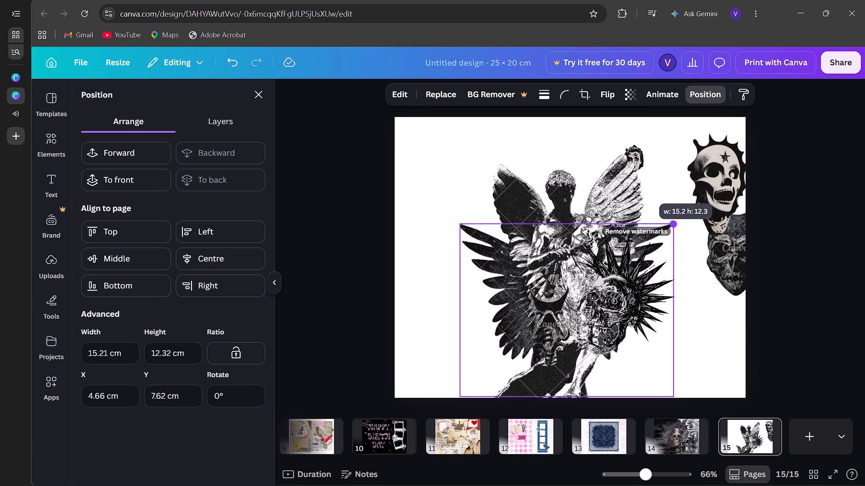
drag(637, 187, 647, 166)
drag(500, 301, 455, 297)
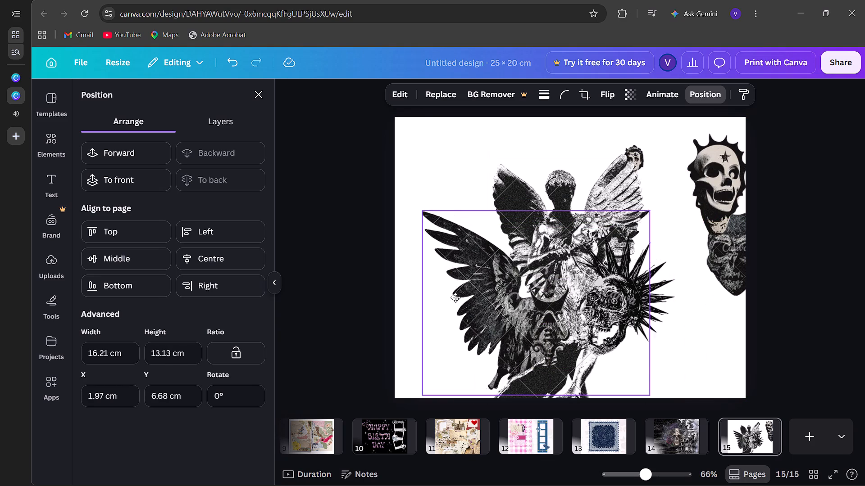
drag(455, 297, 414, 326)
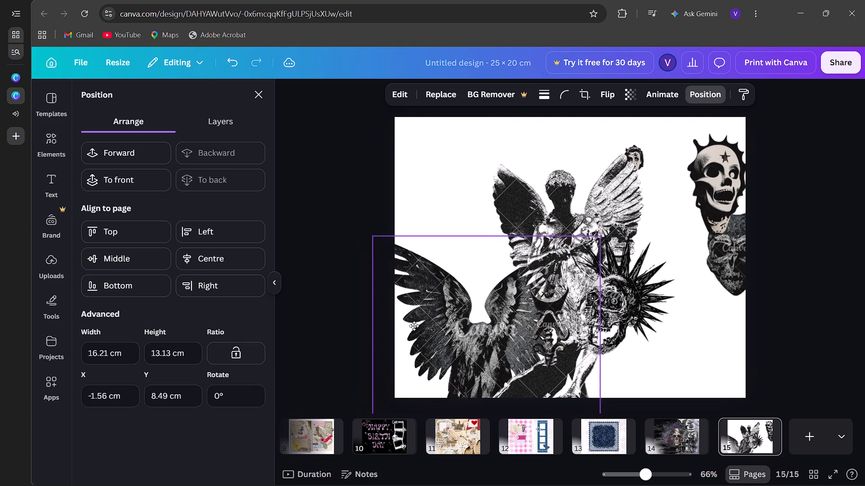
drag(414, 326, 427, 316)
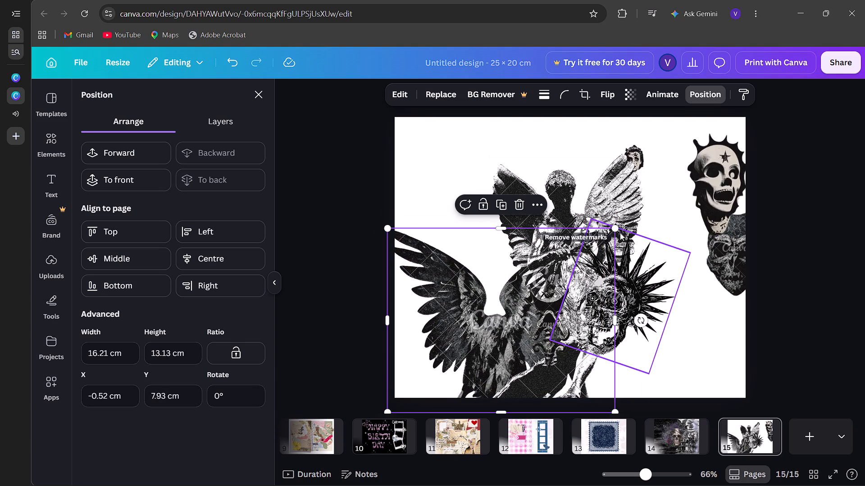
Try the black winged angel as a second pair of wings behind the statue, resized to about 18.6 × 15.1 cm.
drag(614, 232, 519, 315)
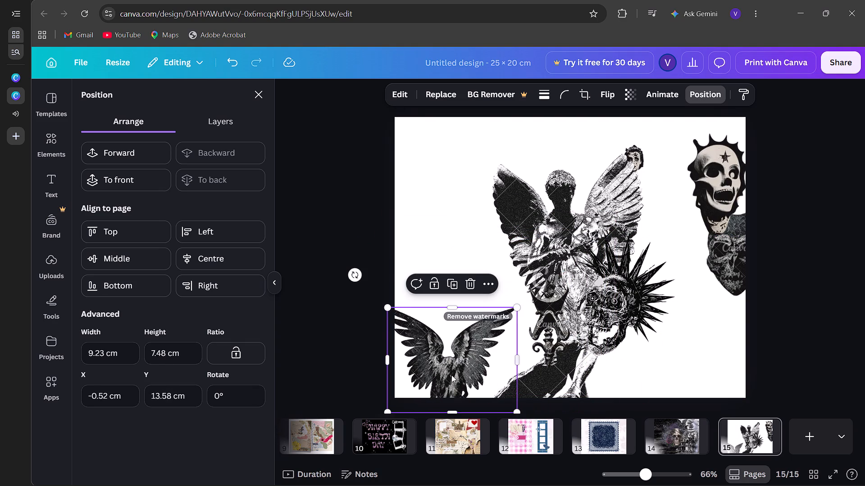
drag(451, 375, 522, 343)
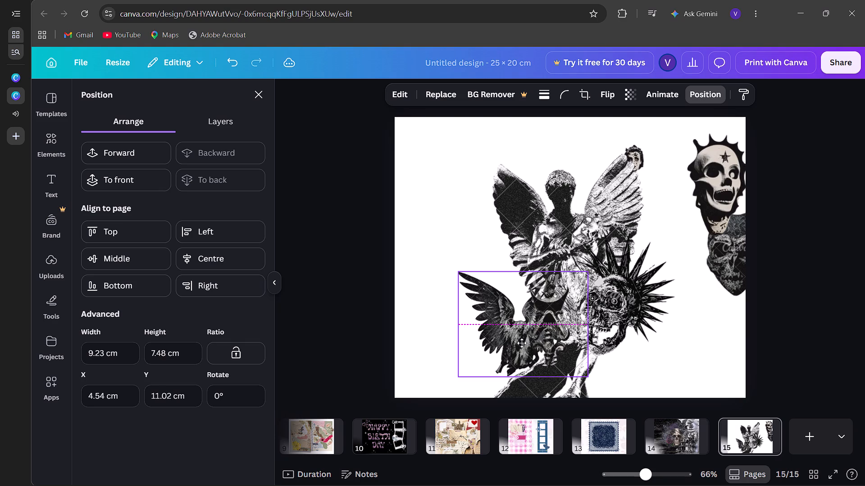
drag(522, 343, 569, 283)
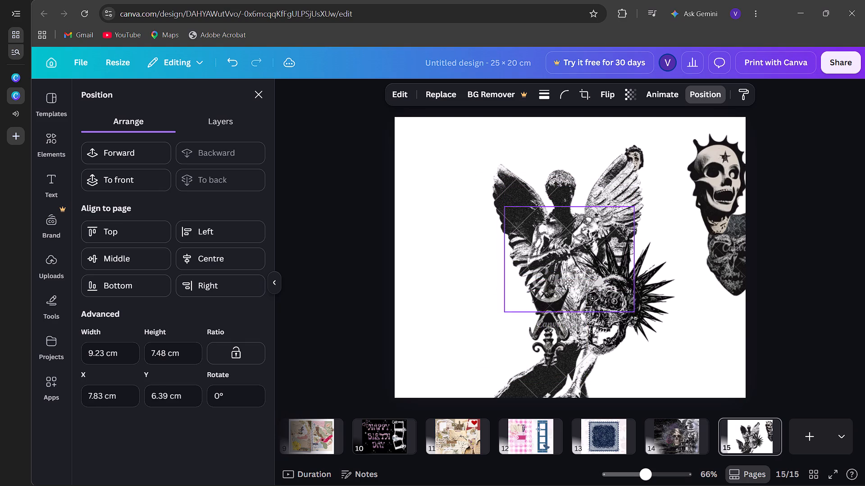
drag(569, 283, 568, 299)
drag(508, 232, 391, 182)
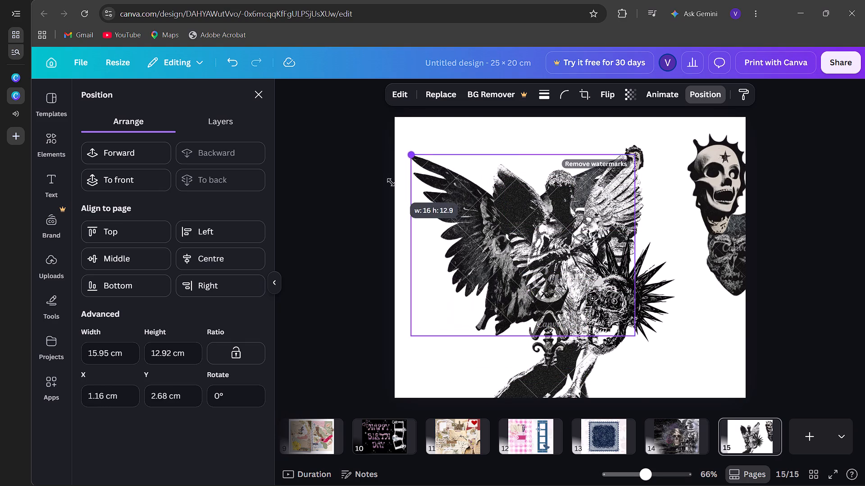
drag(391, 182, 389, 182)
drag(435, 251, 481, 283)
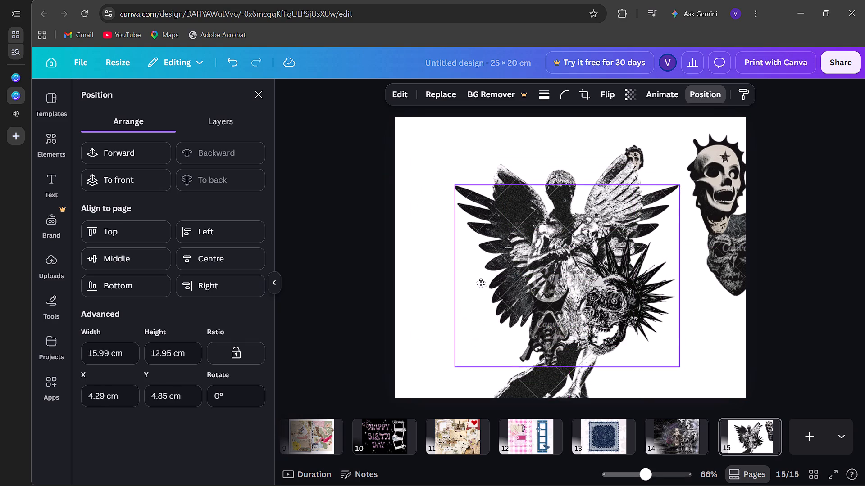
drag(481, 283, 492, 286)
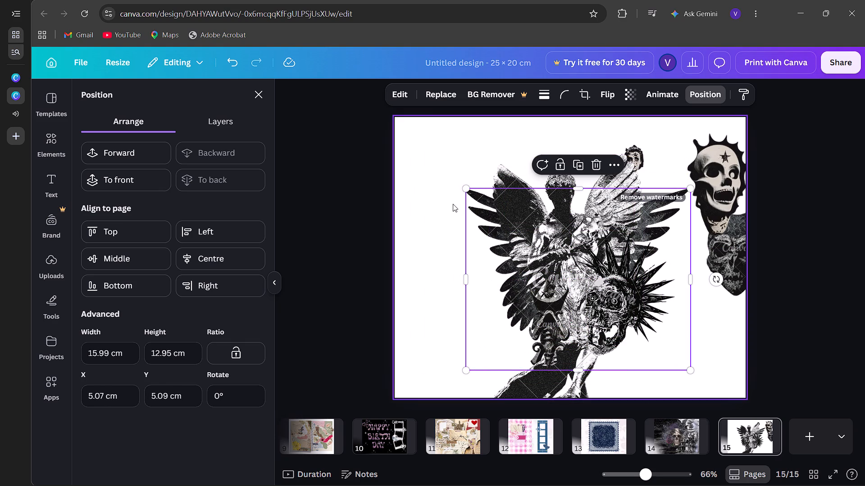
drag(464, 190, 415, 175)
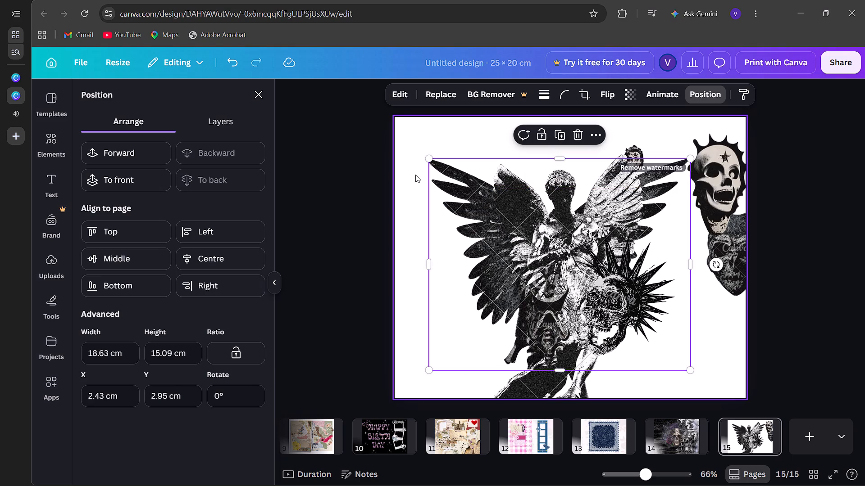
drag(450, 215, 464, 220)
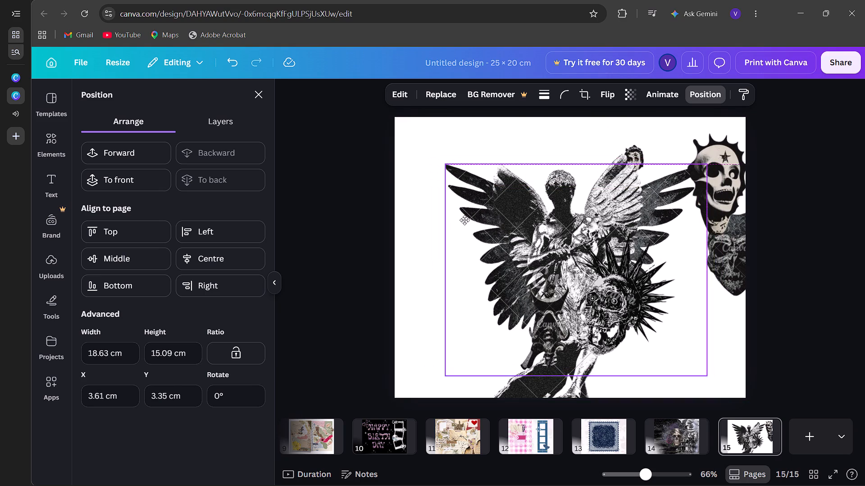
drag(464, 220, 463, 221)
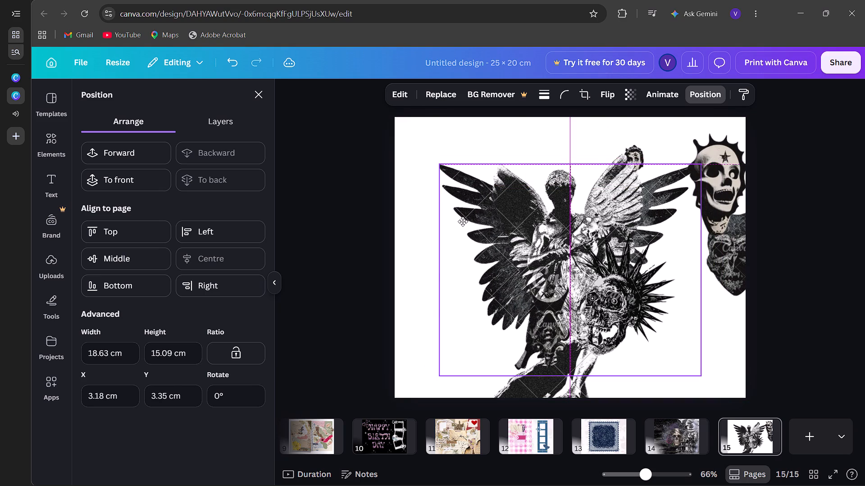
Delete the black winged angel, the star skull and the open-jawed skull from the page.
key(BackSpace)
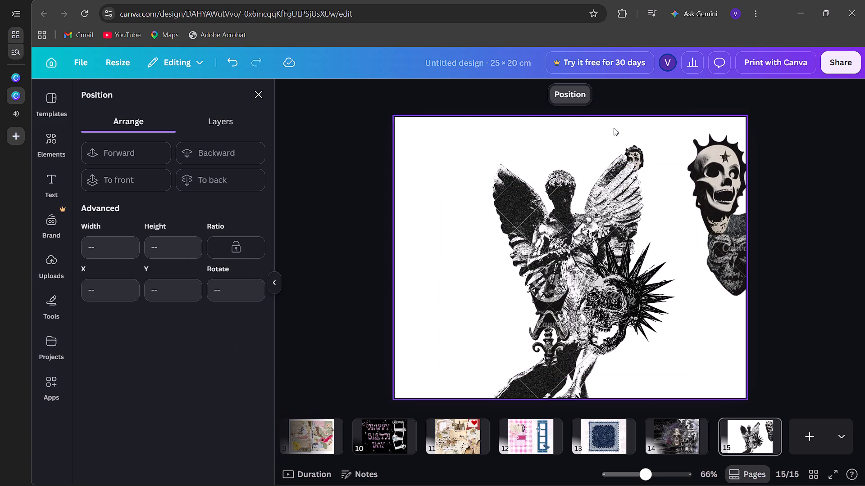
click(720, 184)
key(BackSpace)
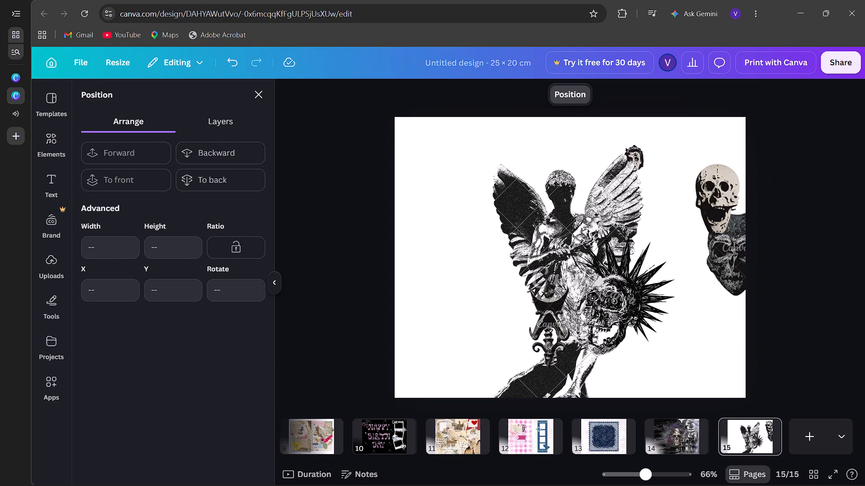
click(728, 224)
key(BackSpace)
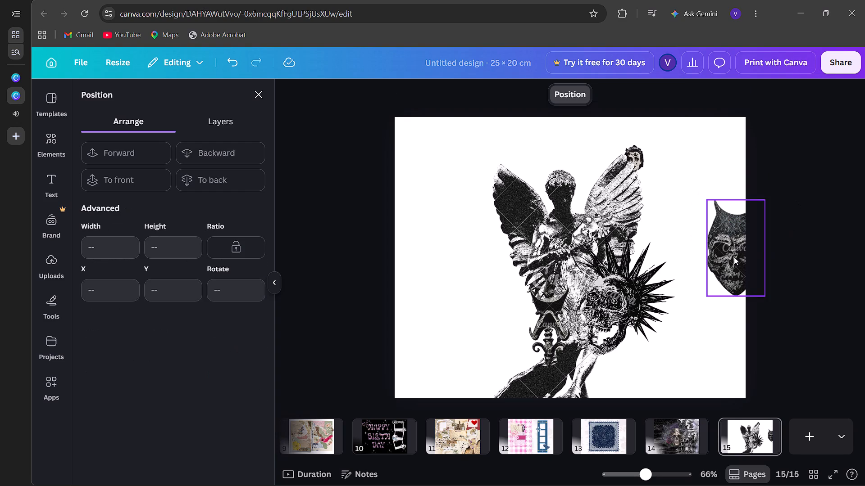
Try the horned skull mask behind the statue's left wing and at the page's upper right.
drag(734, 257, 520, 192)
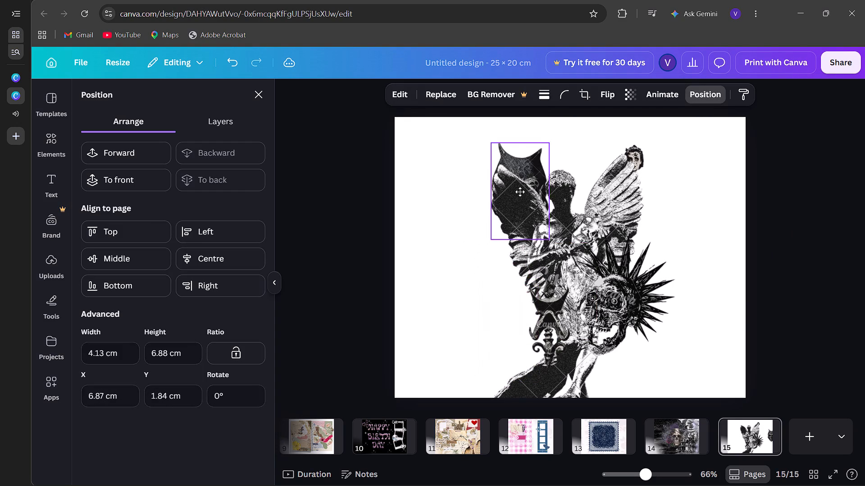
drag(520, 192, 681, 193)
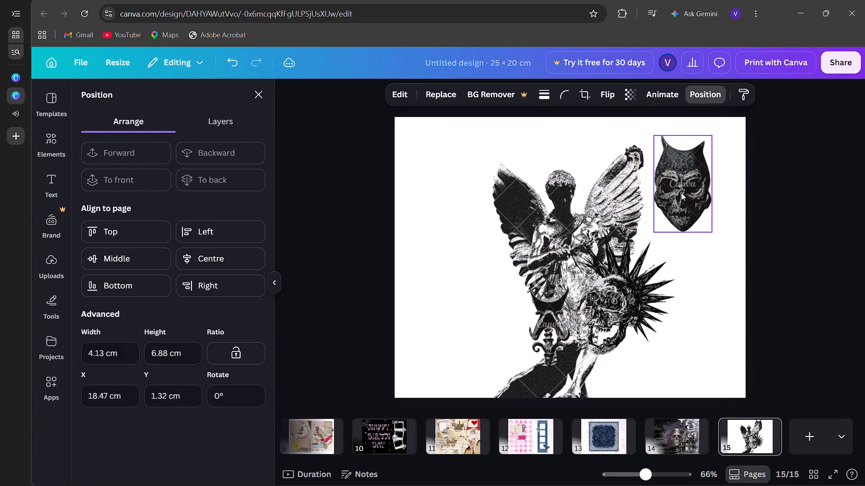
Delete the woman's small head at the statue's wing tip and the horned skull mask.
click(639, 159)
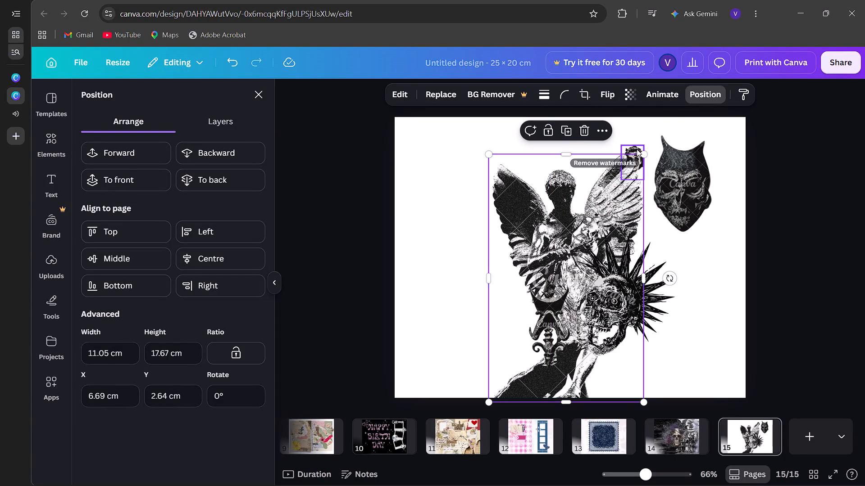
click(636, 149)
key(BackSpace)
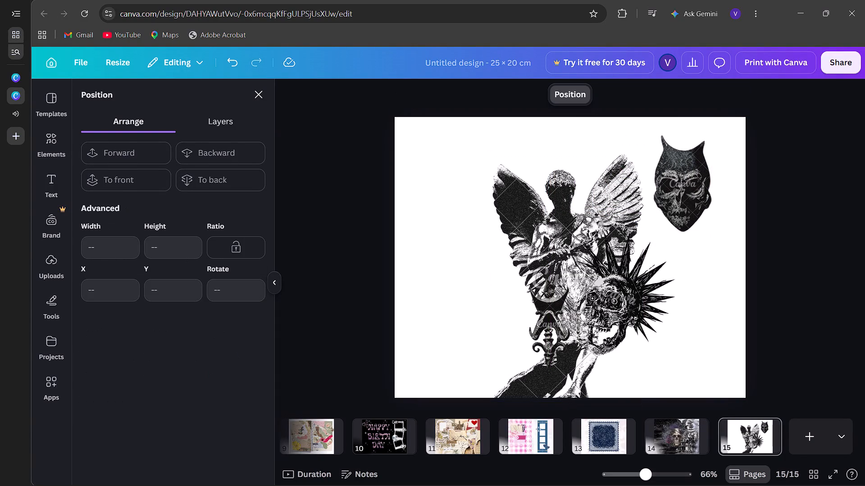
click(678, 184)
key(BackSpace)
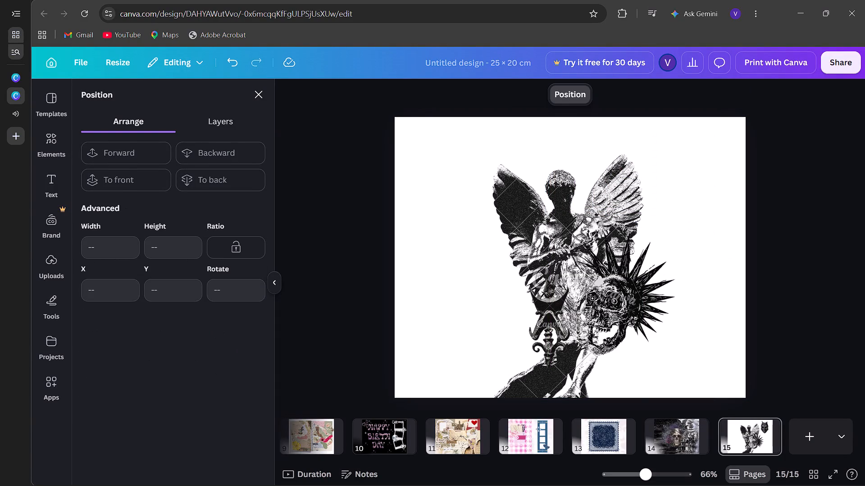
Add a second spiked skull from the magic recommendations to page 15.
click(254, 94)
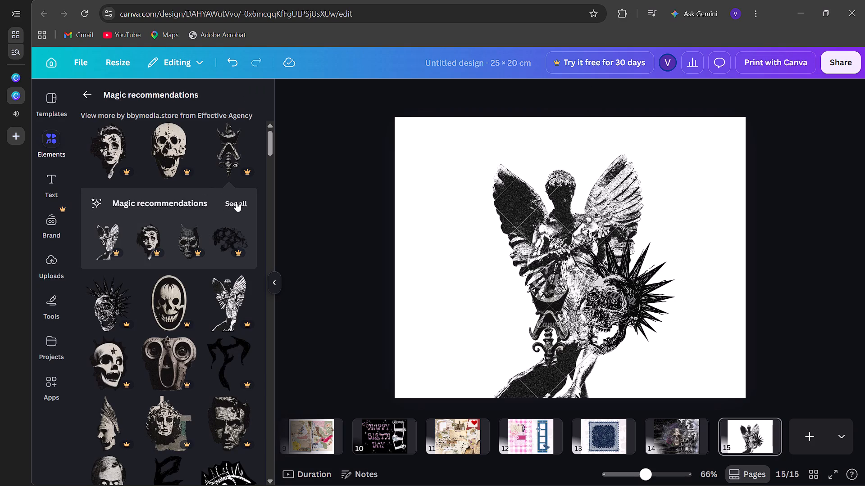
click(106, 305)
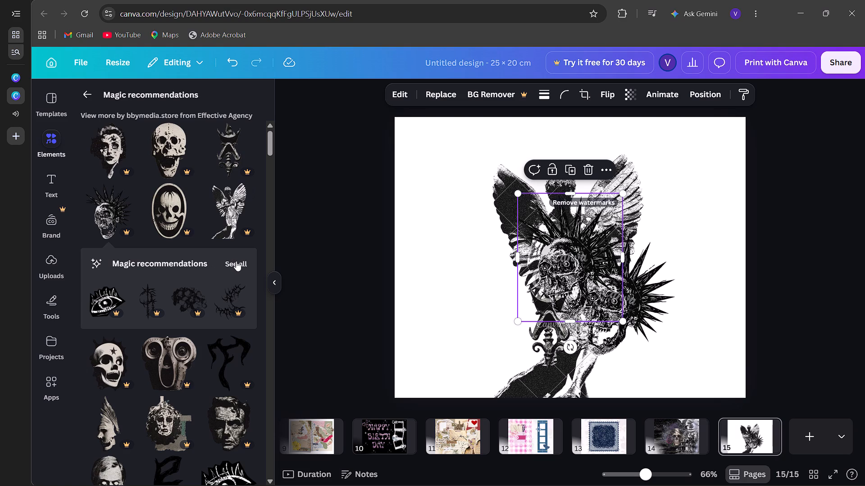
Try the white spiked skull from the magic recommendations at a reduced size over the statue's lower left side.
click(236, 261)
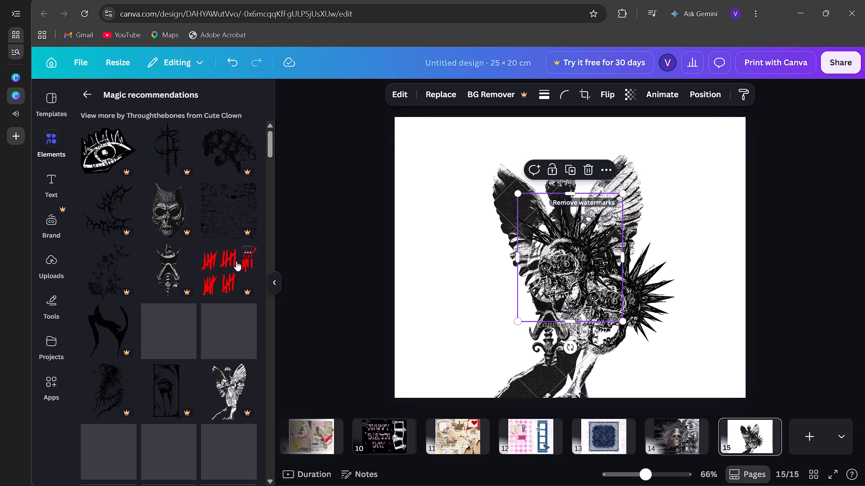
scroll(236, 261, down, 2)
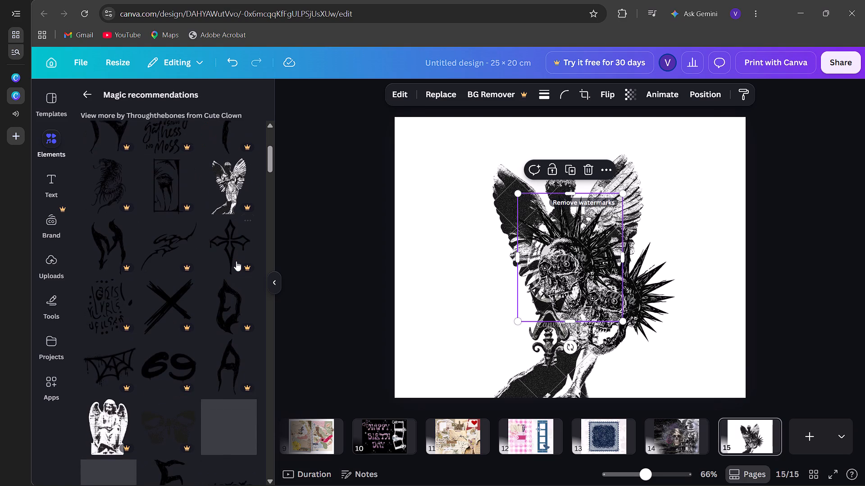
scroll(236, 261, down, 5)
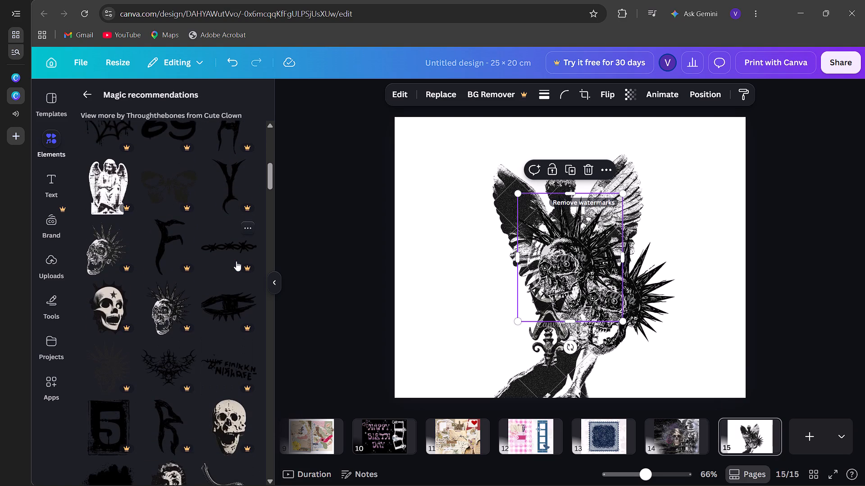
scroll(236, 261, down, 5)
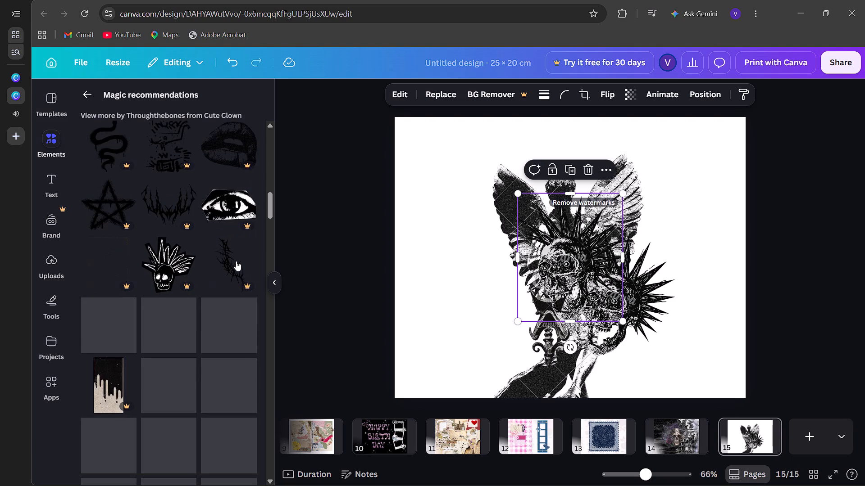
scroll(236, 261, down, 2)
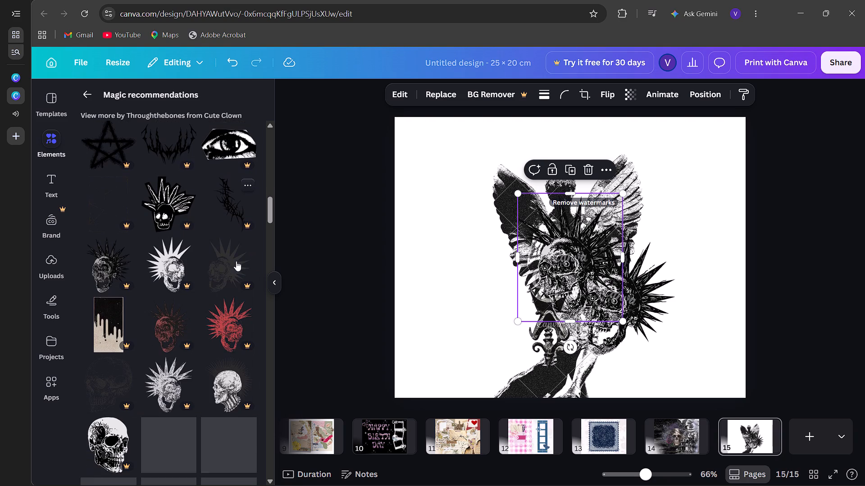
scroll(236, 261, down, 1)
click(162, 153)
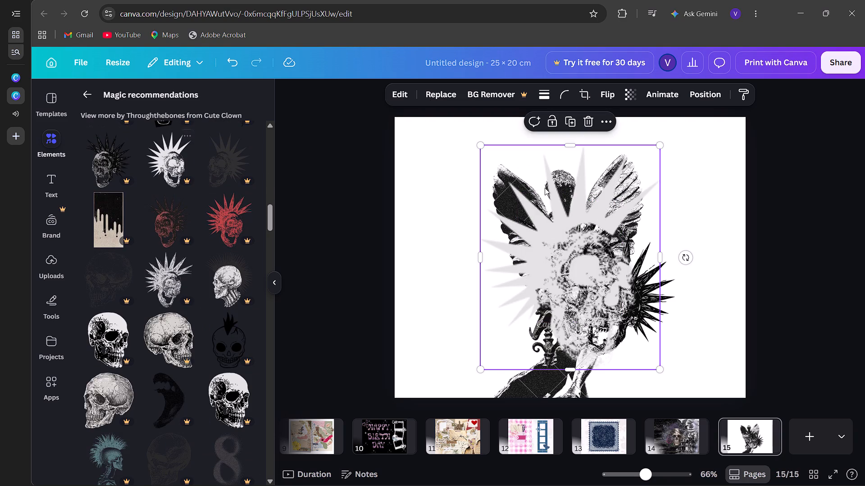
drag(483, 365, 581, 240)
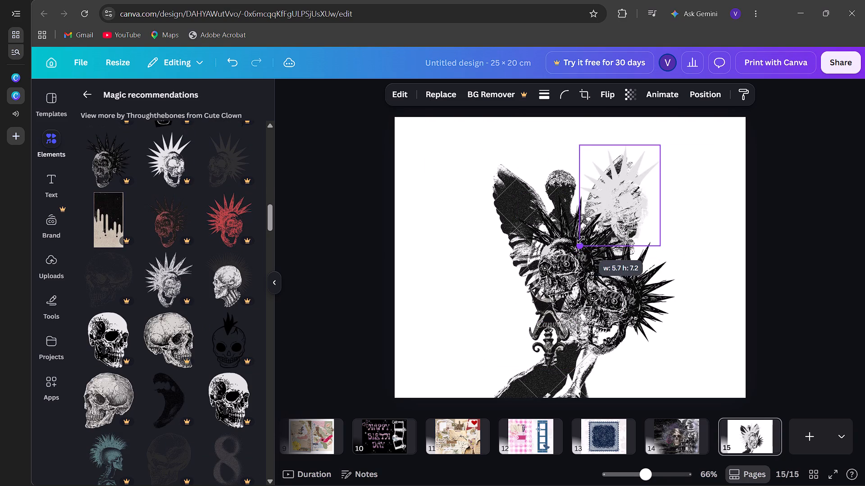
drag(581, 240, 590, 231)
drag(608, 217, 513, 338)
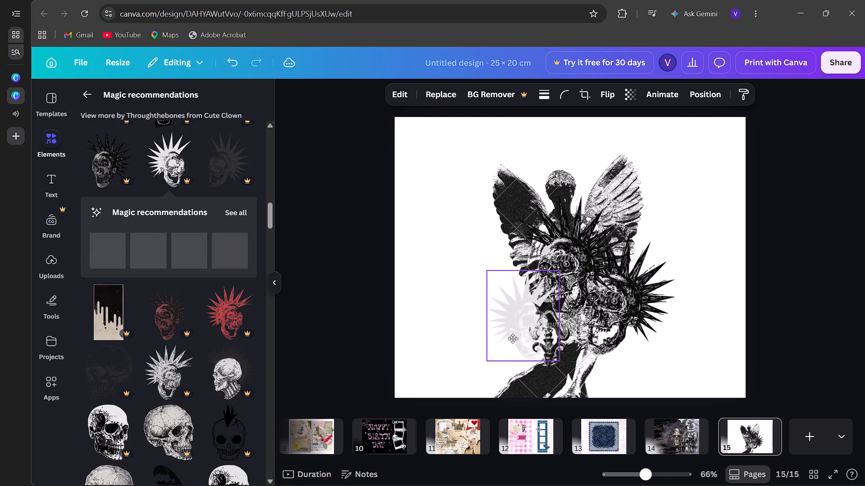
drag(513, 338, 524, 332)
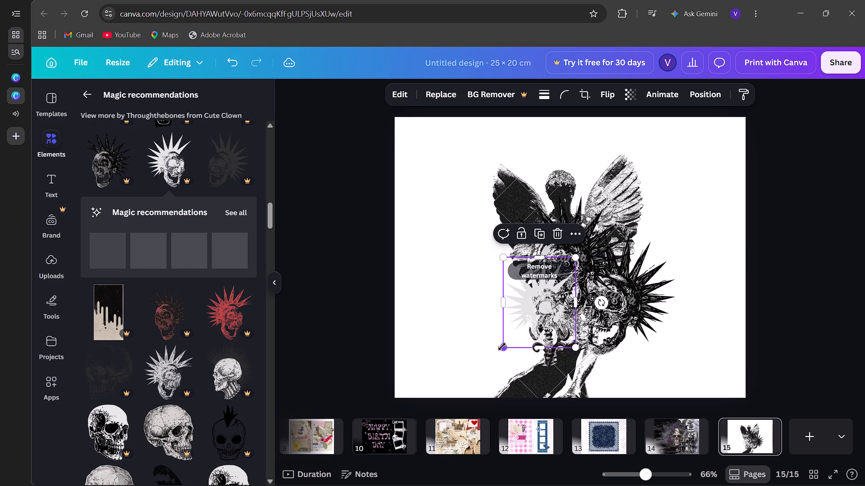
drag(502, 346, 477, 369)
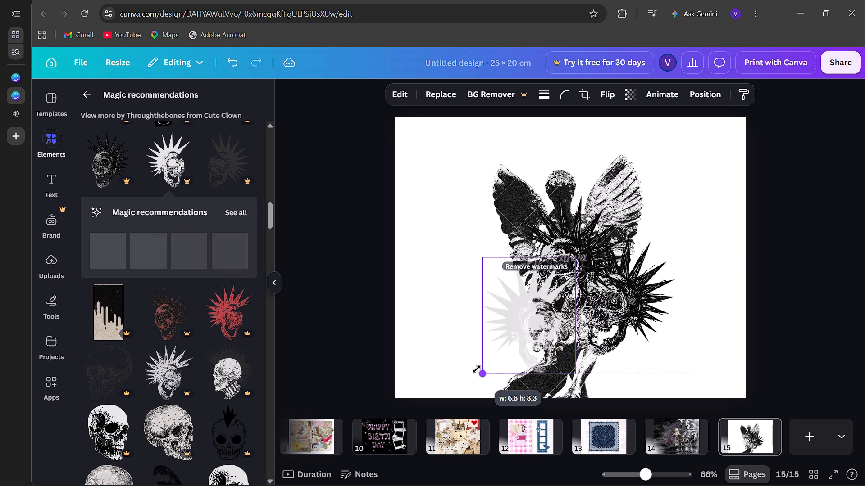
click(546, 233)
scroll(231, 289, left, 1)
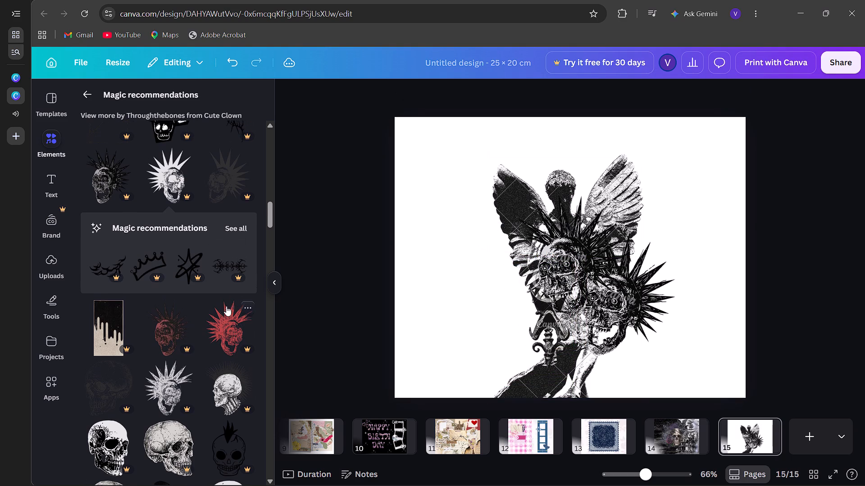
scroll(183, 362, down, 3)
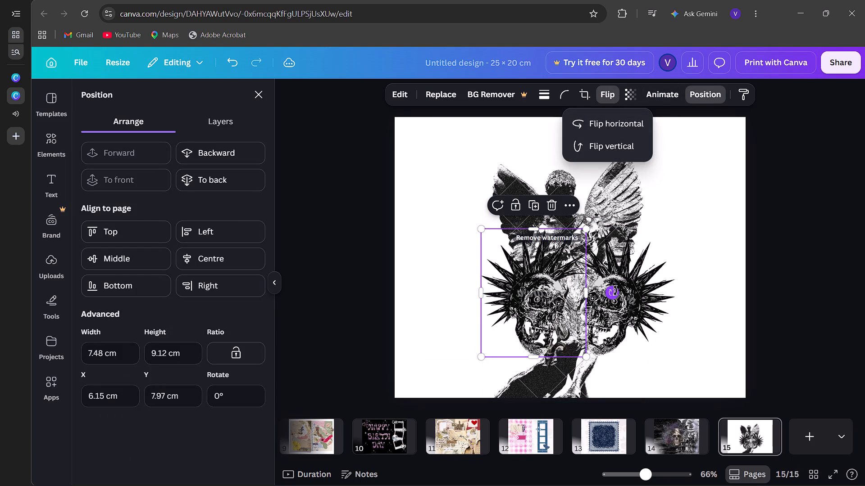
Rotate the flipped spiked skull to about -15.5° and line it up level with the other skull.
drag(615, 291, 560, 283)
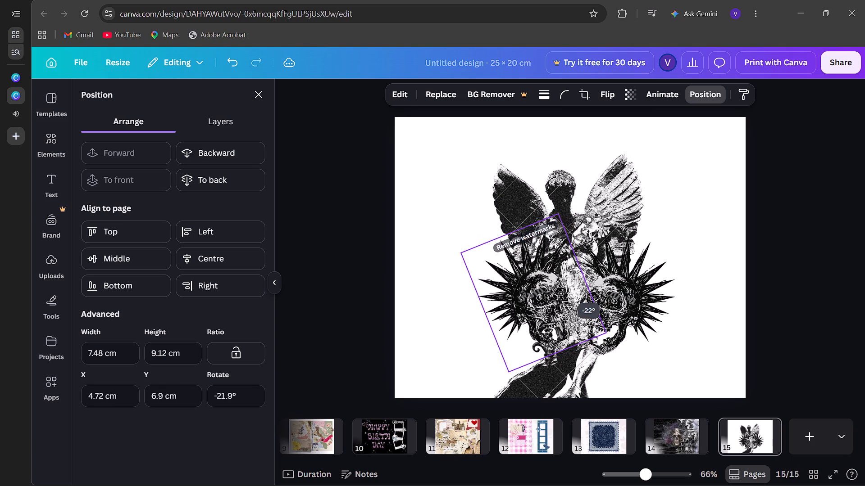
drag(560, 283, 562, 283)
drag(535, 320, 527, 323)
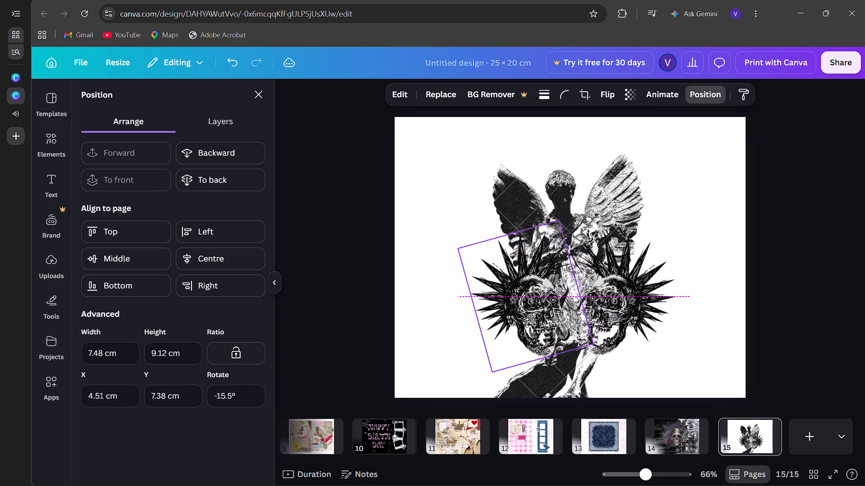
drag(527, 323, 528, 322)
Look through the remaining magic recommendations for more artwork to suit the skull collage.
click(612, 319)
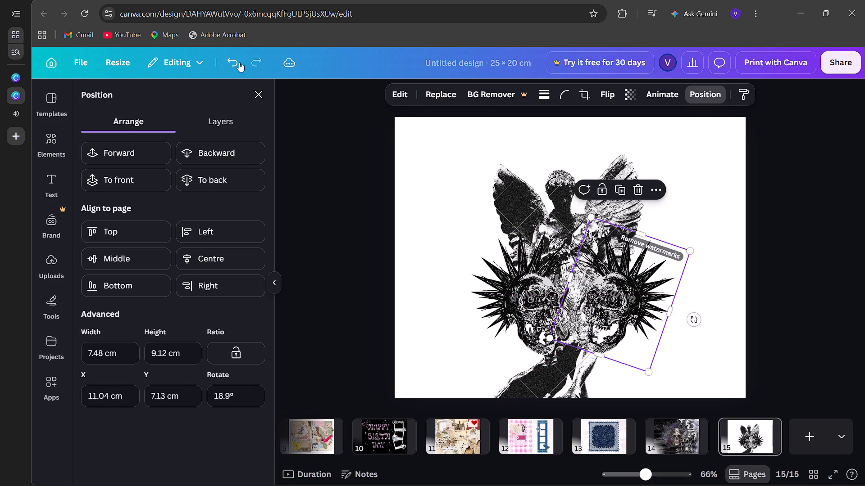
click(262, 91)
scroll(174, 396, down, 1)
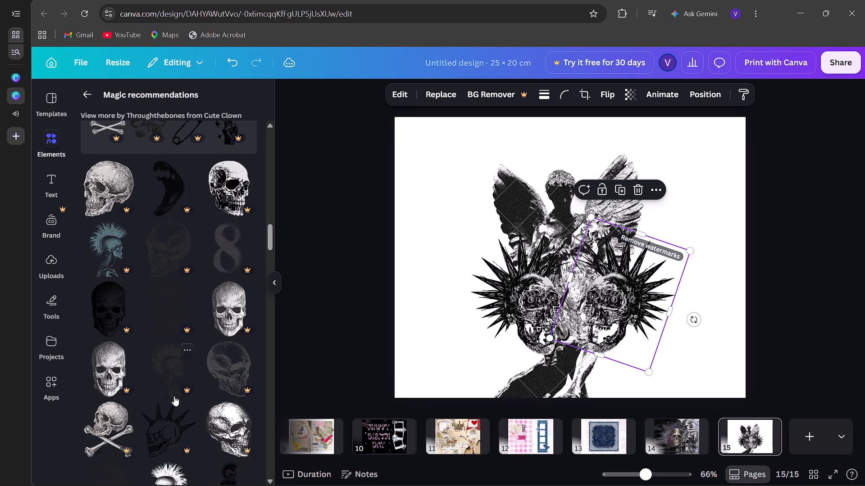
scroll(174, 396, down, 7)
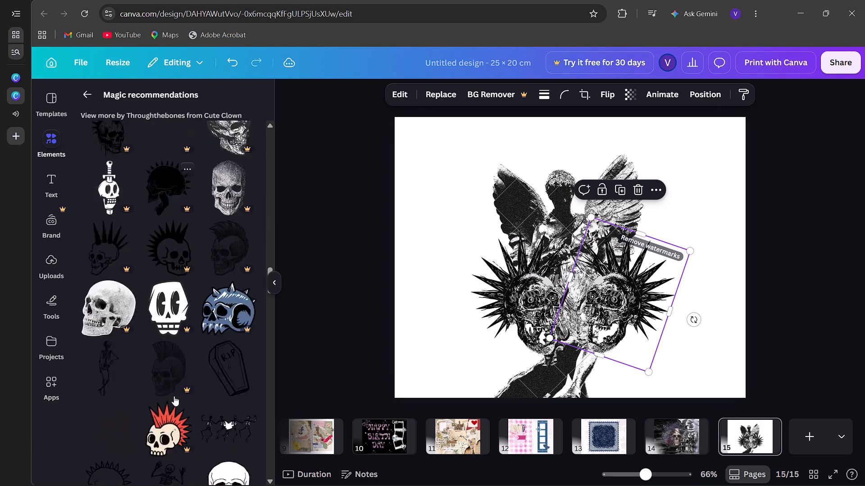
scroll(174, 396, down, 10)
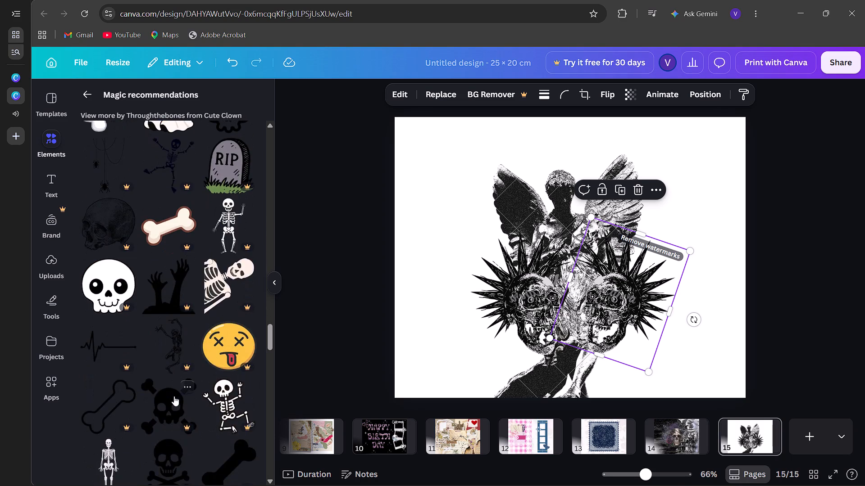
scroll(174, 396, down, 6)
Add the dark flower and ivy bouquet from the recently used elements and place it over the left wing and left skull.
click(86, 99)
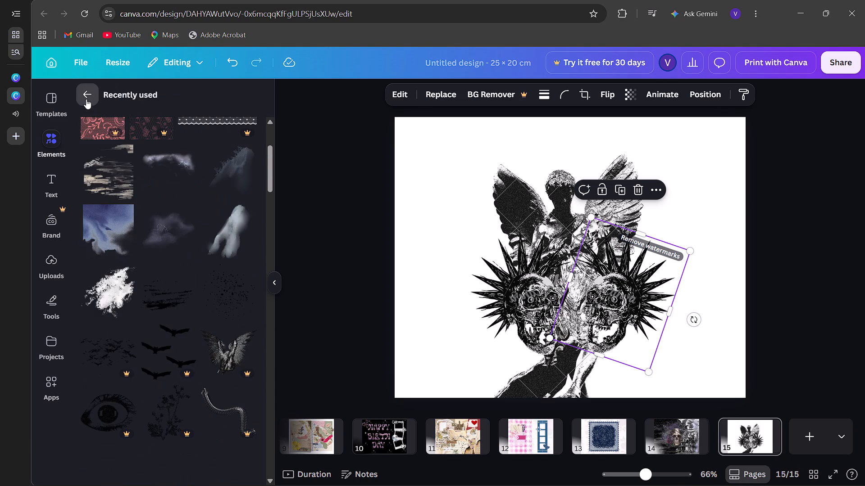
scroll(146, 337, down, 3)
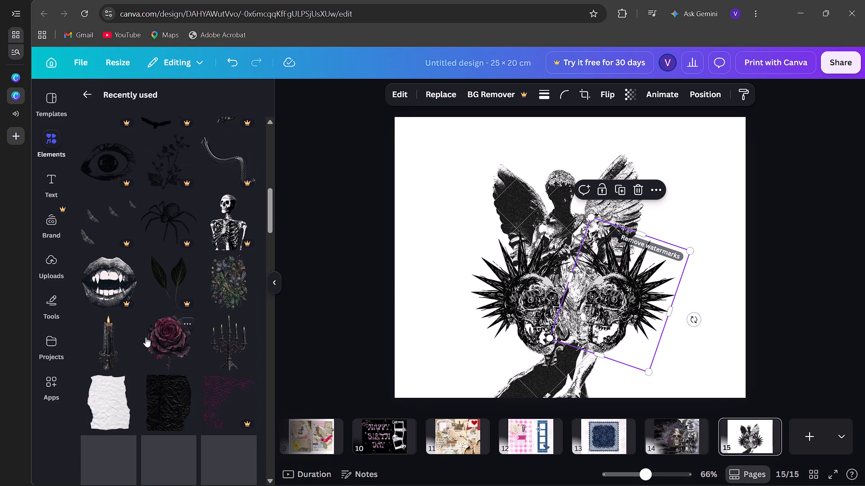
click(228, 278)
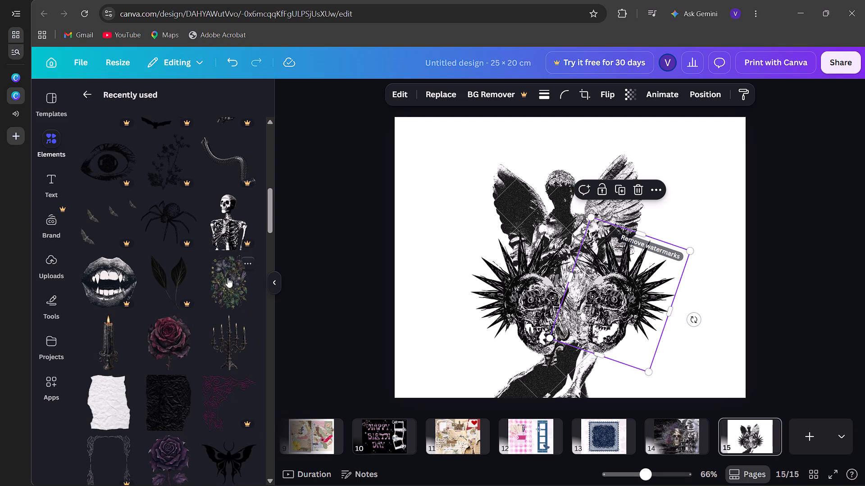
drag(569, 271, 514, 262)
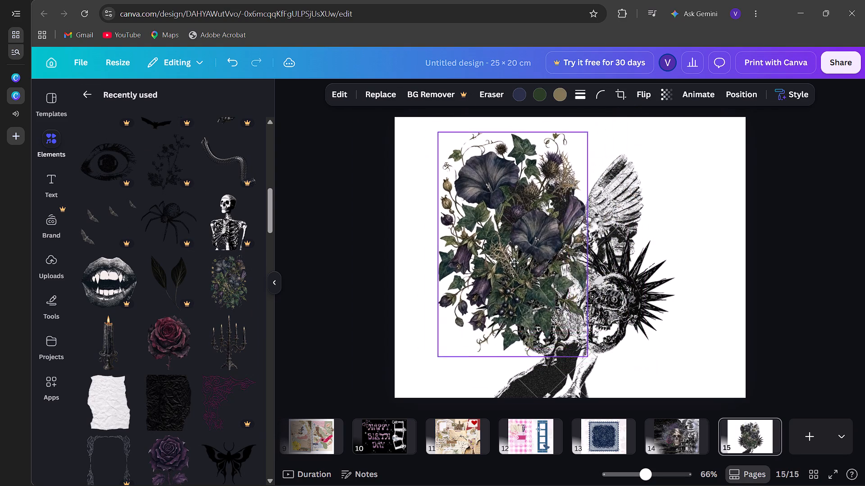
drag(514, 262, 525, 249)
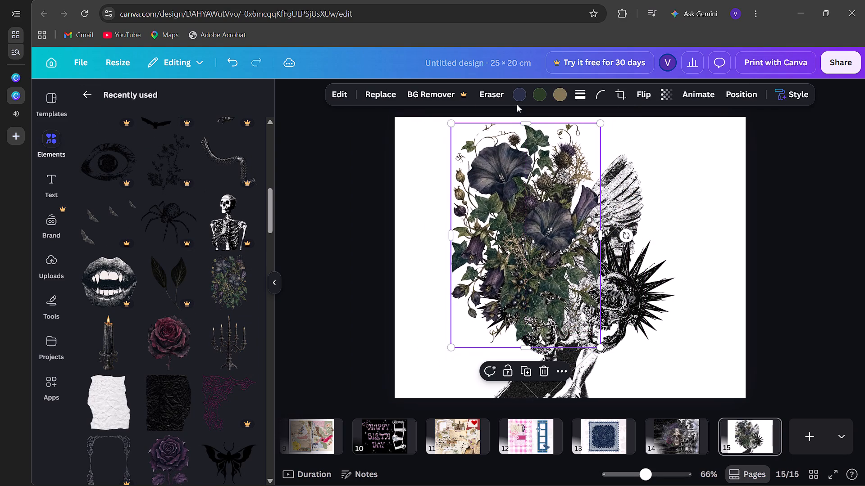
Recolour the bouquet by changing its blue to near-white, its green to black and its grey-orange to white.
click(516, 96)
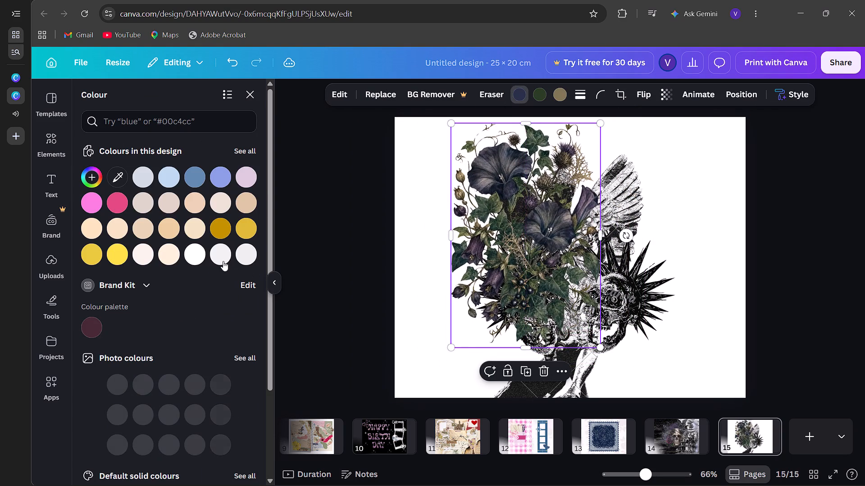
click(223, 261)
click(541, 93)
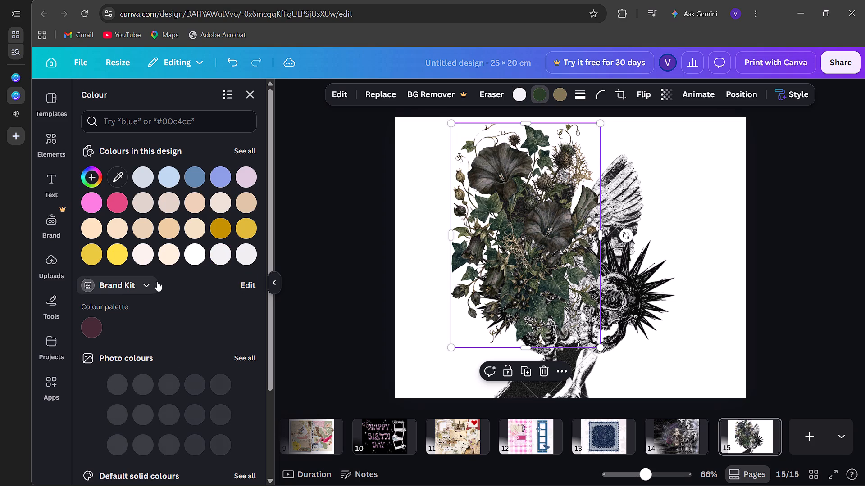
scroll(181, 341, down, 3)
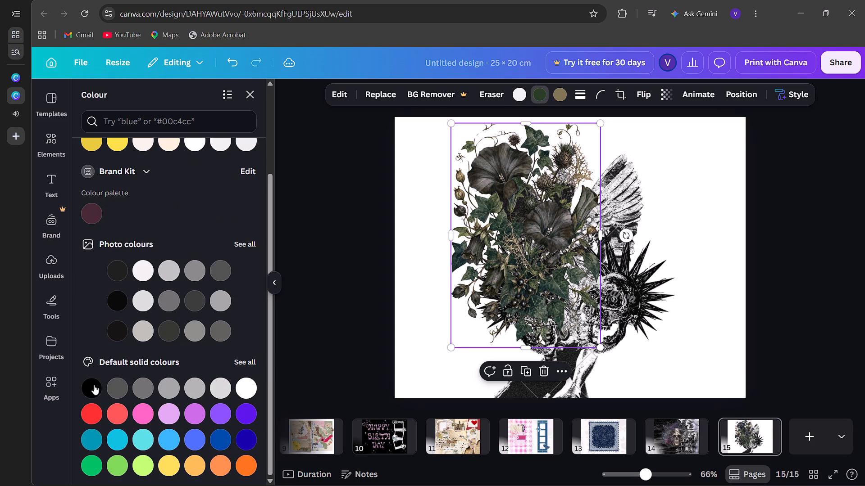
click(93, 385)
click(559, 101)
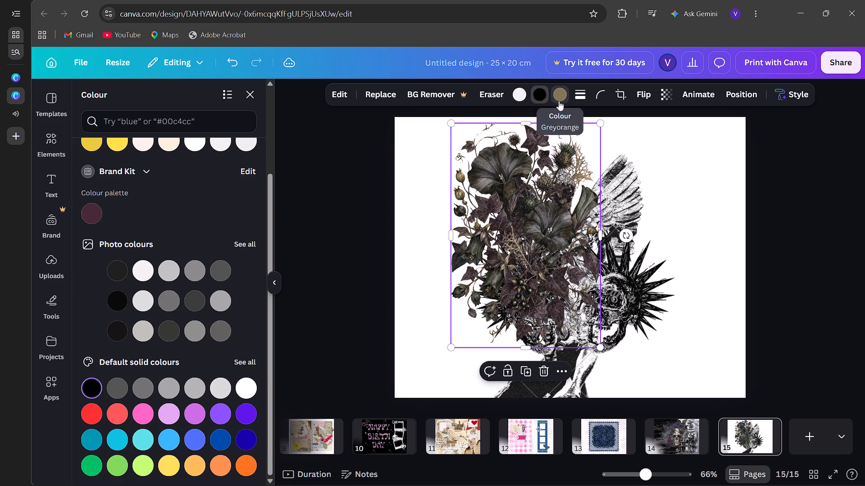
click(245, 389)
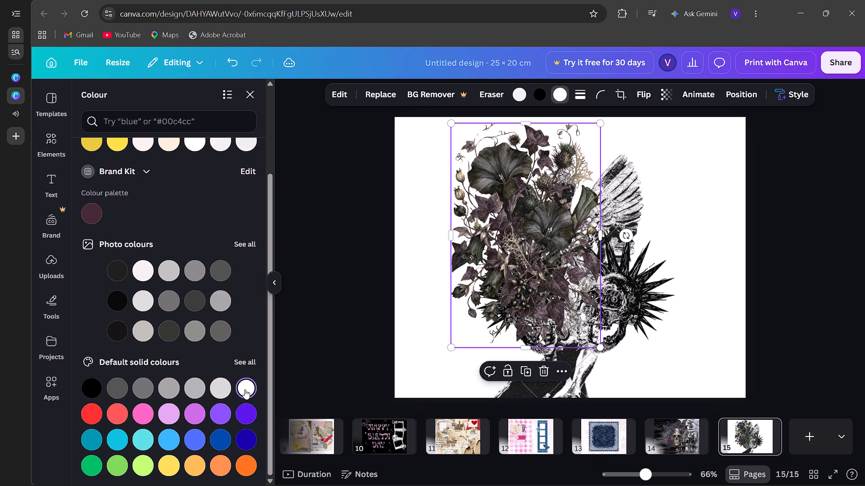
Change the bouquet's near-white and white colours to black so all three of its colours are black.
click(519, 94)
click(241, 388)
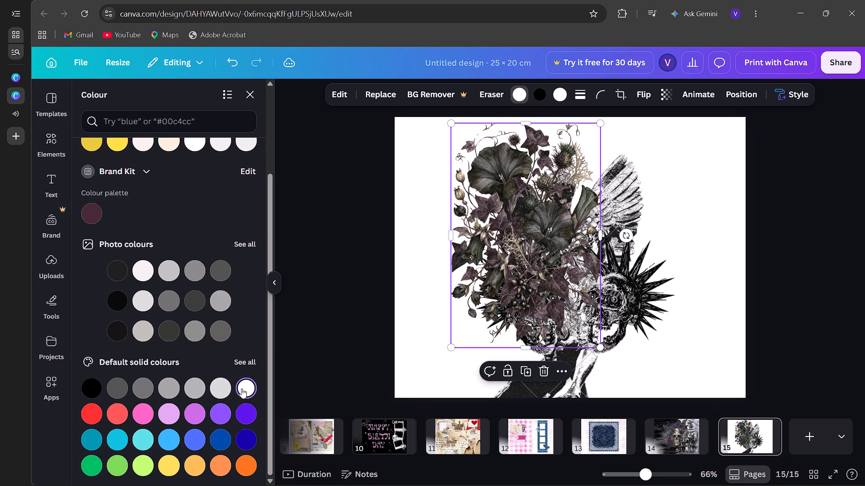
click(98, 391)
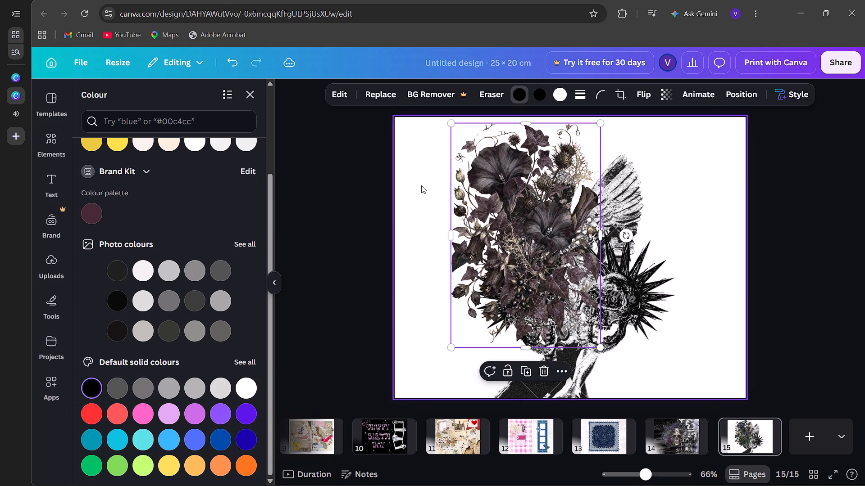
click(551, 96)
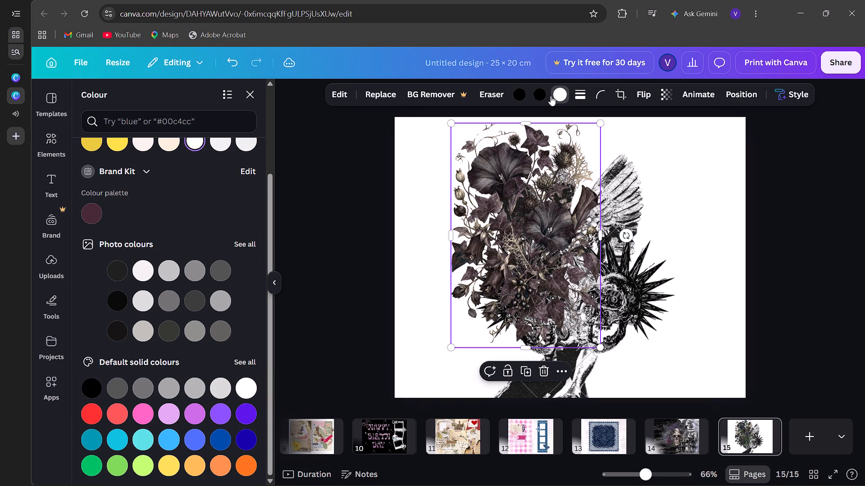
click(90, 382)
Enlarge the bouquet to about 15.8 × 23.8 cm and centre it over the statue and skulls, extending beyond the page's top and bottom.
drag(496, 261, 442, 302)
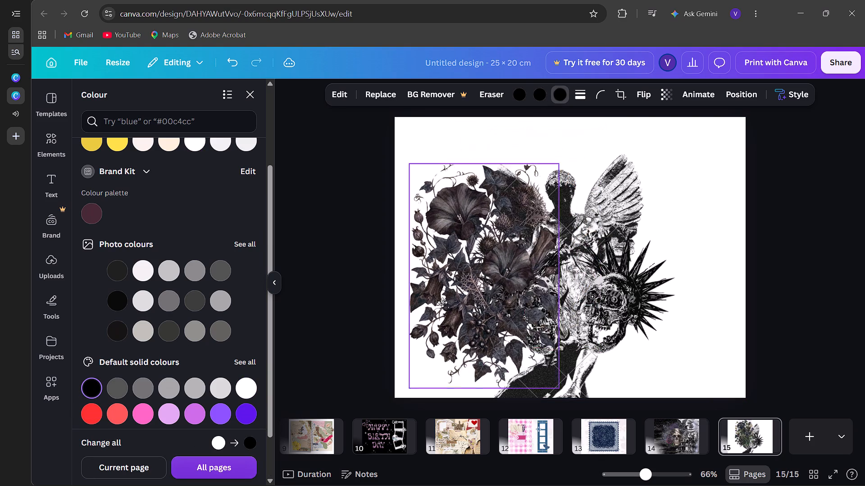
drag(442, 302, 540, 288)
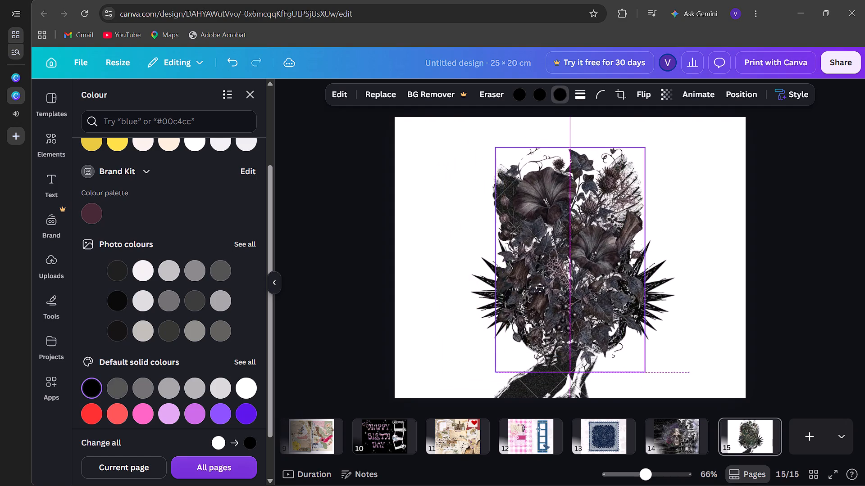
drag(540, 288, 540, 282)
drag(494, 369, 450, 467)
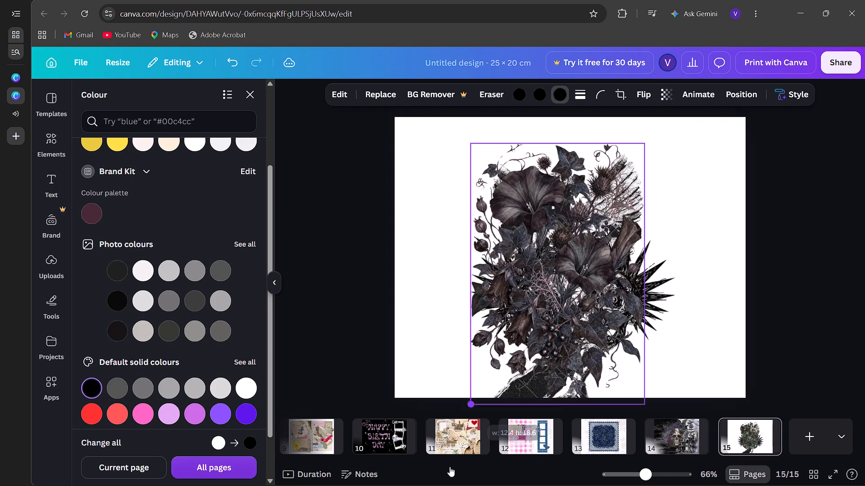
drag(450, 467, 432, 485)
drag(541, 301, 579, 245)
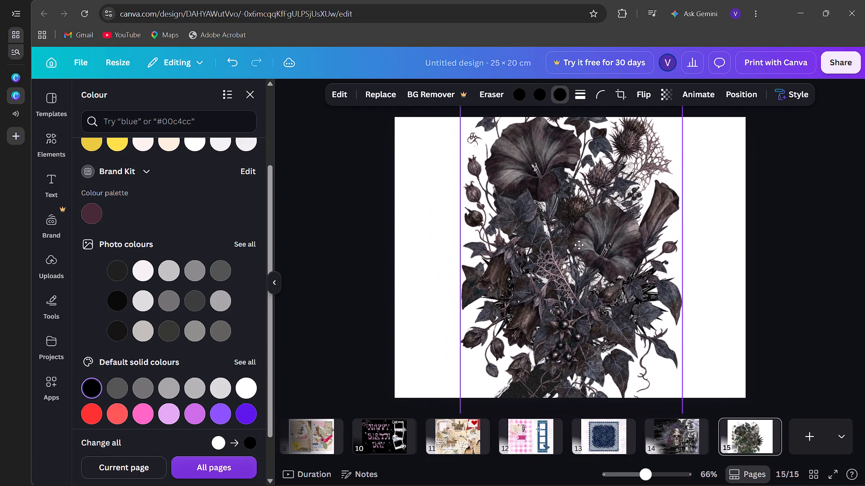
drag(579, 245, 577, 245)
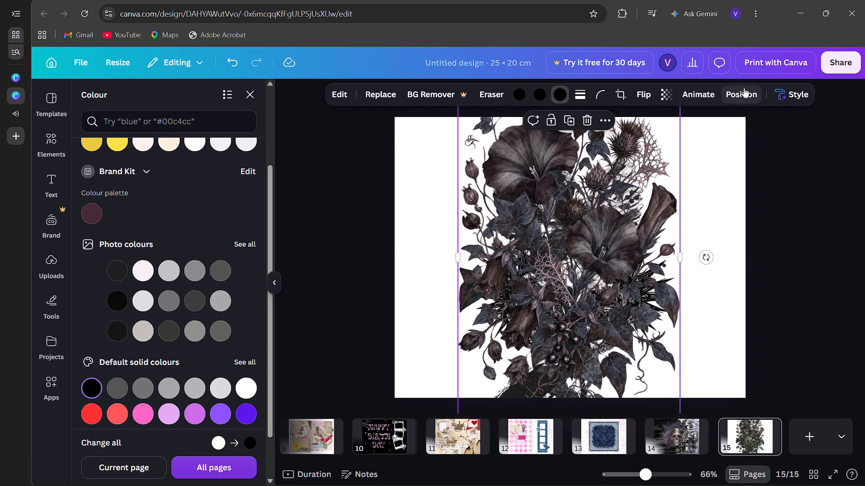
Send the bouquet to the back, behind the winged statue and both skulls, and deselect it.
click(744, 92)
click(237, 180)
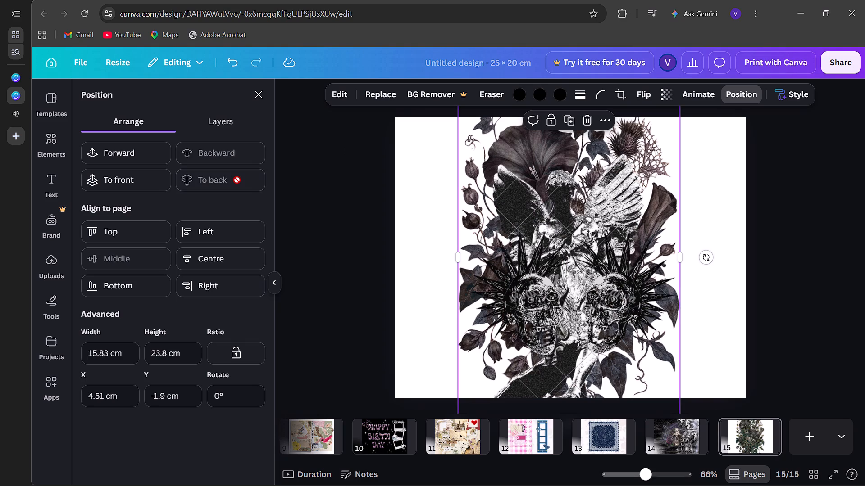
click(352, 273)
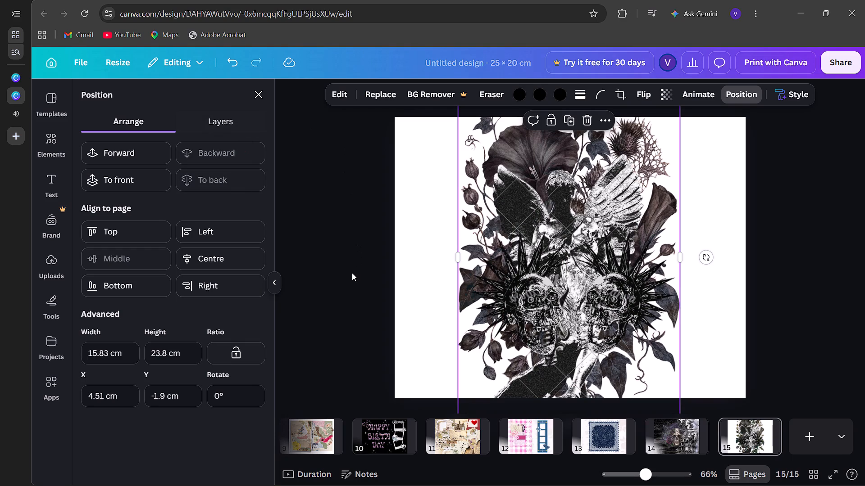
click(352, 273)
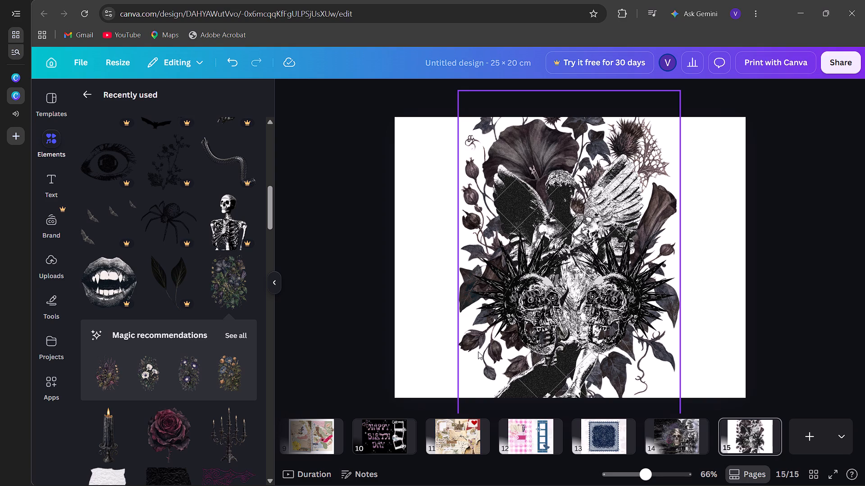
Delete page 15 with the winged-statue, skull and bouquet collage.
click(751, 436)
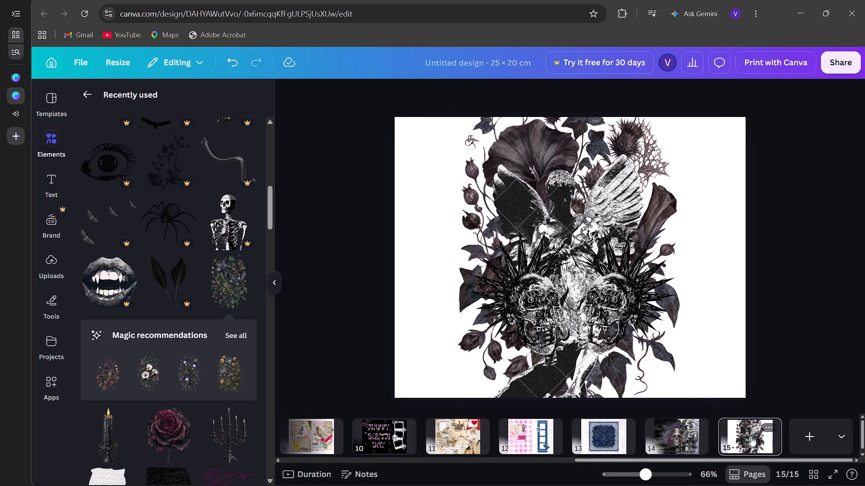
click(764, 426)
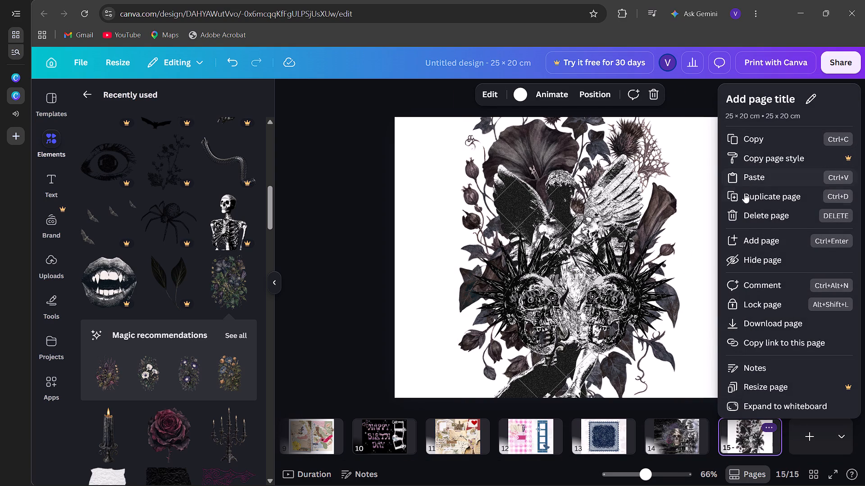
click(760, 209)
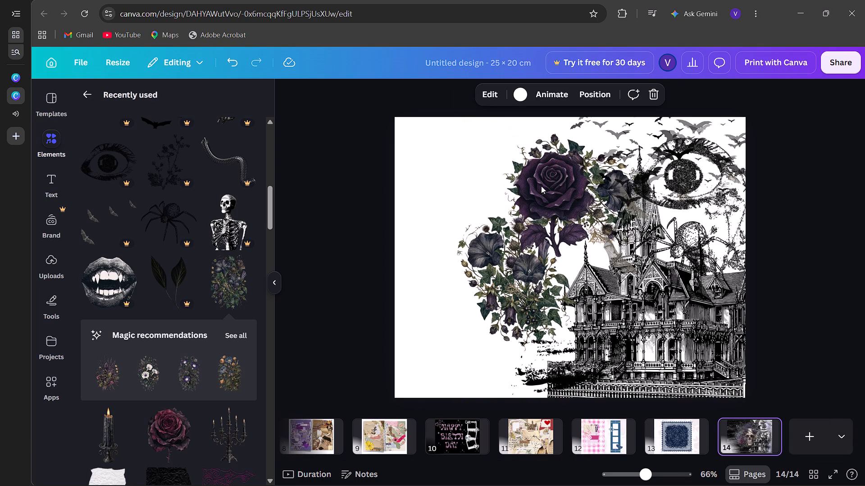
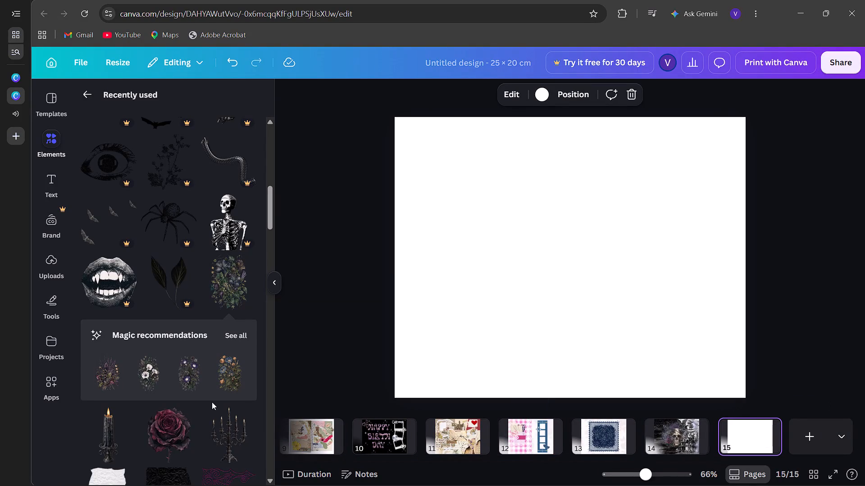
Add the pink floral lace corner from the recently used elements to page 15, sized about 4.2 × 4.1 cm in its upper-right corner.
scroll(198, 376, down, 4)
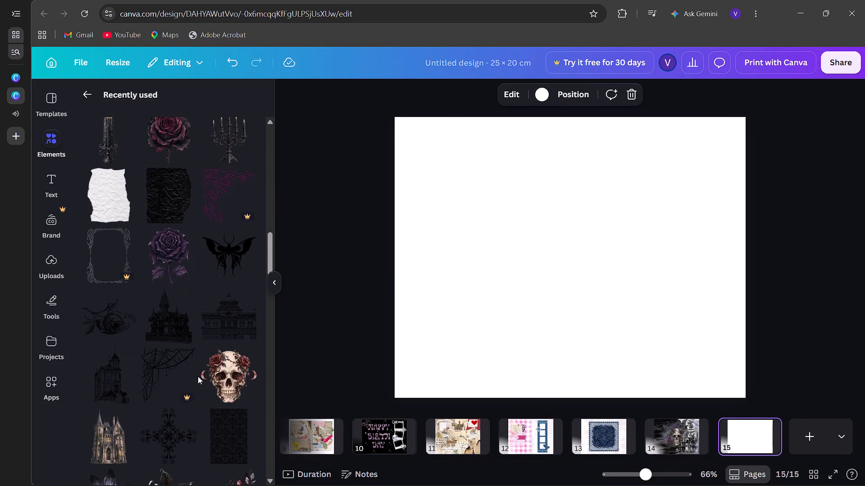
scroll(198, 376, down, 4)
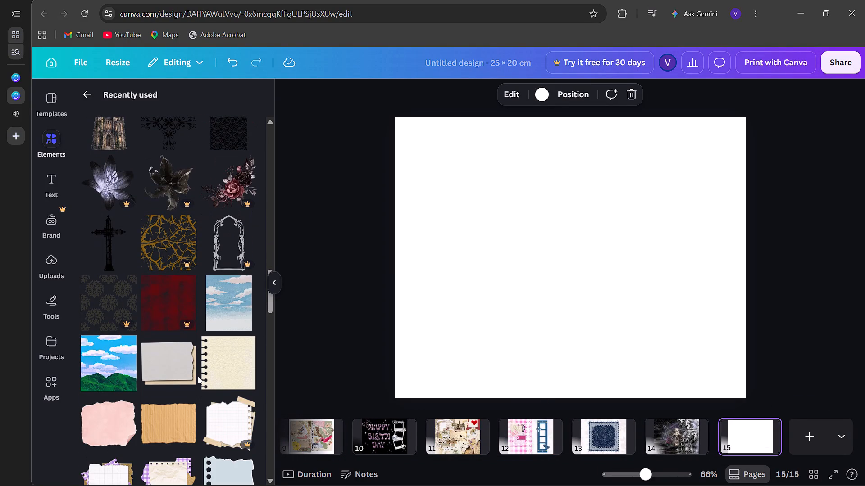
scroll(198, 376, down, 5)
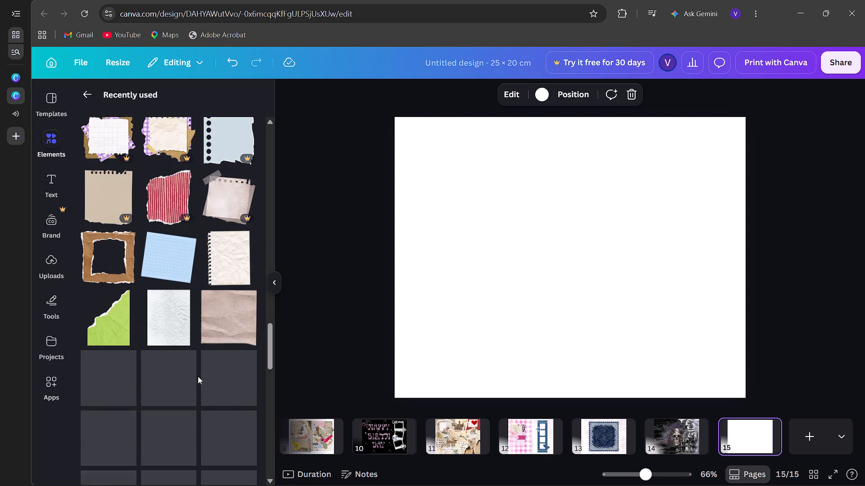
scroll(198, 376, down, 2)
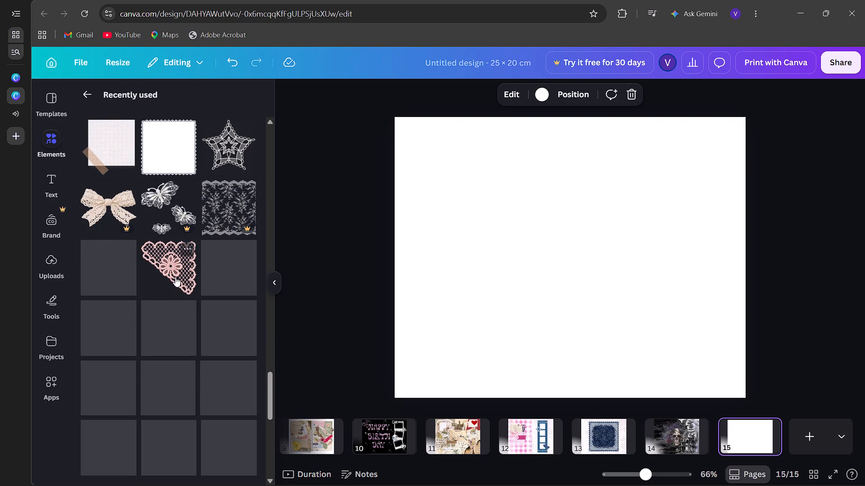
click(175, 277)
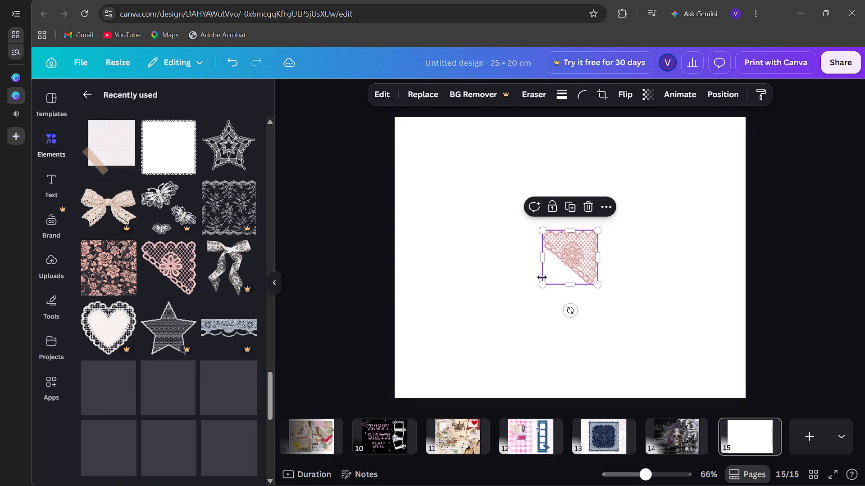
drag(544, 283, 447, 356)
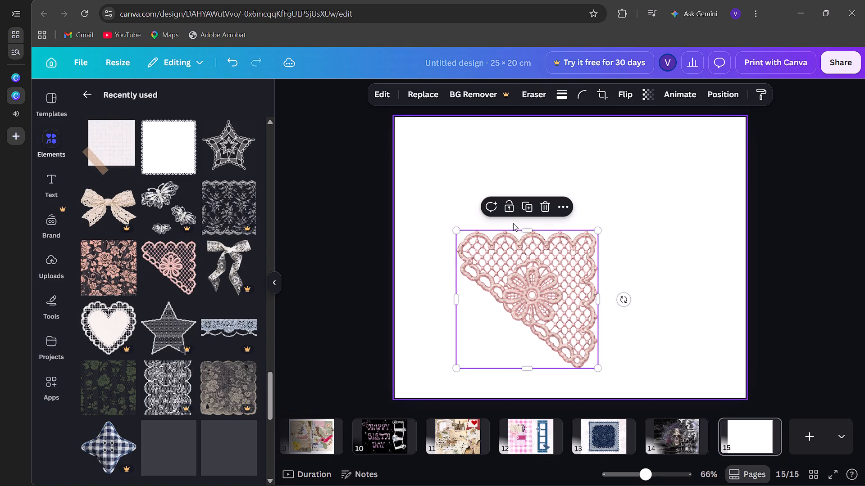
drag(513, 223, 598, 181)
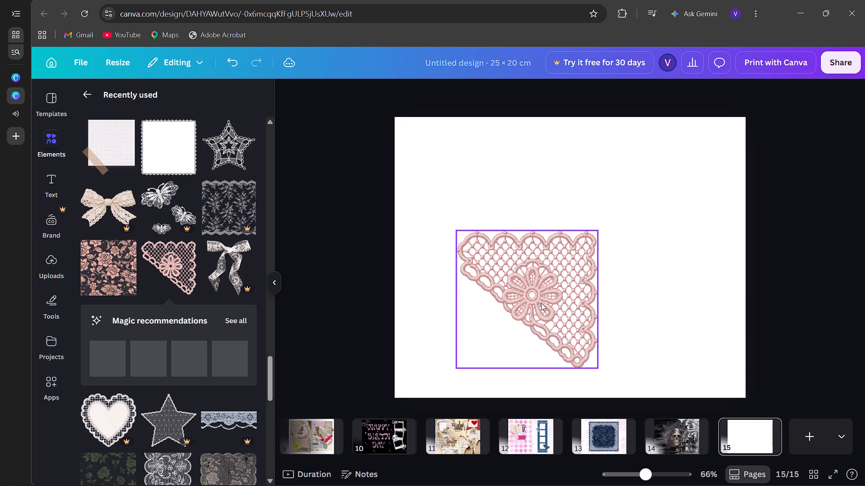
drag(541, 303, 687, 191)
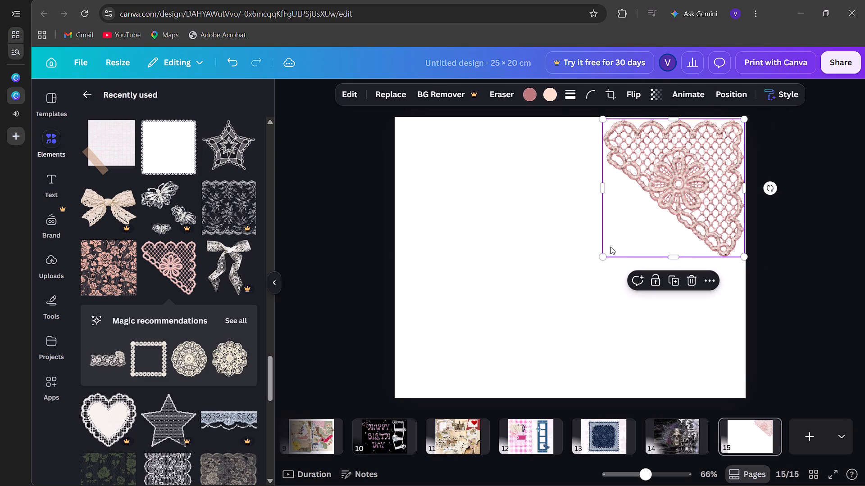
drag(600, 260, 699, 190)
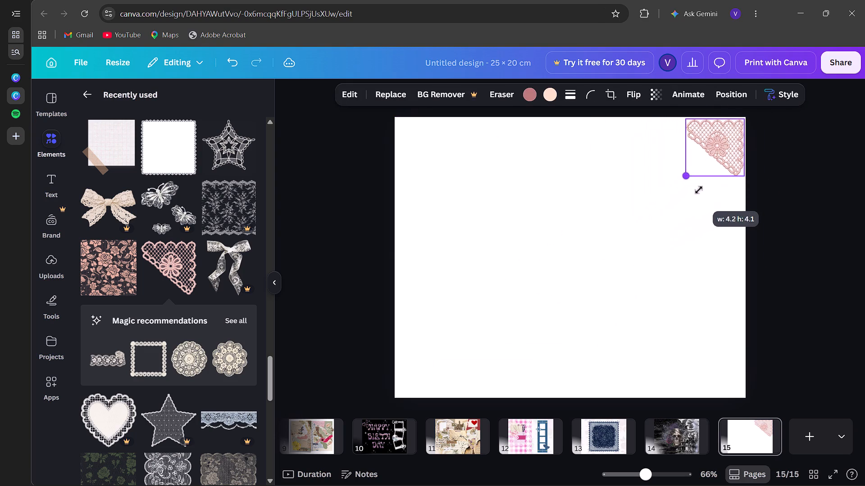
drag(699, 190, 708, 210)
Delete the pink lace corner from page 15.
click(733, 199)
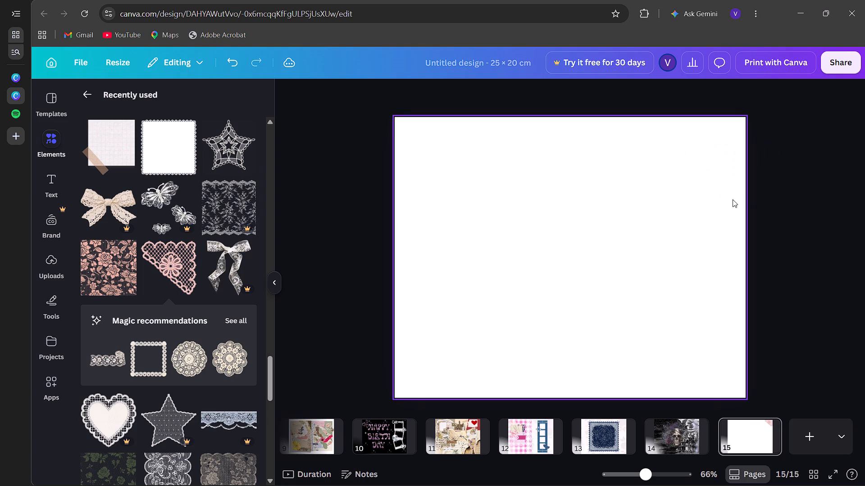
Close the browser window.
click(864, 3)
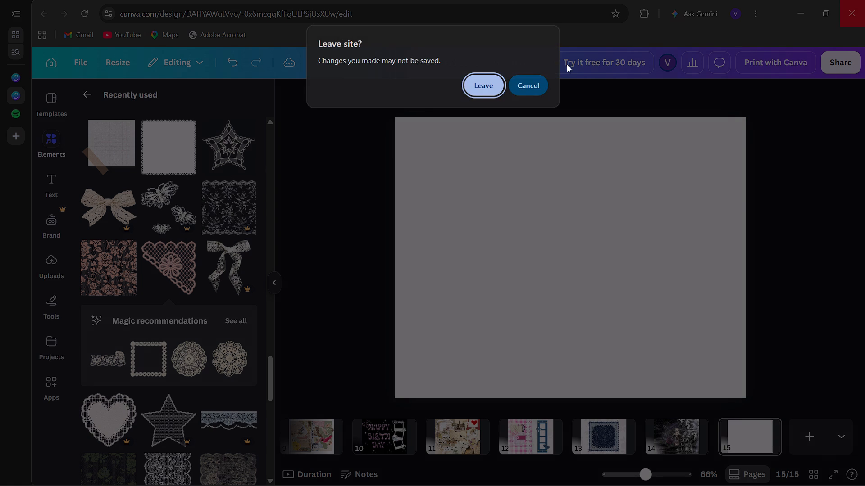